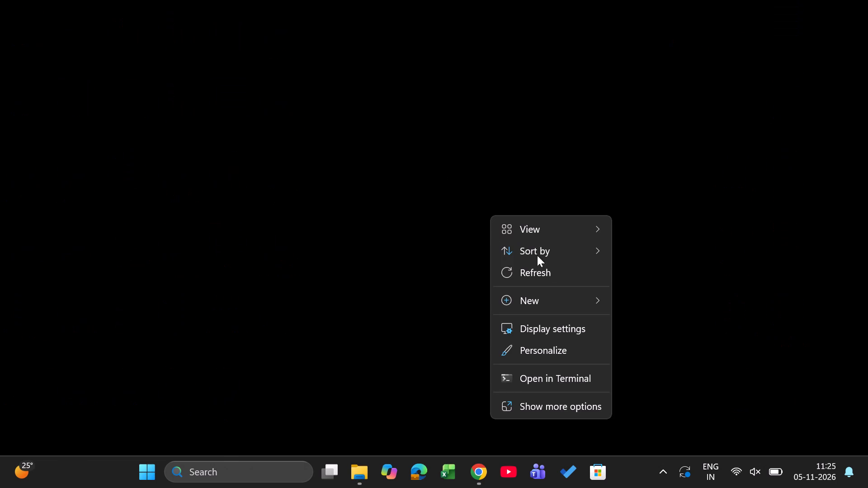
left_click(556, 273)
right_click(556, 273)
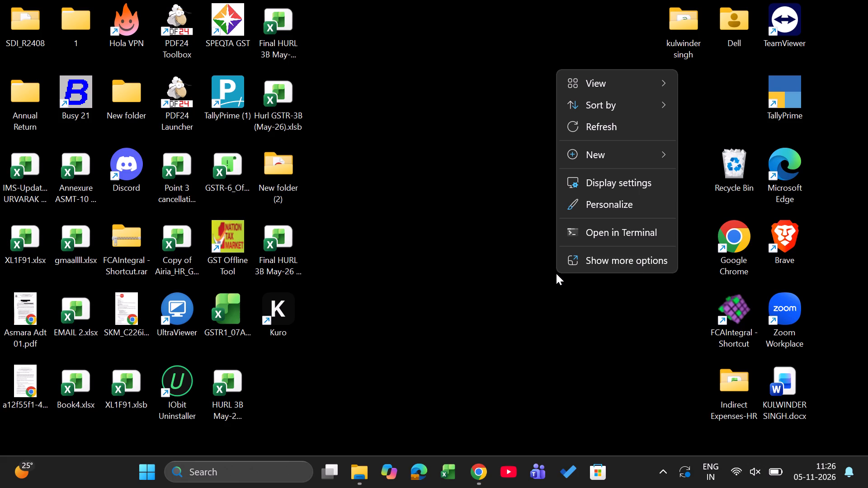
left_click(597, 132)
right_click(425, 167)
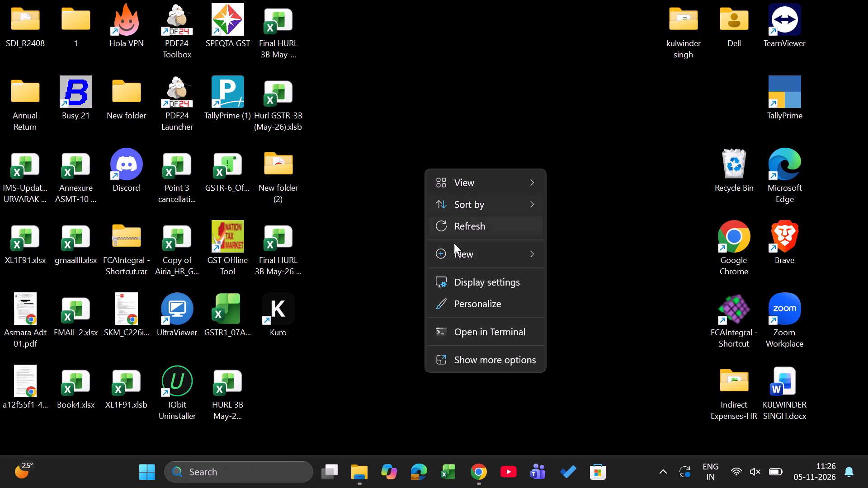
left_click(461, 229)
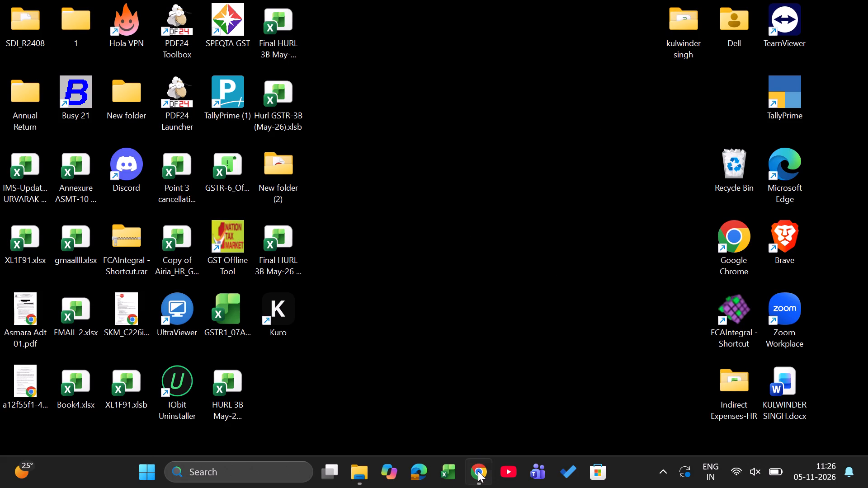
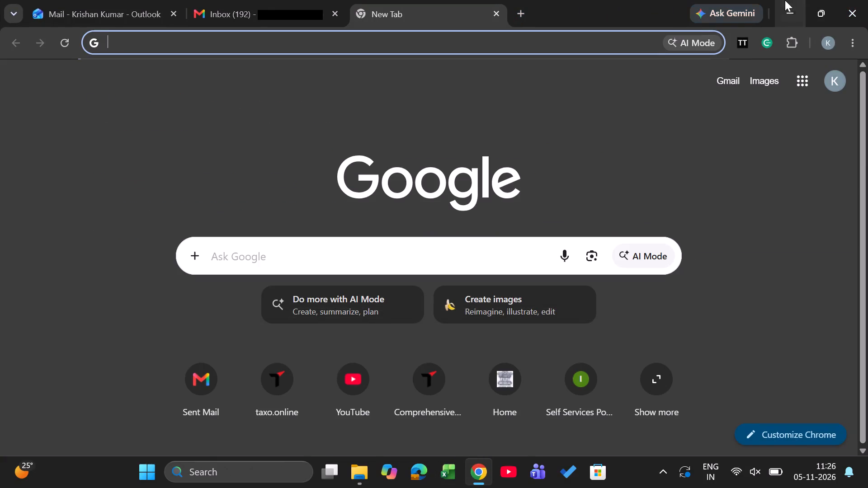
Minimize the browser, switch to the File Explorer window showing the APRA folder, and open its AVL subfolder.
left_click(787, 0)
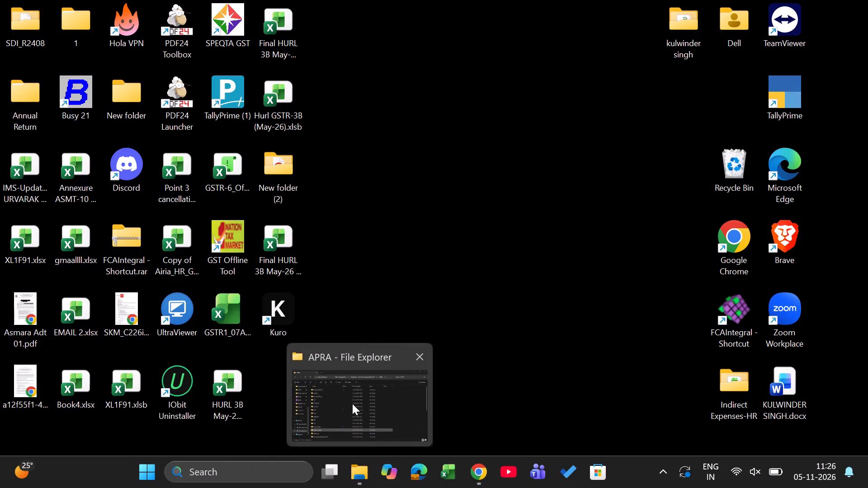
left_click(352, 404)
key("Up")
key("Up")
key("Up")
key("Up")
key("Up")
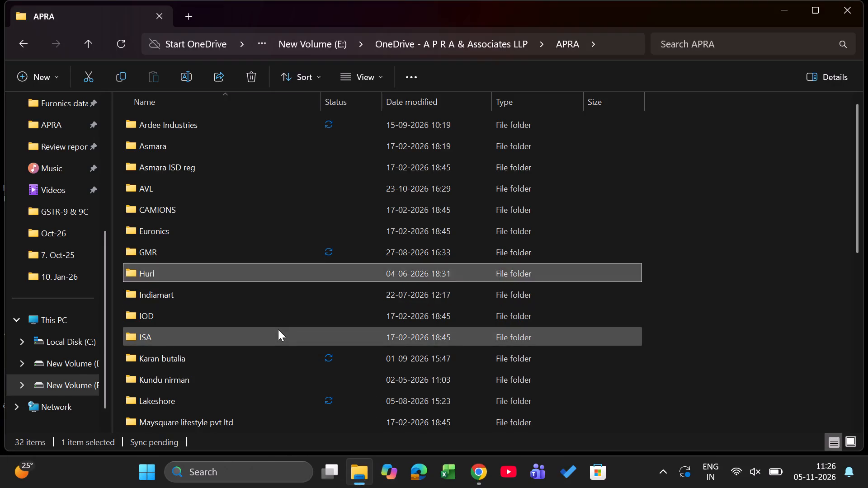
key("Up")
key("Up")
key("Up")
key("Up")
key("Up")
key("Down")
key("Return")
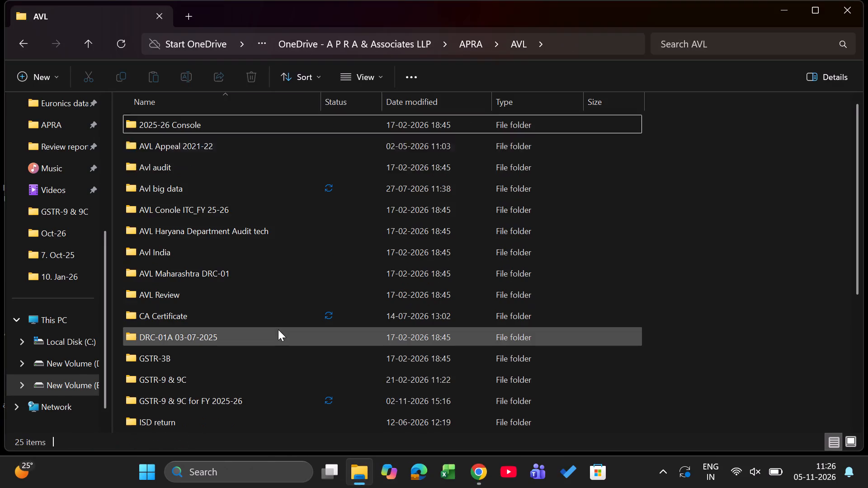
Open the GSTR-9 & 9C for FY 2025-26 folder inside AVL.
key("Down")
key("Down")
key("Down")
key("Down")
key("Down")
key("Down")
key("Down")
key("Down")
key("Down")
key("Down")
key("Down")
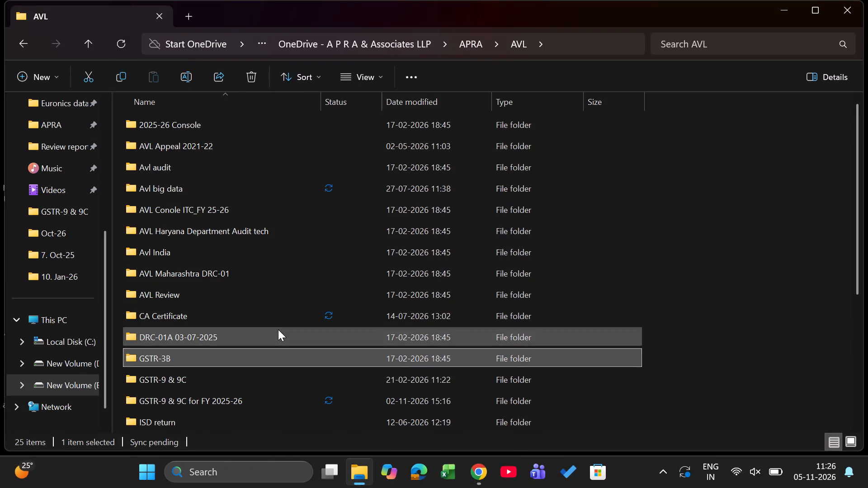
key("Down")
key("Down")
key("Return")
Move the selection down through the monthly subfolders of GSTR-9 & 9C for FY 2025-26.
key("Down")
key("Down")
key("Down")
key("Down")
key("Down")
key("Down")
key("Down")
key("Down")
key("Down")
key("Down")
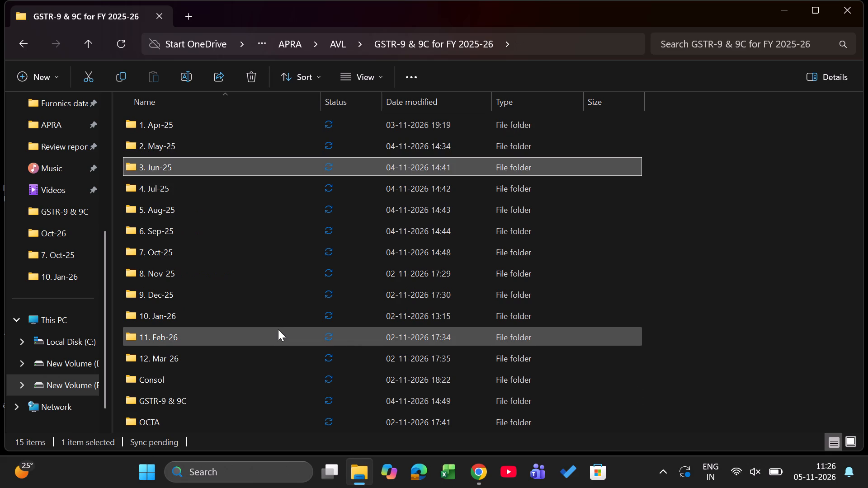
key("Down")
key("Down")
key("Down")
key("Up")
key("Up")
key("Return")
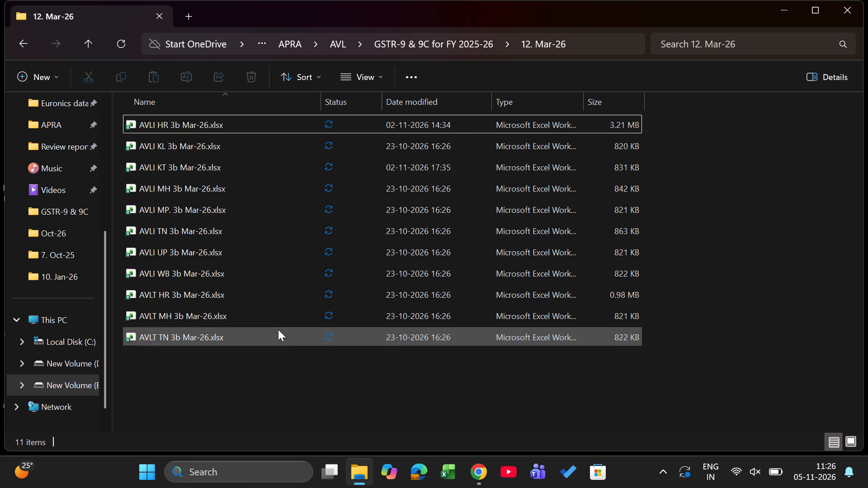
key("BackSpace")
Copy AVLI MP Console ITC (25-26).xlsx from the Consol folder into the GSTR-9 & 9C folder.
key("Down")
key("Return")
key("Down")
key("Down")
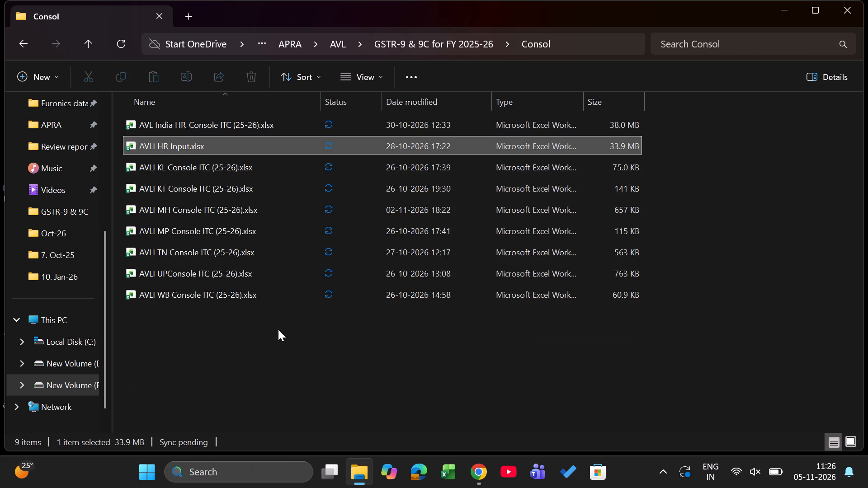
key("Down")
key("Down")
key("Down")
key("Down")
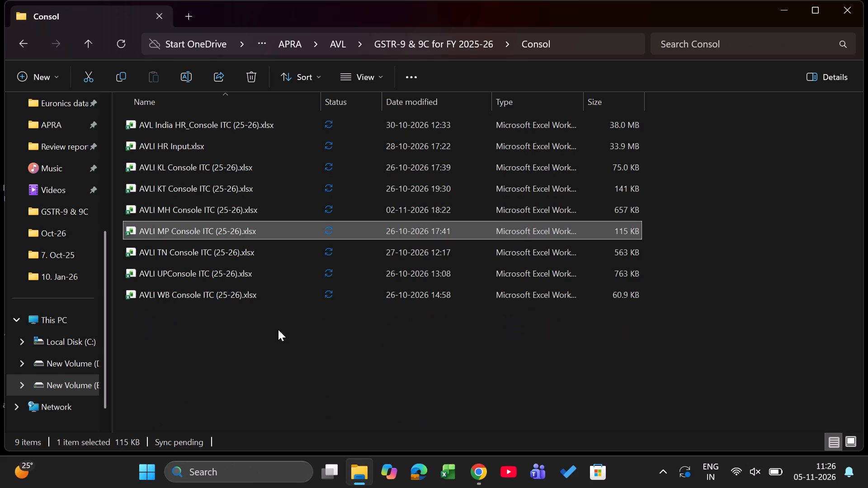
key("ctrl+c")
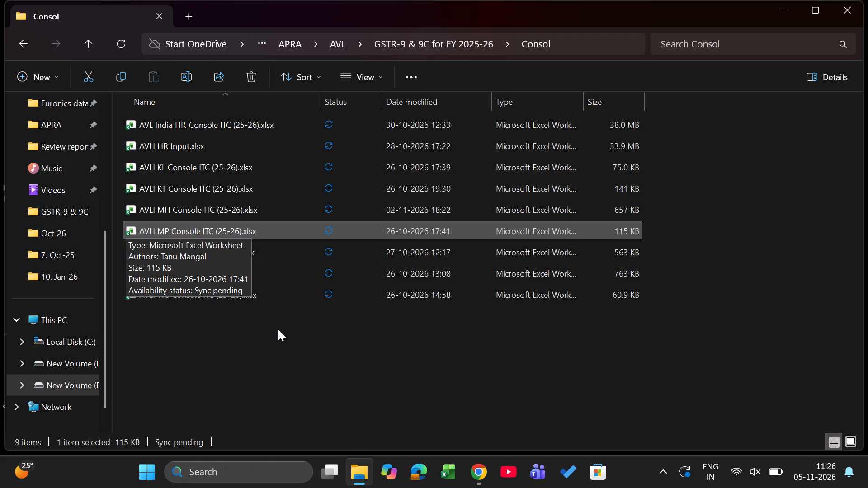
key("BackSpace")
key("Down")
key("Return")
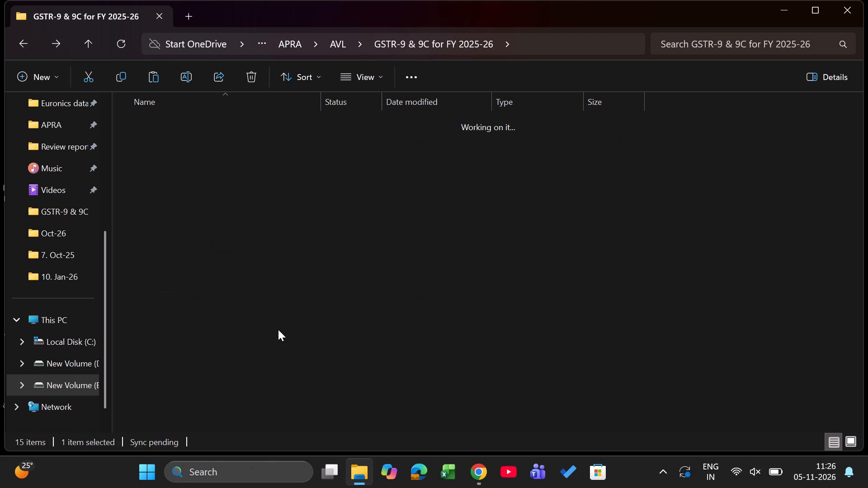
key("ctrl+v")
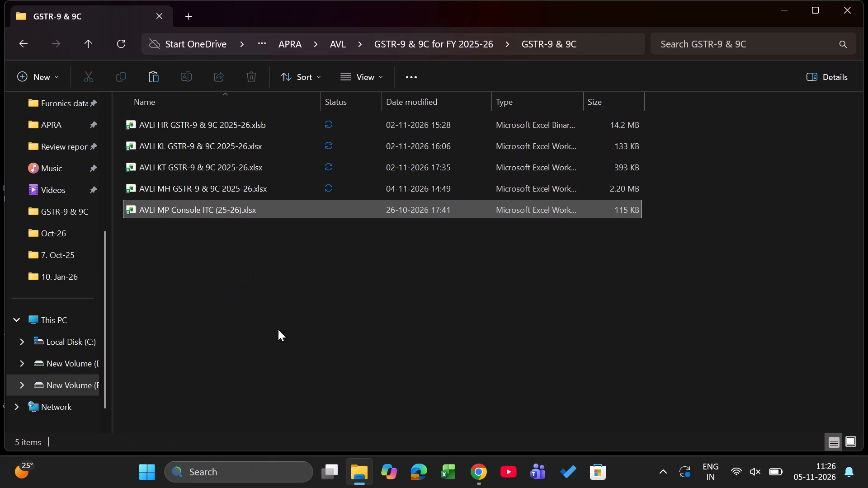
Rename the copied MP file as AVLI MP GSTR-9 & 9C 2025-26.xlsx.
key("F2")
key("Right")
key("Left")
key("Left")
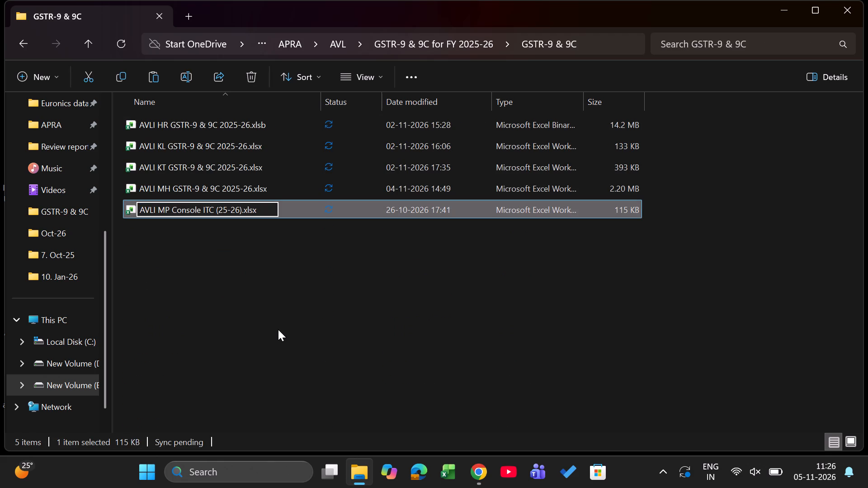
key("Right")
key("Right")
key("BackSpace")
key("Left")
key("Left")
key("Left")
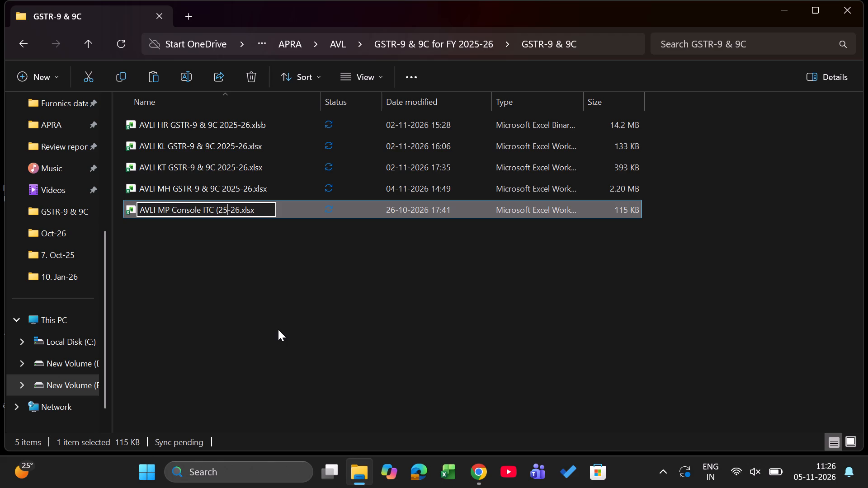
key("Left")
key("Left")
key("shift+Left")
key("shift+Left")
key("shift+Left")
key("shift+Left")
key("shift+Left")
key("shift+Left")
key("shift+Left")
key("shift+Left")
key("shift+Left")
key("shift+Left")
key("shift+Left")
key("shift+Left")
key("shift+Left")
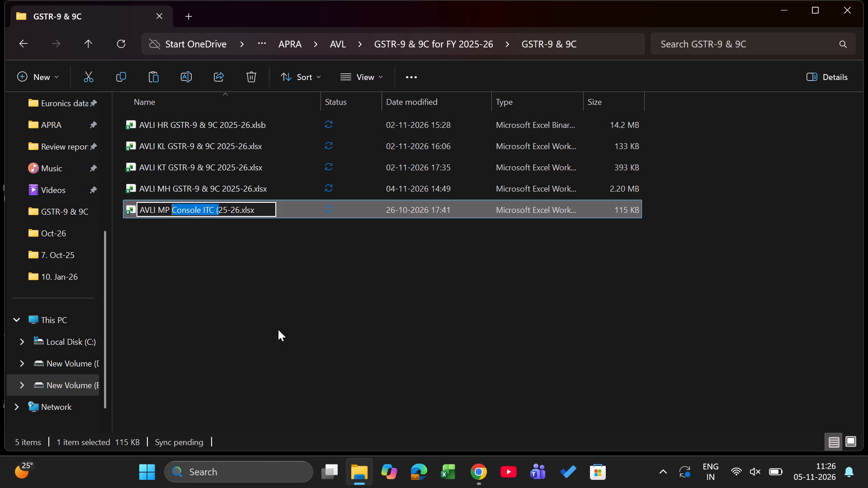
type("GSTR")
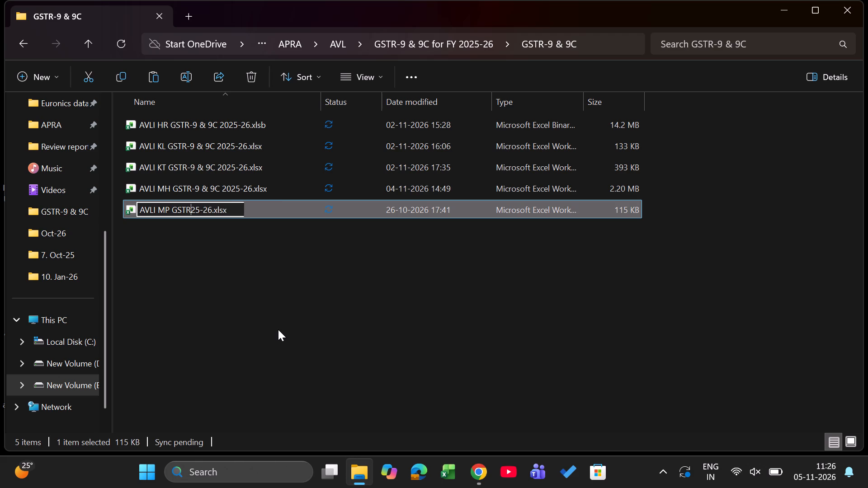
type("-9")
key("space")
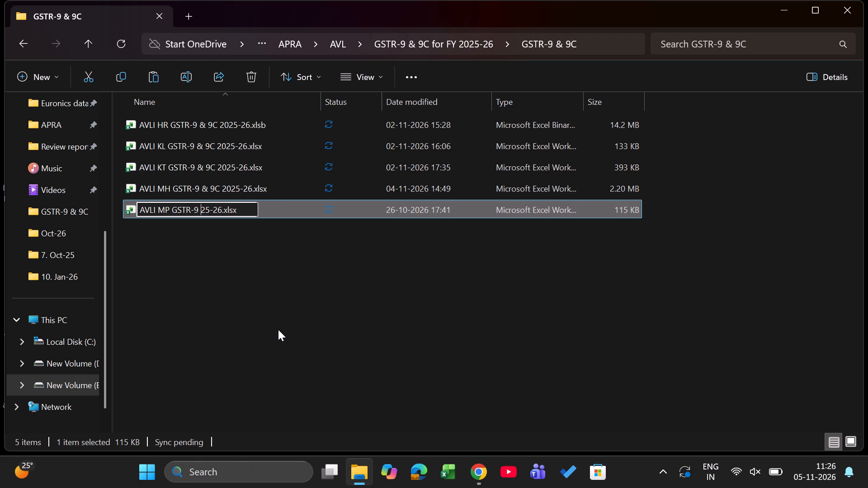
type("& 9C")
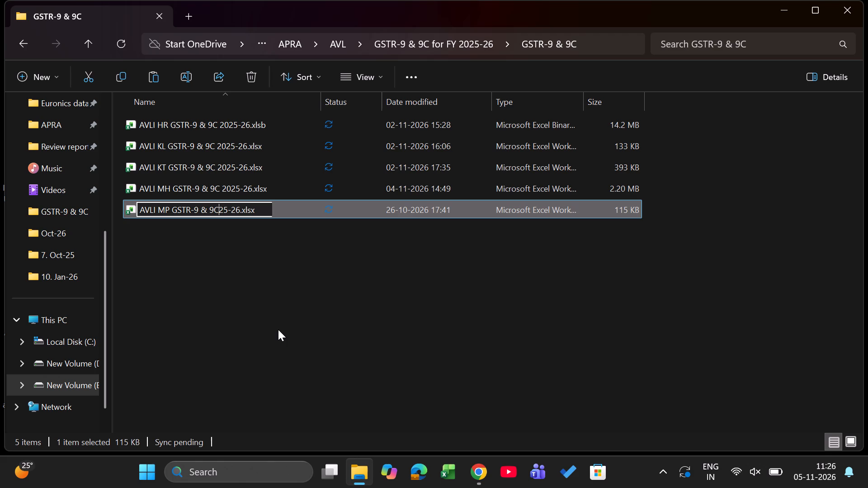
key("space")
type("20")
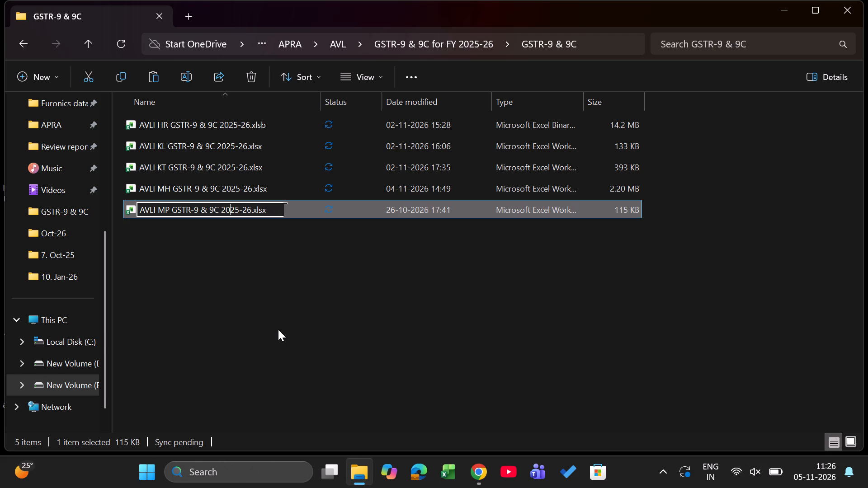
key("Return")
Open the AVLI MP GSTR-9 & 9C 2025-26.xlsx workbook.
key("Return")
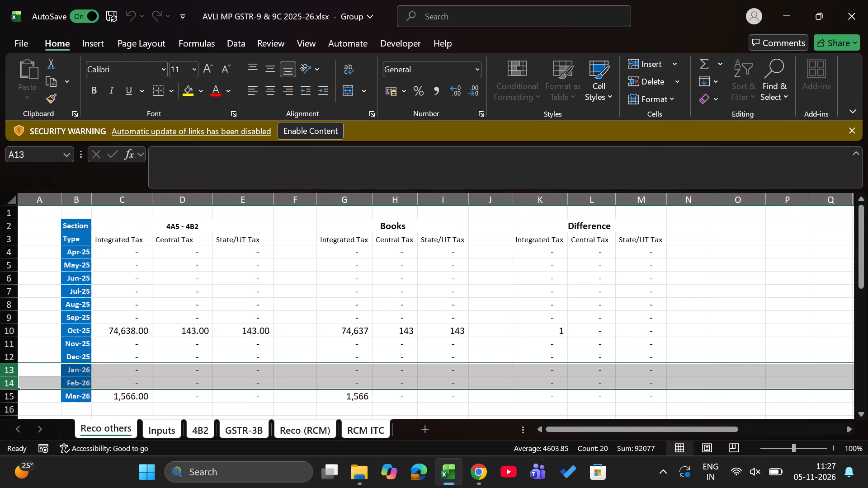
Examine the monthly reconciliation tables of 4A5 - 4B2, Books and Difference on the Reco others sheet.
key("Right")
key("Right")
key("Right")
key("Left")
key("Left")
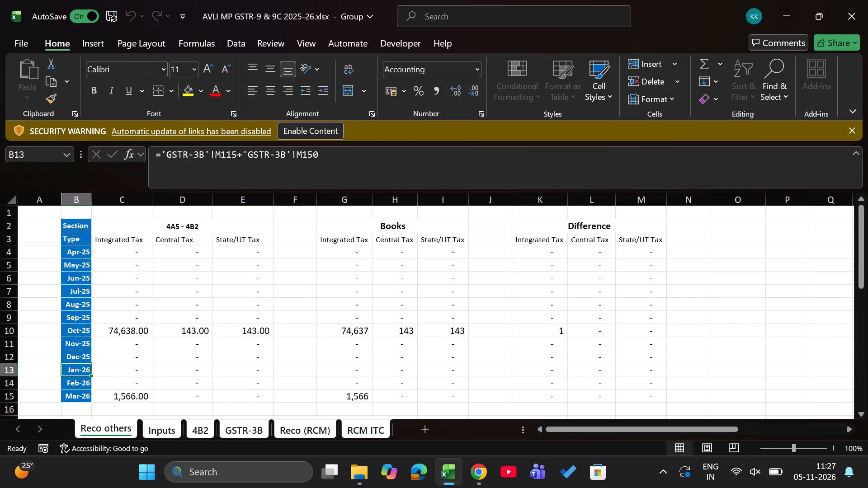
key("Up")
key("Right")
key("Right")
key("Up")
key("Up")
key("Up")
key("Up")
key("Up")
key("Up")
key("Up")
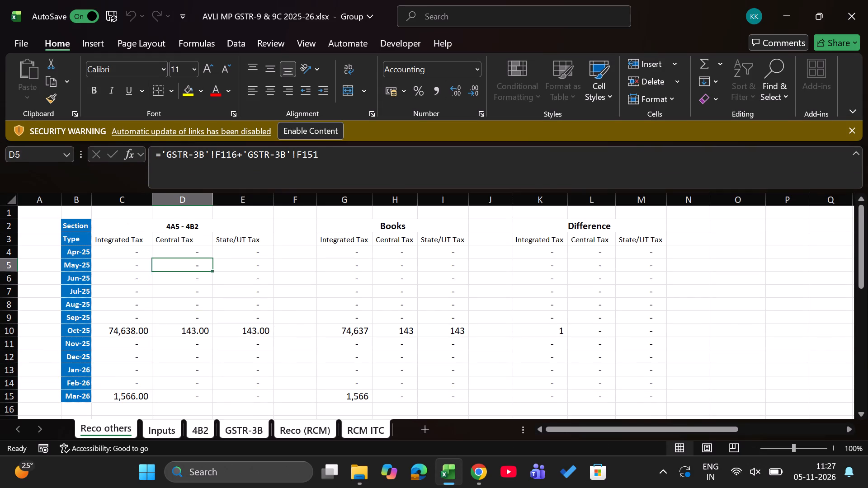
key("Left")
key("Left")
key("Up")
key("Right")
key("Right")
key("Up")
key("Up")
key("Up")
key("Up")
key("Up")
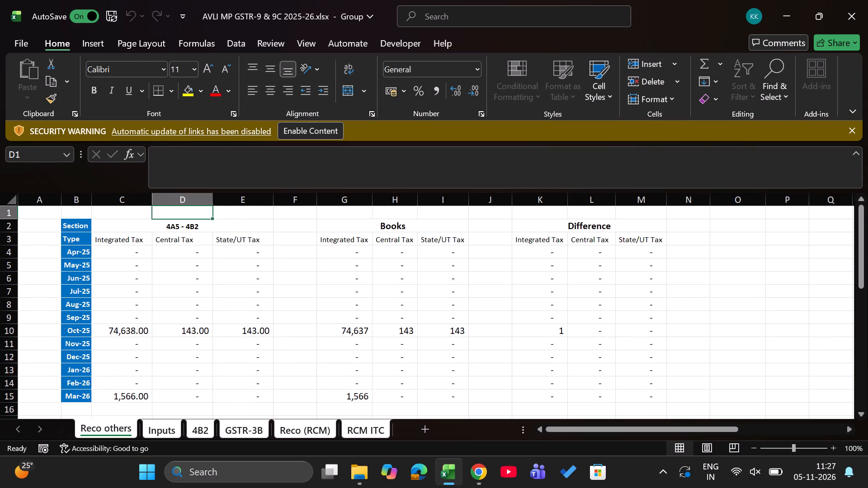
key("ctrl+Up")
key("Down")
key("Down")
key("Down")
key("Down")
key("Down")
key("Down")
key("Down")
key("Down")
key("Down")
key("Down")
key("Down")
key("Down")
key("Down")
key("Down")
key("Down")
key("Down")
key("Down")
key("Down")
key("Down")
key("Down")
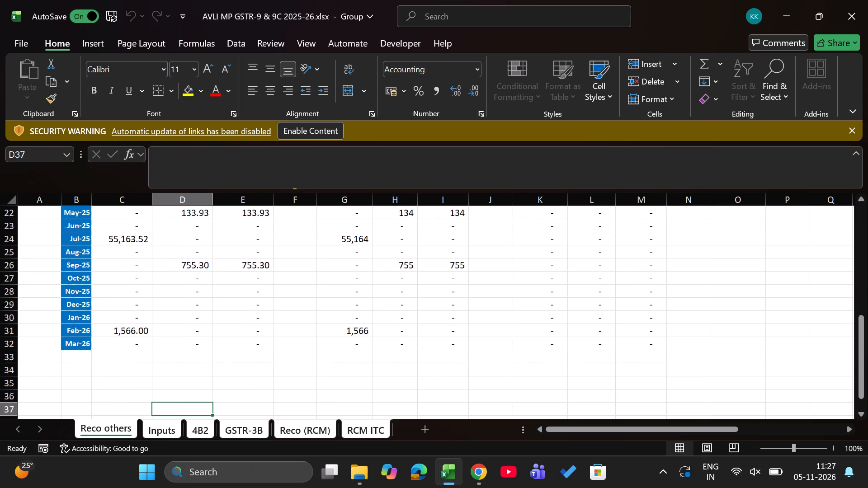
left_click(377, 319)
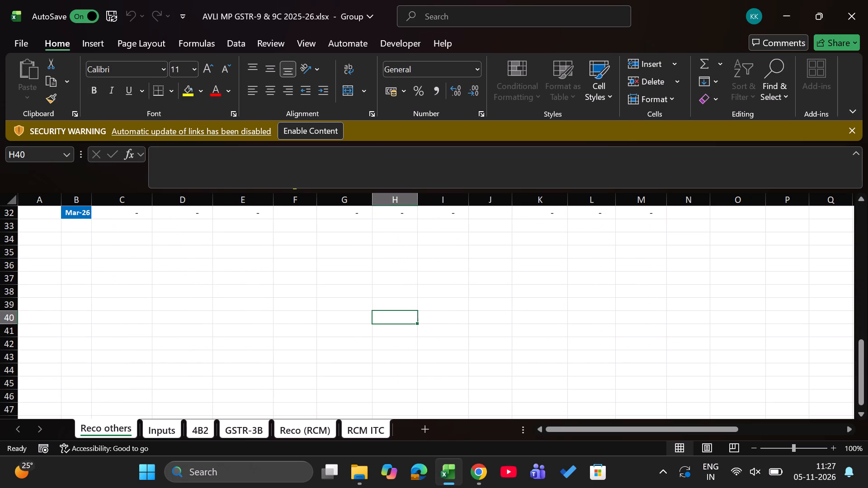
Insert a new blank worksheet directly after the Reco others sheet.
left_click(432, 430)
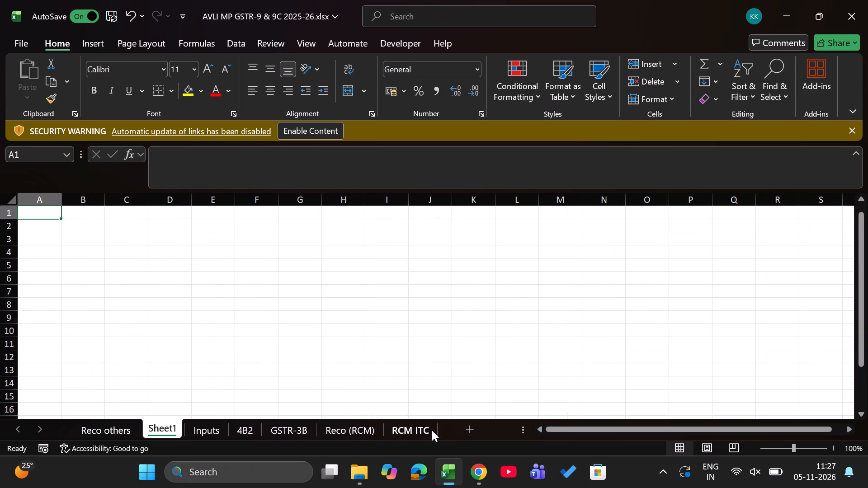
Look through all the workbook's sheets up to RCM ITC and return to the Reco others sheet.
key("ctrl+Page_Up")
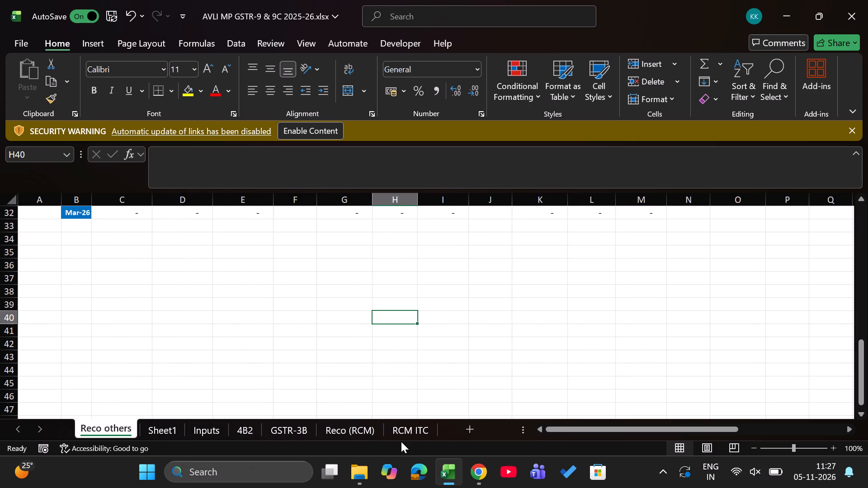
key("alt+Tab")
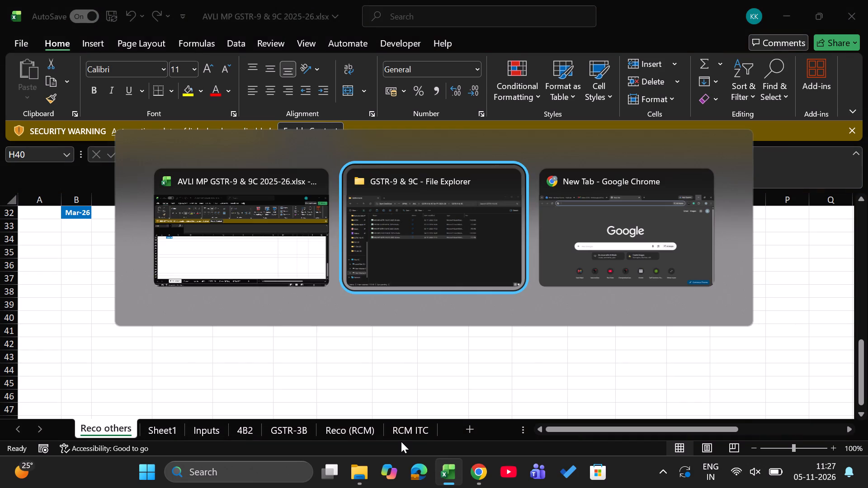
key("alt+Tab")
key("alt+Tab")
key("ctrl+Page_Down")
key("ctrl+Page_Down")
key("ctrl+Page_Down")
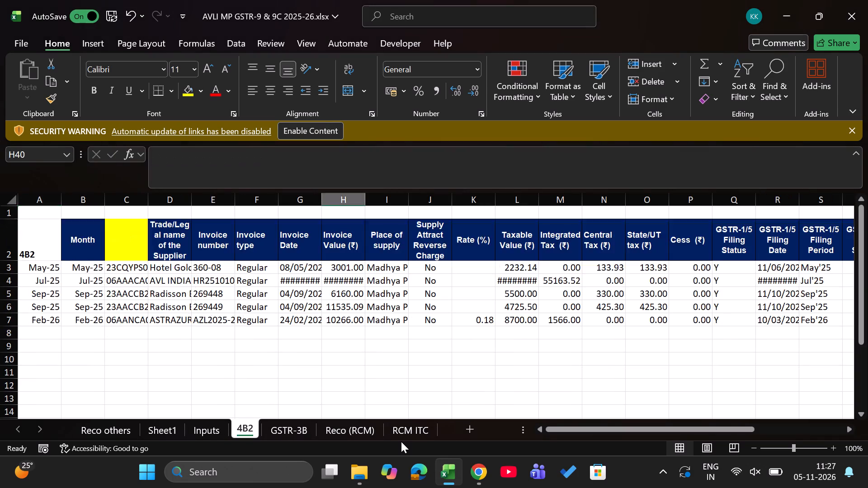
key("ctrl+Page_Down")
key("ctrl+Page_Down")
key("ctrl+Page_Down")
key("ctrl+Page_Up")
key("ctrl+Page_Up")
key("ctrl+Page_Up")
key("ctrl+Page_Up")
key("ctrl+Page_Up")
key("ctrl+Page_Up")
key("ctrl+Page_Up")
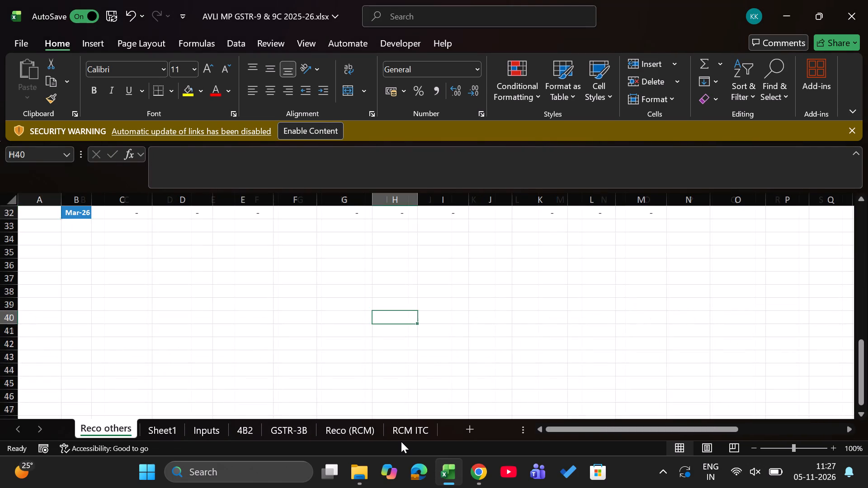
key("ctrl+Up")
key("ctrl+Up")
key("ctrl+Up")
key("ctrl+Up")
key("ctrl+Up")
Examine the column headings and invoice entries on the Inputs sheet.
key("ctrl+Page_Down")
key("ctrl+Page_Down")
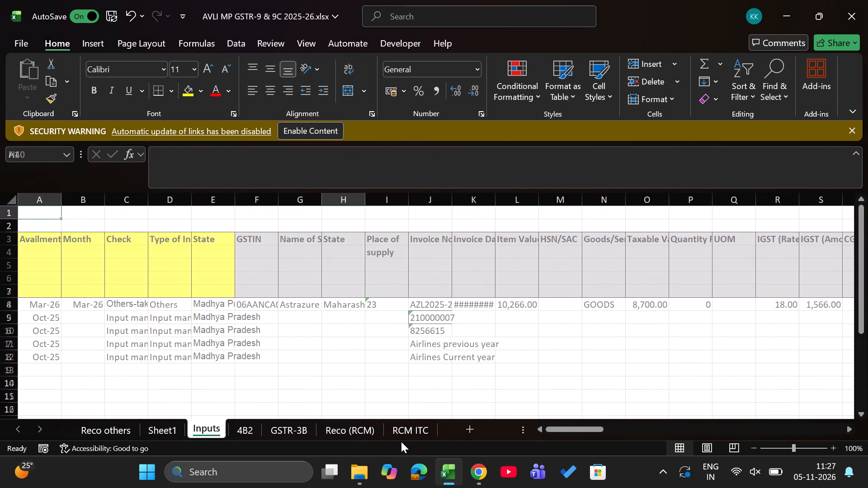
key("Left")
key("Left")
key("ctrl+Up")
key("ctrl+Up")
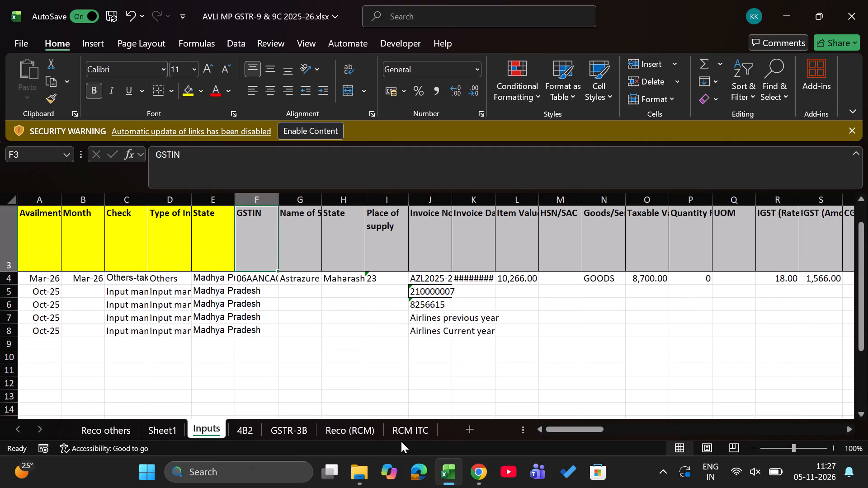
key("Down")
key("Right")
key("Right")
key("Right")
key("Left")
key("Left")
key("Left")
key("Up")
key("Up")
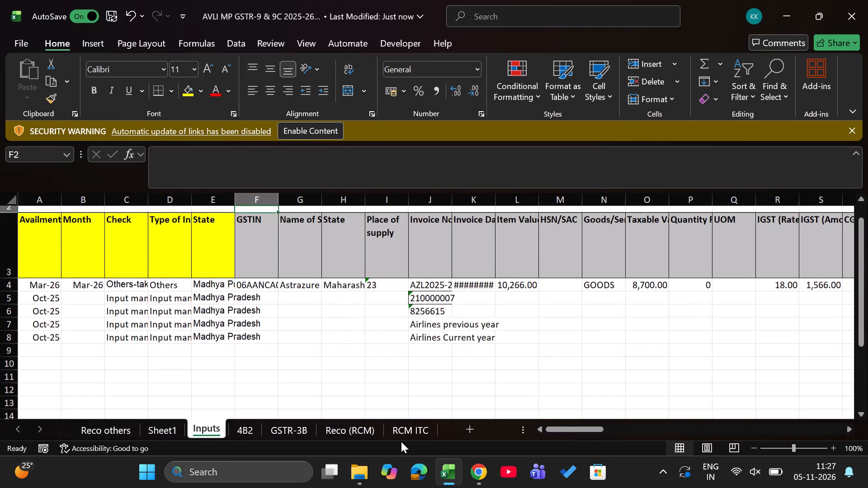
key("Up")
key("Up")
key("Down")
key("ctrl+Right")
key("ctrl+Left")
key("Down")
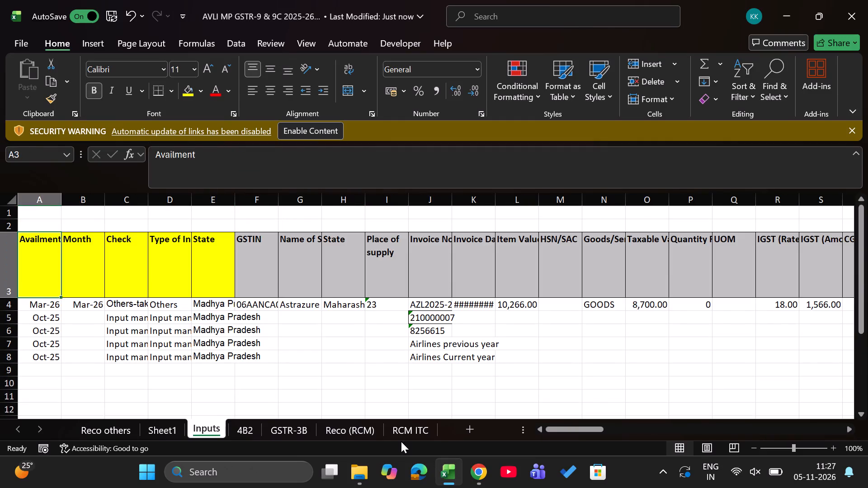
key("Right")
key("Right")
Examine the invoice entries and column headings on the 4B2 sheet.
key("ctrl+Page_Down")
key("ctrl+Page_Down")
key("ctrl+Page_Up")
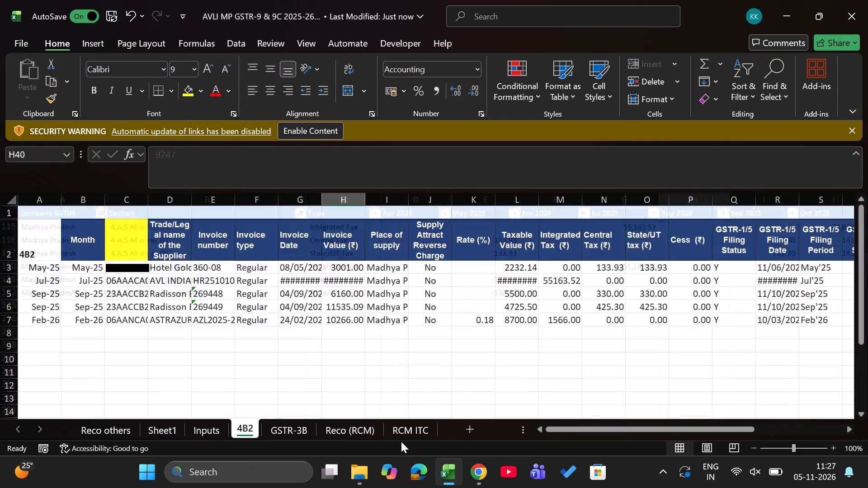
key("Left")
key("Left")
key("Left")
key("ctrl+Up")
key("ctrl+Up")
key("ctrl+Up")
key("Down")
key("Down")
key("Down")
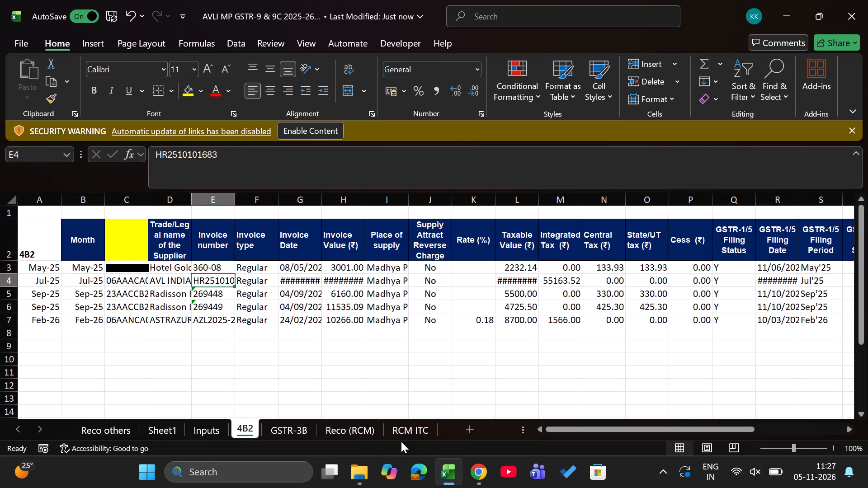
key("Left")
key("Left")
key("Right")
key("Right")
key("Right")
key("Right")
key("Right")
key("Right")
key("Right")
key("Right")
key("Up")
key("Left")
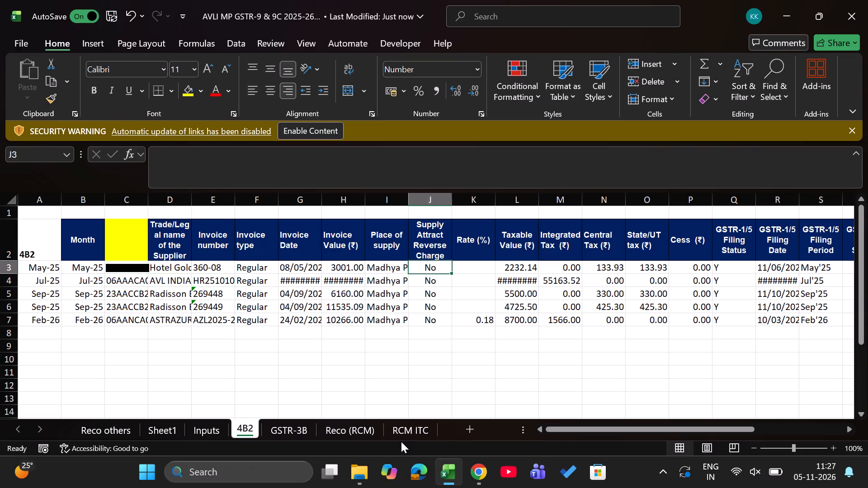
key("Left")
key("Left")
Open the GSTR2B-Net-AVL INDIA PVT LTD workbook starting Apr 2024 from the OCTA folder in File Explorer.
key("alt+Tab")
key("BackSpace")
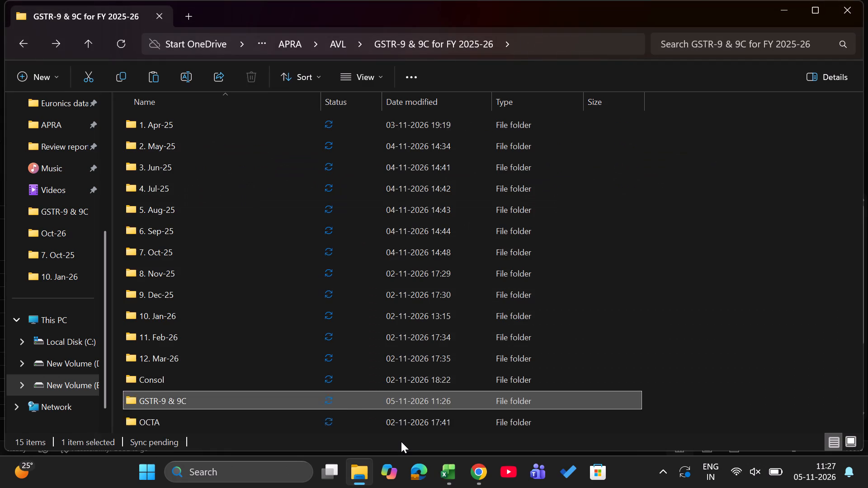
key("Down")
key("Return")
key("Down")
key("Down")
key("Down")
key("Up")
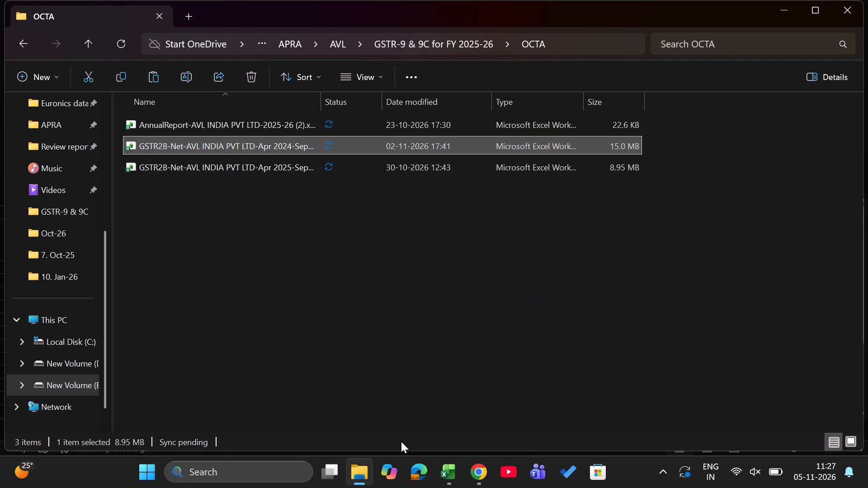
key("Return")
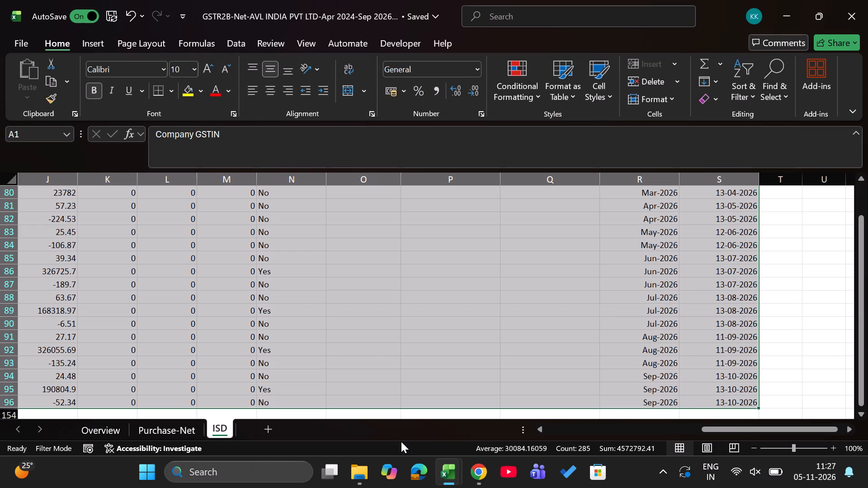
Filter the ISD sheet's Company GSTIN column to only the company GSTIN beginning with 23.
key("ctrl+Up")
key("ctrl+Left")
key("ctrl+Left")
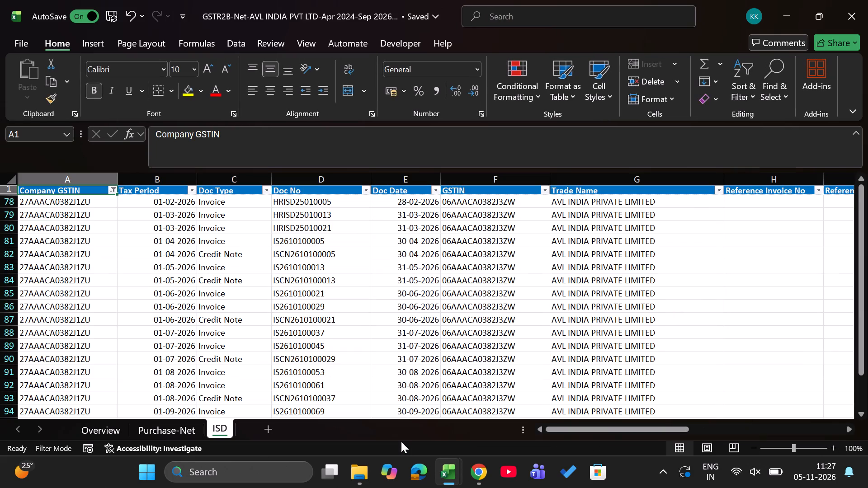
key("alt+Down")
key("alt+Down")
key("alt+Down")
key("alt+Down")
key("alt+Down")
key("alt+Down")
key("alt+Down")
key("alt+Down")
key("alt+Down")
key("Down")
key("space")
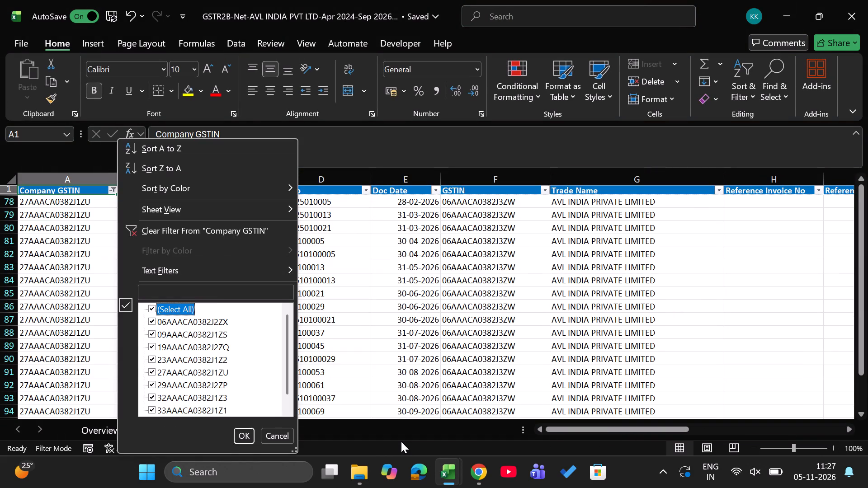
key("space")
key("Down")
key("Down")
key("Down")
key("Down")
key("space")
key("Return")
key("Down")
key("Up")
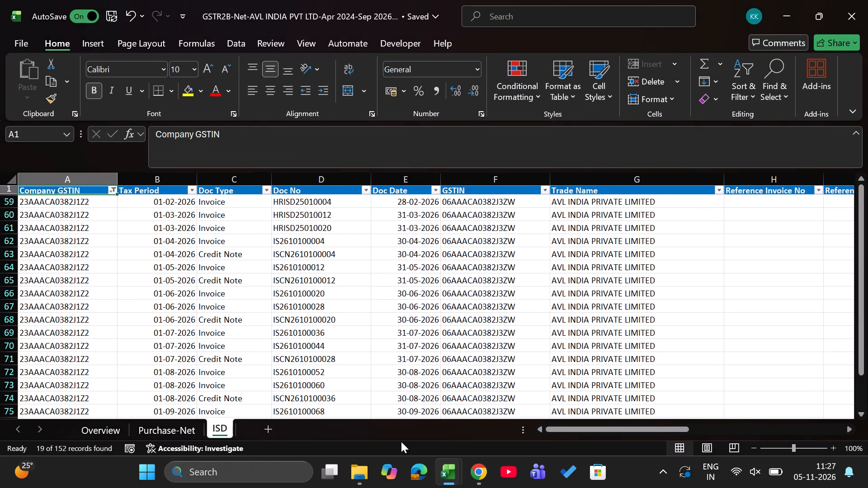
Copy the filtered ISD table with its headings into a new AVLI MP workbook sheet named ISD after 4B2, starting at B2.
key("ctrl+shift+Down")
key("ctrl+shift+Right")
key("ctrl+c")
key("alt+Tab")
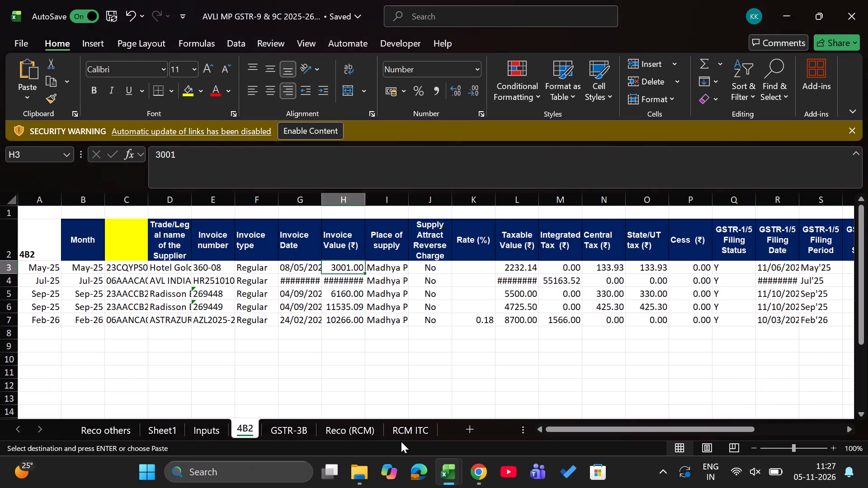
left_click(469, 427)
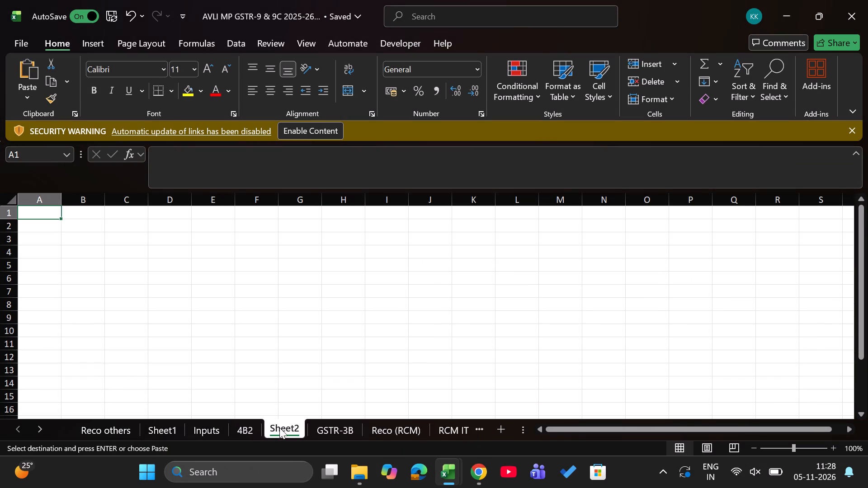
double_click(279, 429)
type("ISD")
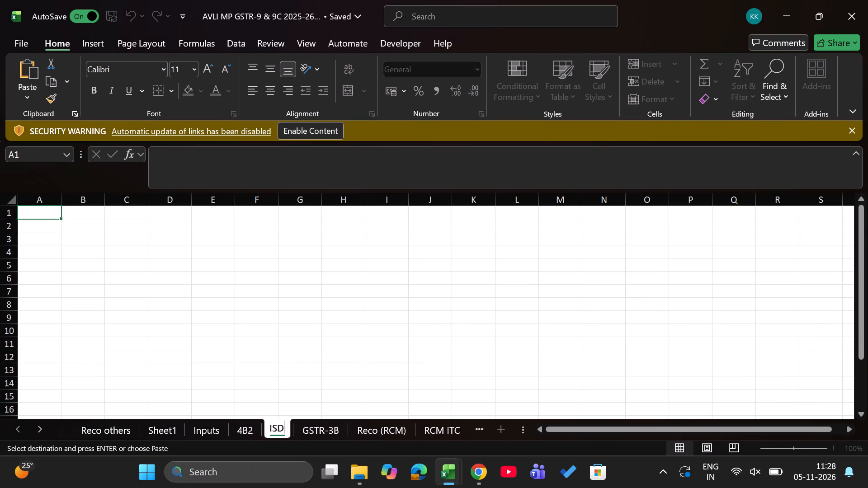
key("Return")
key("Down")
key("Right")
key("ctrl+v")
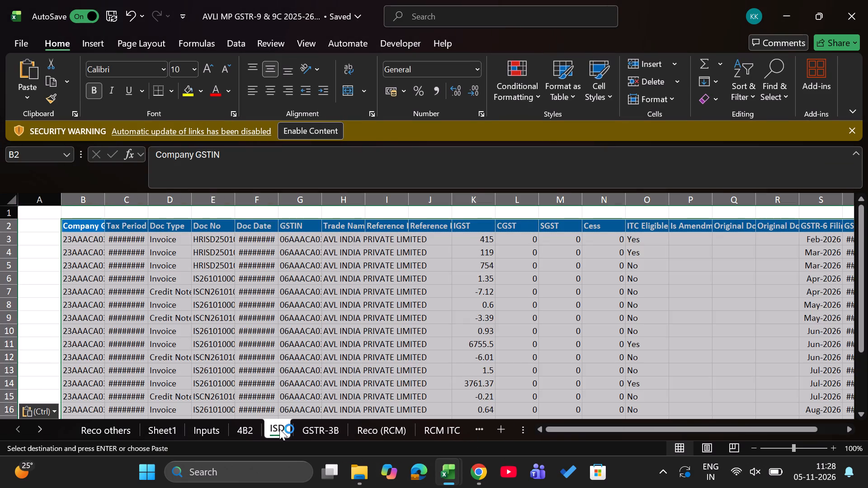
Add the heading "Availment month" in cell A2, beside the pasted ISD table.
key("Right")
key("Left")
key("Left")
type("Availm")
type("ent month")
key("Return")
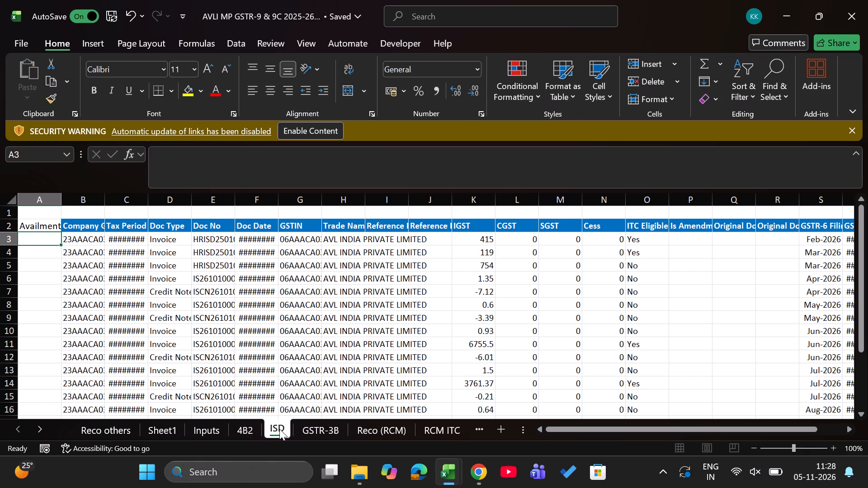
Enter feb26 as the availment month for the first ISD invoice in cell A3.
key("Down")
key("Right")
key("Right")
key("Right")
key("Right")
key("Up")
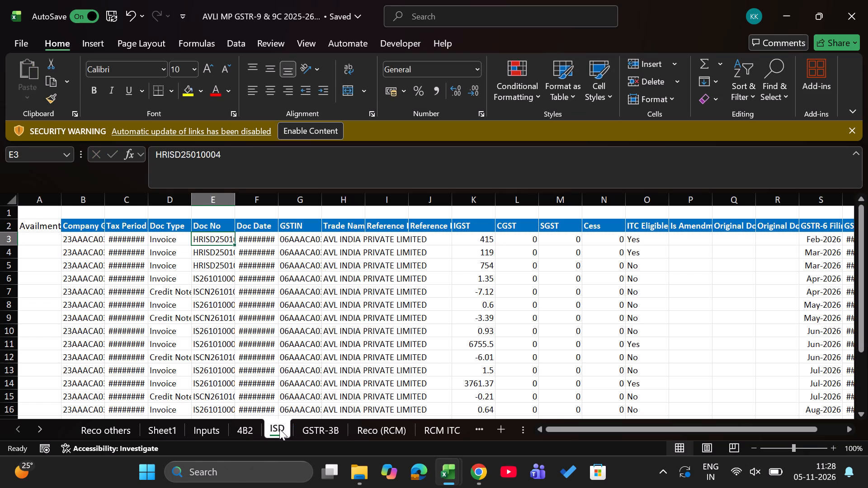
key("Right")
key("Left")
key("Left")
key("Left")
key("Left")
key("Left")
type("feb25")
key("BackSpace")
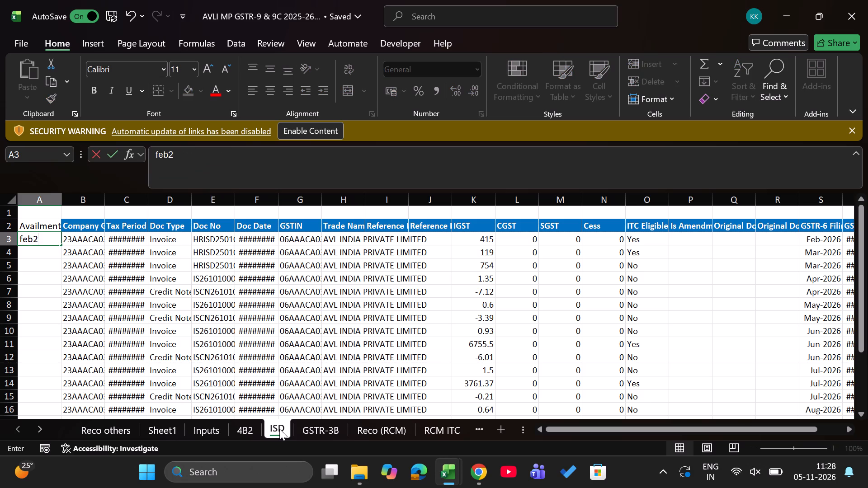
key("6")
key("Return")
Filter the Purchase-Net sheet of the GSTR2B-Net workbook to only the company GSTIN beginning with 23.
key("alt+Tab")
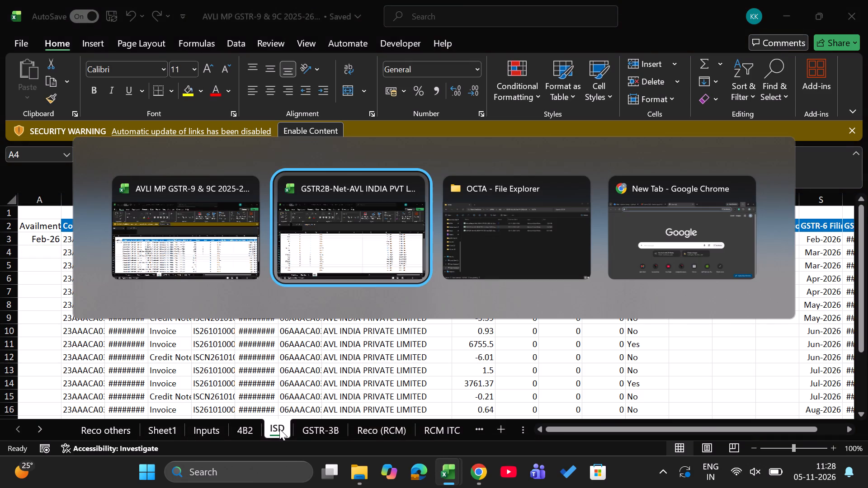
key("ctrl+Page_Up")
key("Left")
key("Left")
key("Left")
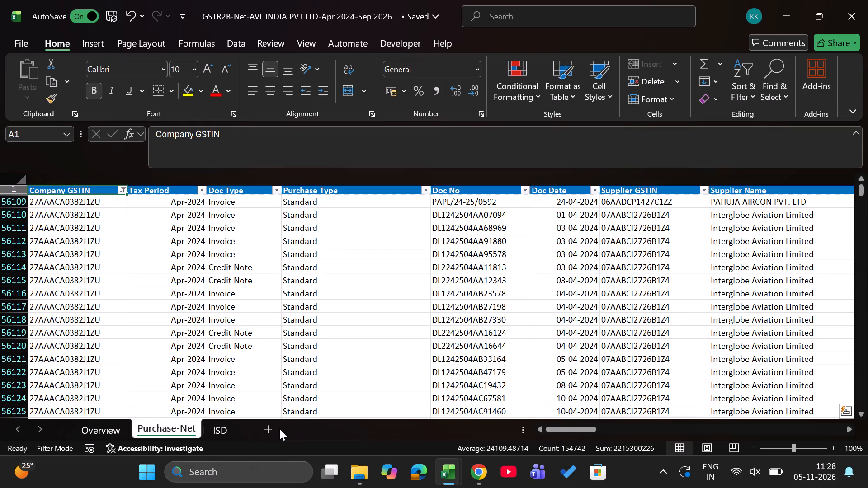
key("Escape")
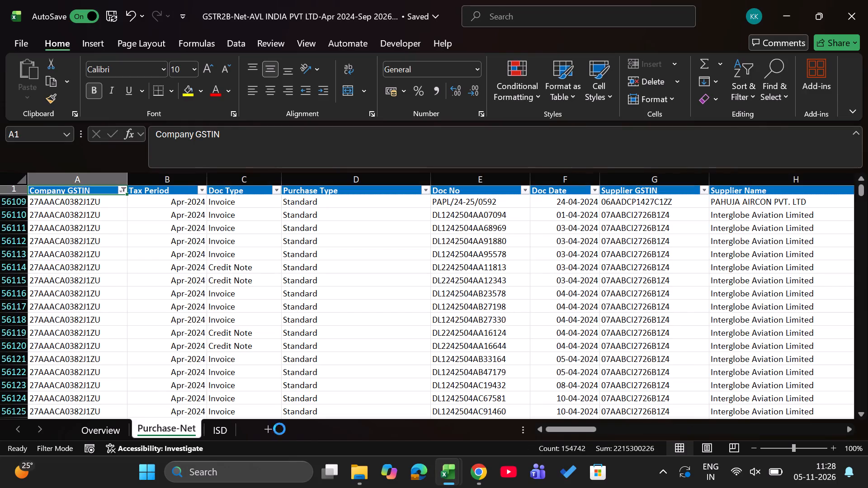
key("alt+Down")
key("alt+Down")
key("alt+Down")
key("alt+Down")
key("alt+Down")
key("alt+Down")
key("alt+Down")
key("alt+Down")
key("alt+Down")
key("alt+Down")
key("alt+Down")
key("alt+Down")
key("alt+Down")
key("alt+Down")
key("alt+Down")
key("alt+Down")
key("alt+Down")
key("Up")
key("Up")
key("space")
key("Up")
key("space")
key("Return")
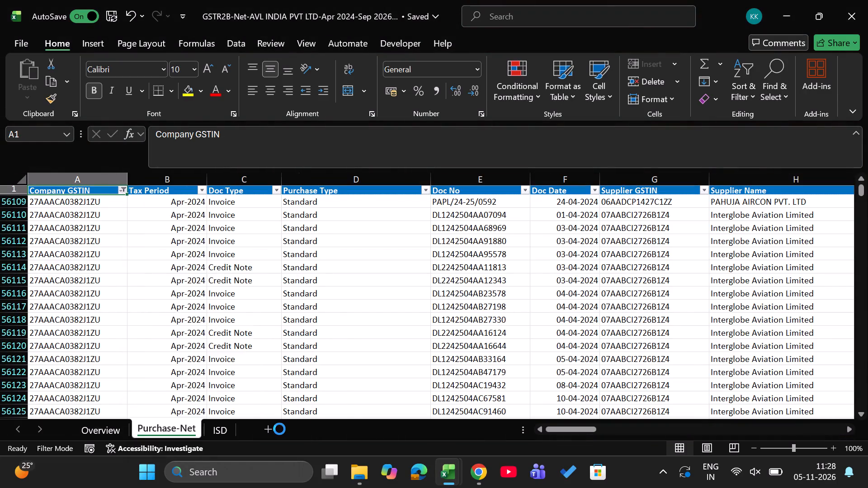
Copy the filtered Purchase-Net table with its headings into a new AVLI MP workbook sheet after ISD, starting at G2.
key("ctrl+shift+Down")
key("ctrl+shift+Right")
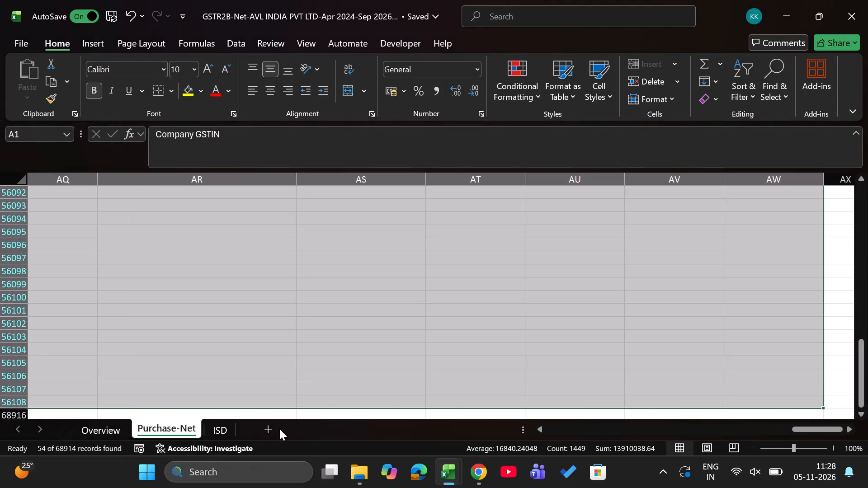
key("ctrl+c")
key("alt+Tab")
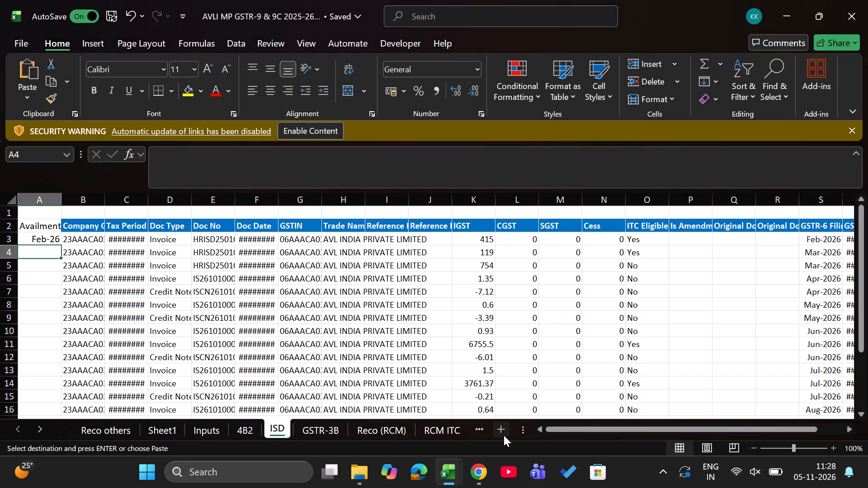
left_click(505, 435)
key("Down")
key("Down")
key("Up")
key("Right")
key("Right")
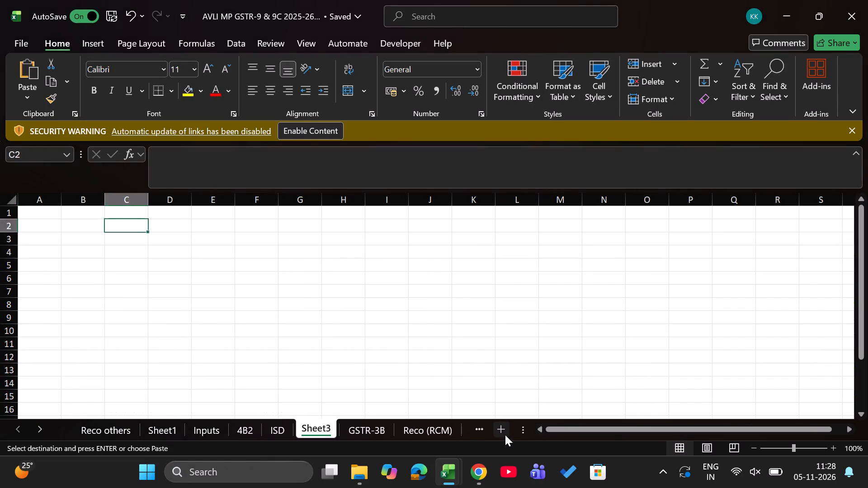
key("Right")
key("Right")
key("Right")
key("Right")
key("Return")
key("Right")
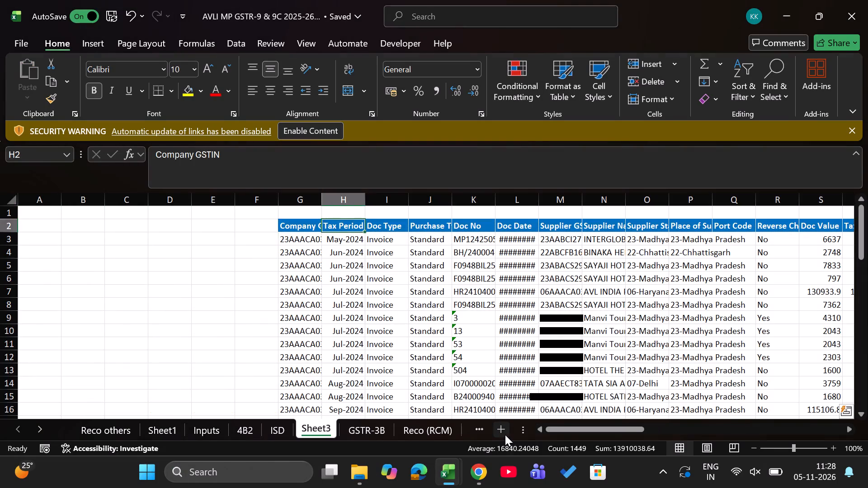
Rename the new sheet holding the purchase data as GSTR-2B.
key("Left")
type("hor")
type("GSTR-2B")
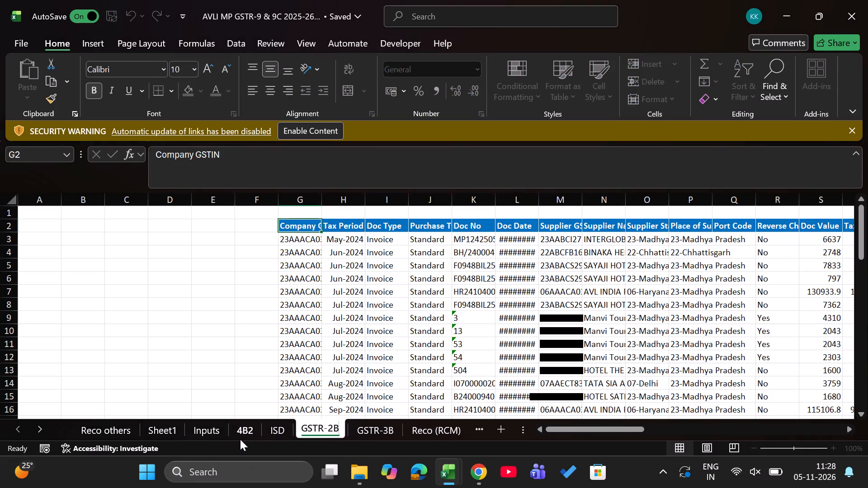
key("Return")
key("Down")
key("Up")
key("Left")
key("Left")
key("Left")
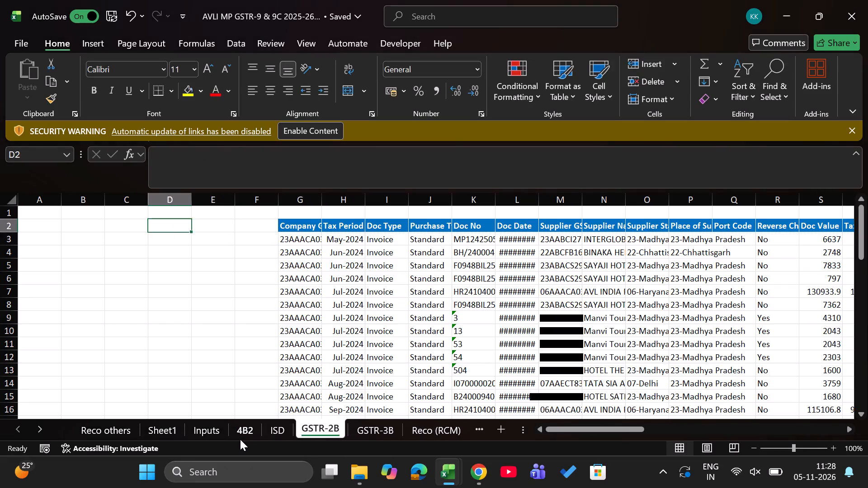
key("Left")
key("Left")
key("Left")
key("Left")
Close the GSTR2B-Net source workbook.
key("alt+Tab")
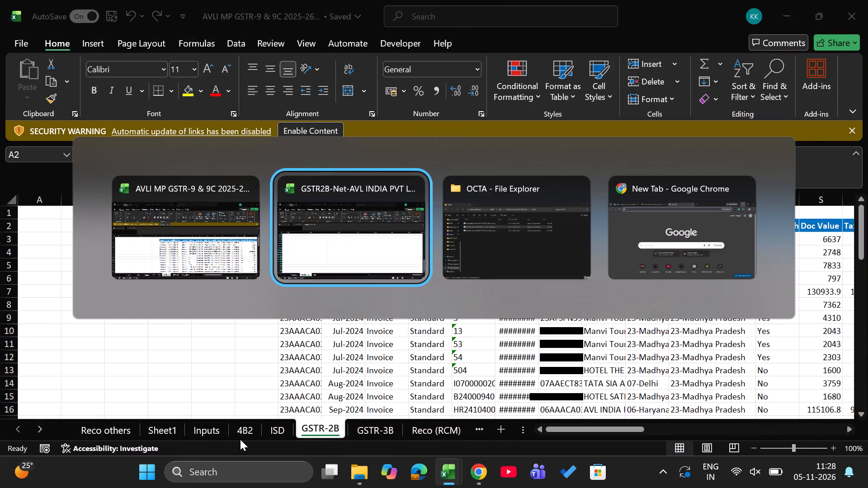
left_click(866, 0)
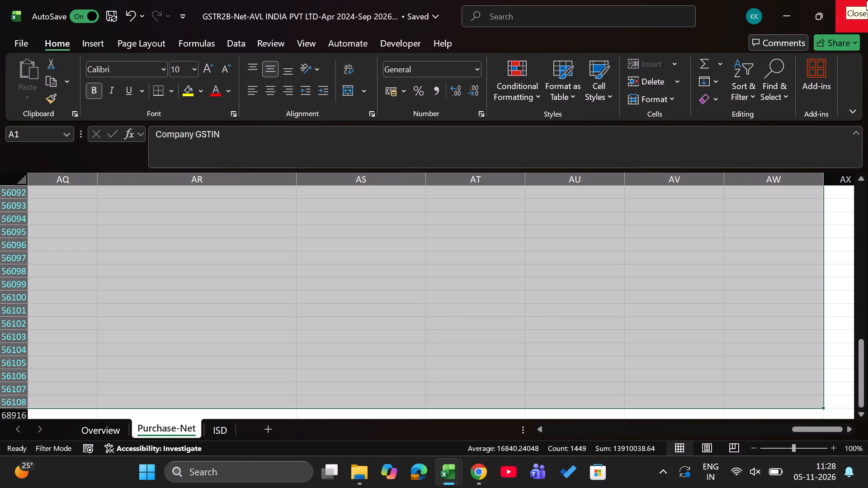
Open the AVLI KL GSTR-9 & 9C 2025-26 workbook from the GSTR-9 & 9C folder.
key("alt+Tab")
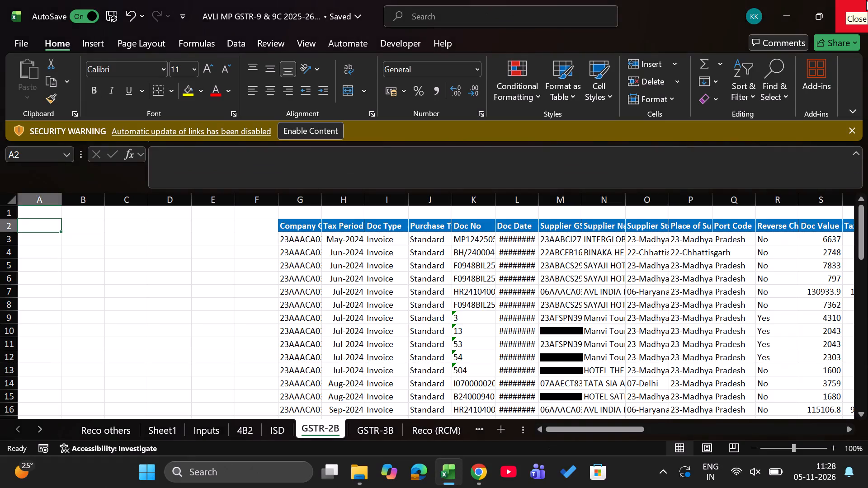
key("BackSpace")
key("Down")
key("Down")
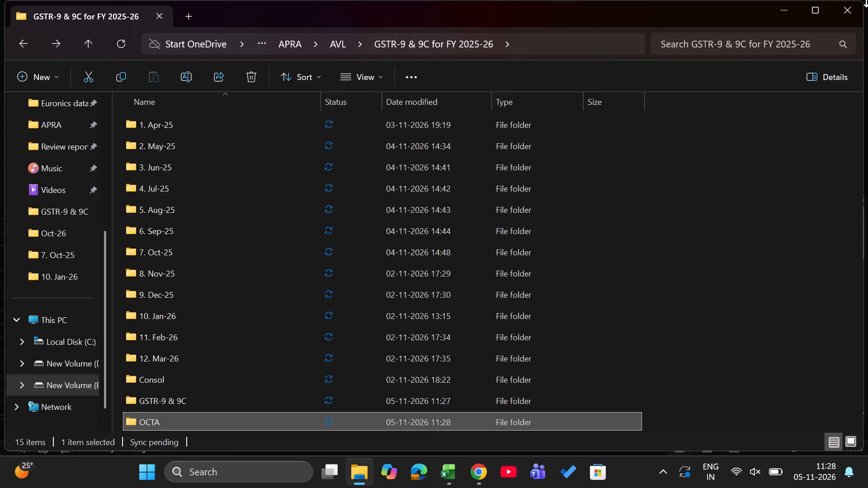
key("Down")
key("Up")
key("Up")
key("Down")
key("Down")
key("Return")
key("BackSpace")
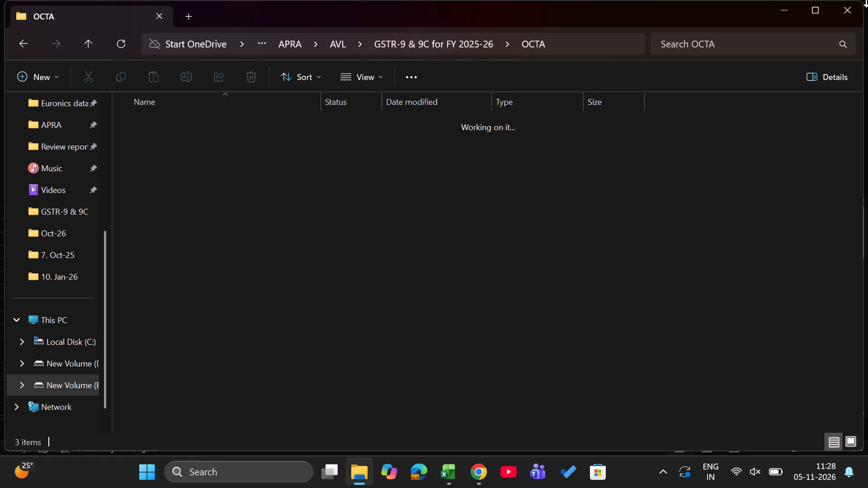
key("Up")
key("Return")
key("Down")
key("Down")
key("Up")
key("Up")
key("Down")
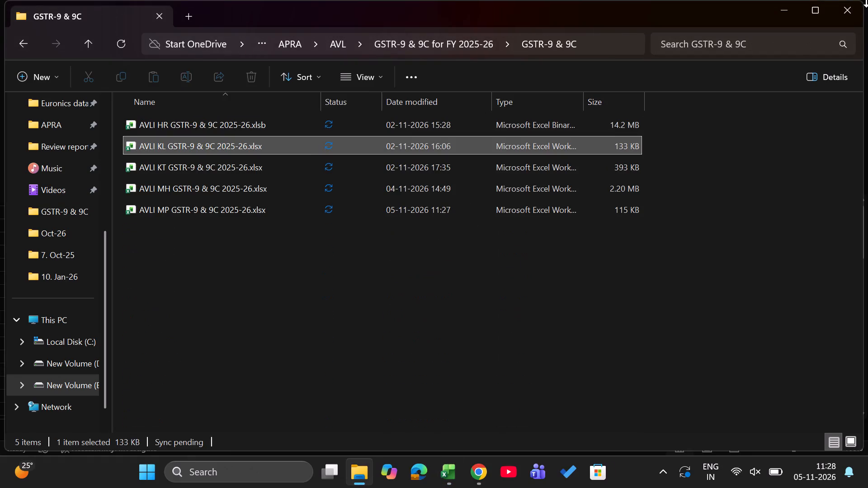
key("Return")
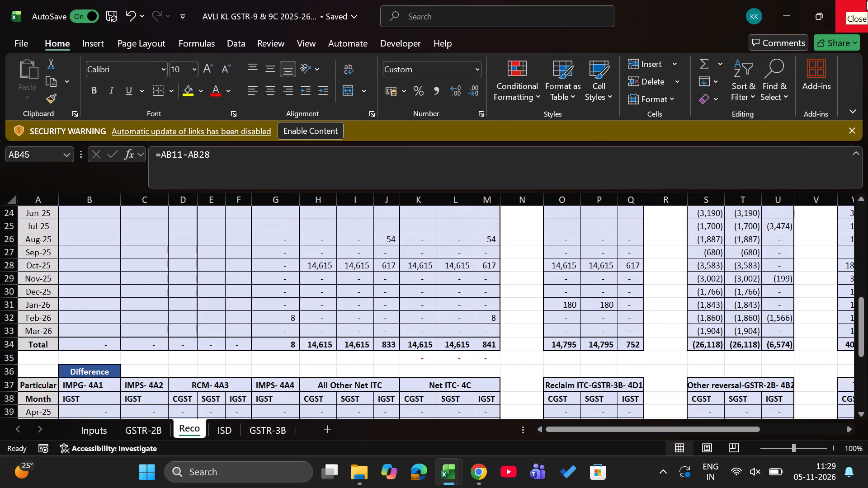
Copy the six headings UID to Invoice date from the KL workbook's GSTR-2B sheet into the MP workbook's GSTR-2B sheet at A2.
key("ctrl+Page_Up")
key("Left")
key("Left")
key("Up")
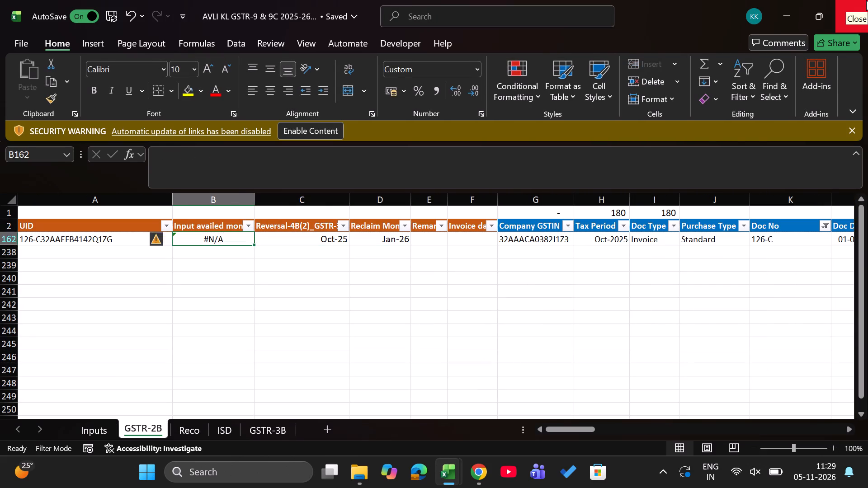
key("Up")
key("Right")
key("Right")
key("Right")
key("Right")
key("ctrl+shift+Left")
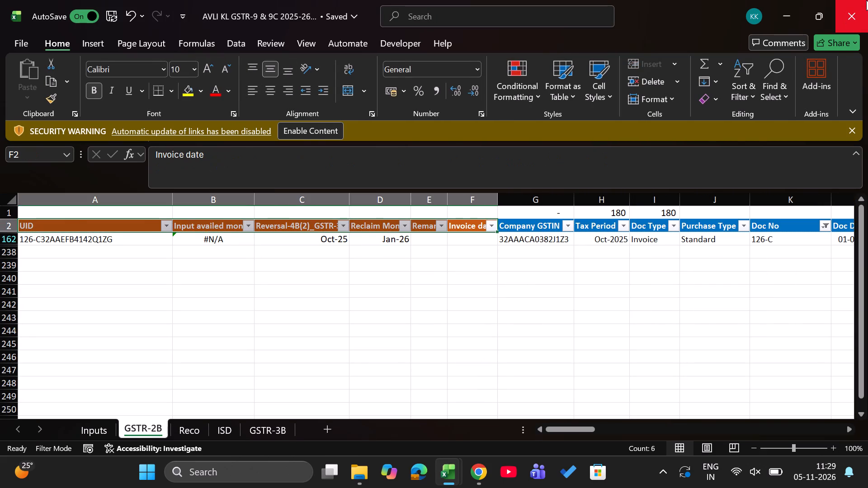
key("ctrl+c")
key("alt+Tab")
key("Return")
key("Left")
key("Left")
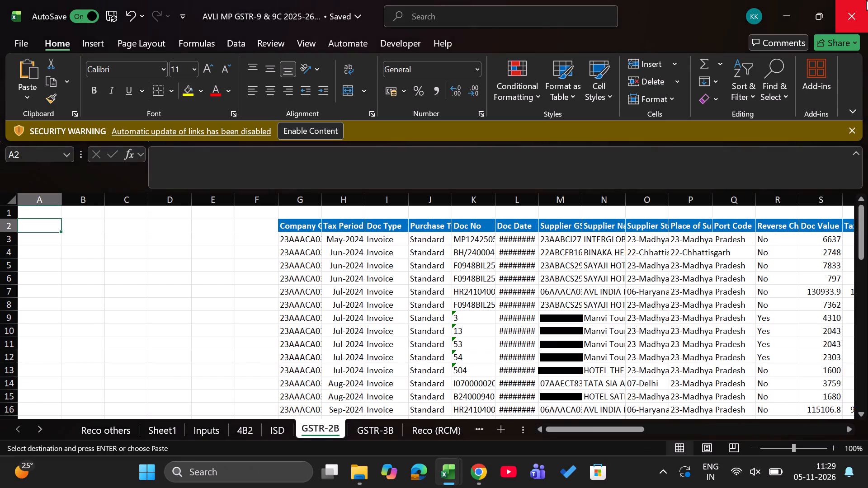
key("Return")
Enter the formula =K3&M3 in A3 of the MP GSTR-2B sheet, joining Doc No and supplier GSTIN as the UID.
key("Right")
key("Right")
key("Right")
key("Left")
key("Right")
key("Right")
key("Down")
key("Left")
key("Left")
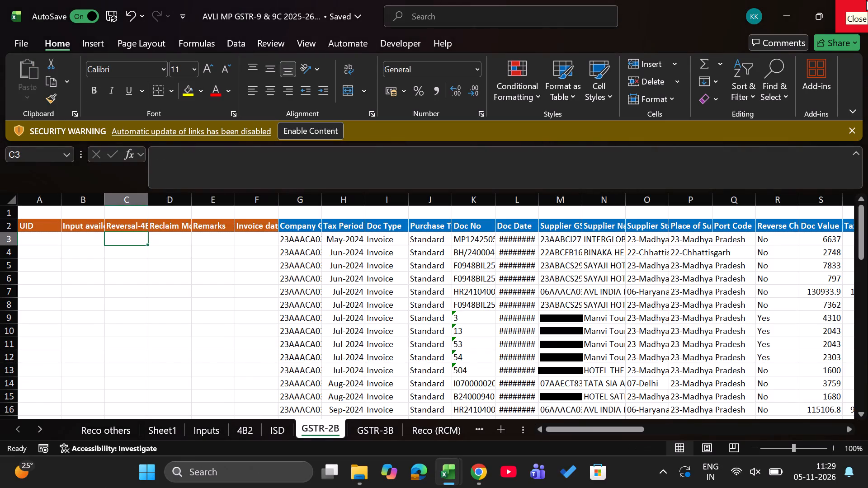
key("Left")
key("Left")
key("alt+Tab")
key("alt+Tab")
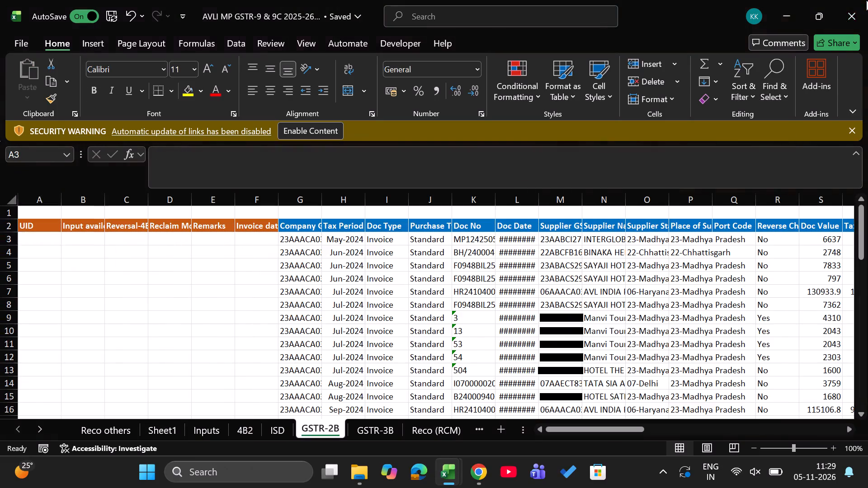
key("equal")
key("Right")
key("Right")
key("Right")
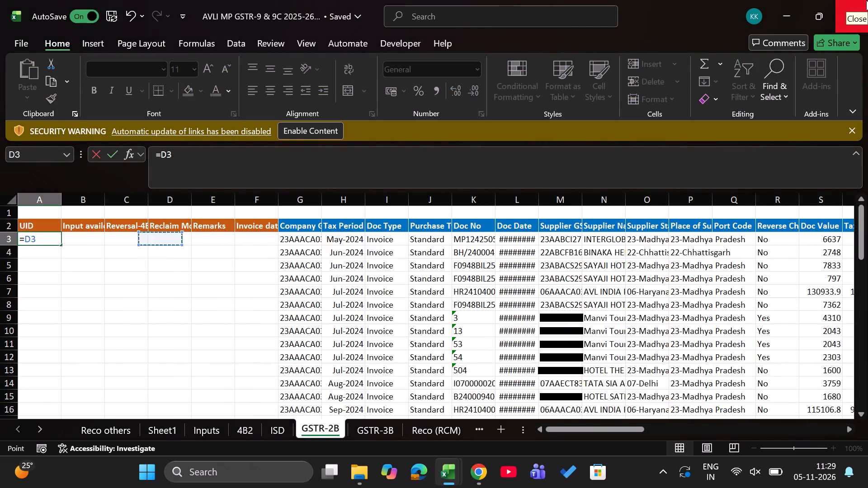
key("Right")
key("Right")
key("Right")
key("Right")
key("Right")
key("Right")
key("Right")
key("shift+ampersand")
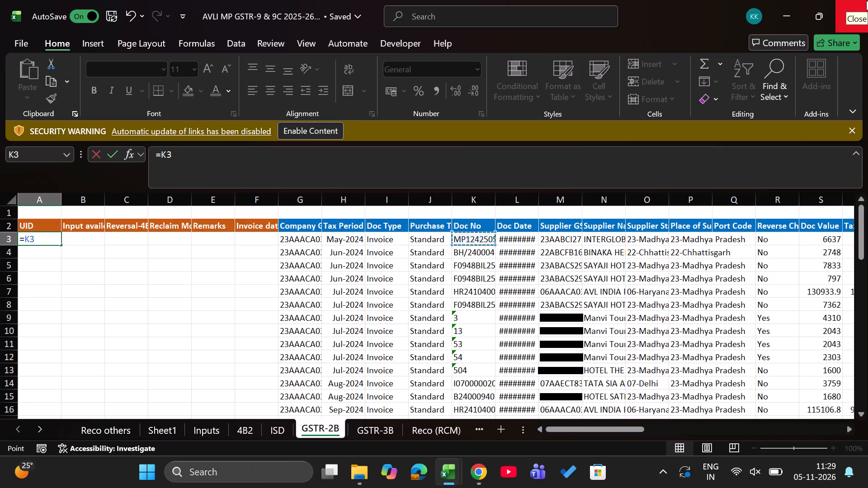
key("Right")
key("Right")
key("Right")
key("Right")
key("Right")
key("Right")
key("Right")
key("Right")
key("Right")
key("Right")
key("Right")
key("Right")
key("Return")
Fill the UID formula down column A to the last data row, row 56.
key("Right")
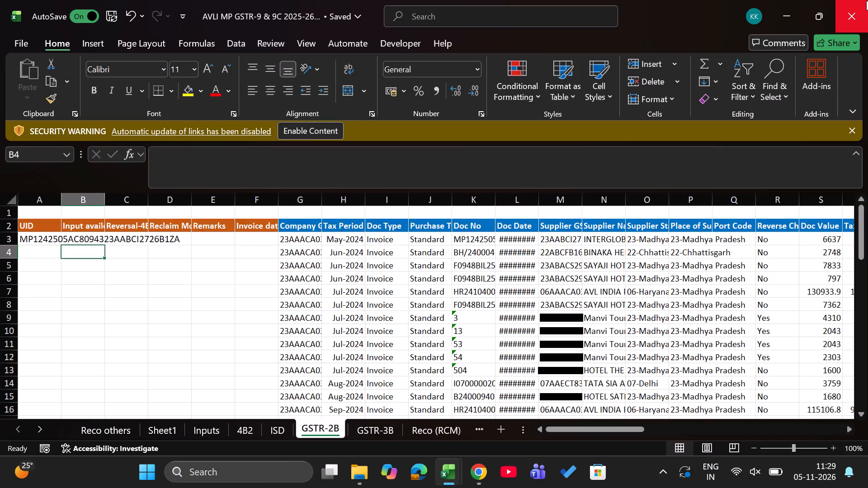
key("Right")
key("Right")
key("Right")
key("Right")
key("Right")
key("ctrl+Down")
key("Left")
key("Left")
key("Left")
key("Left")
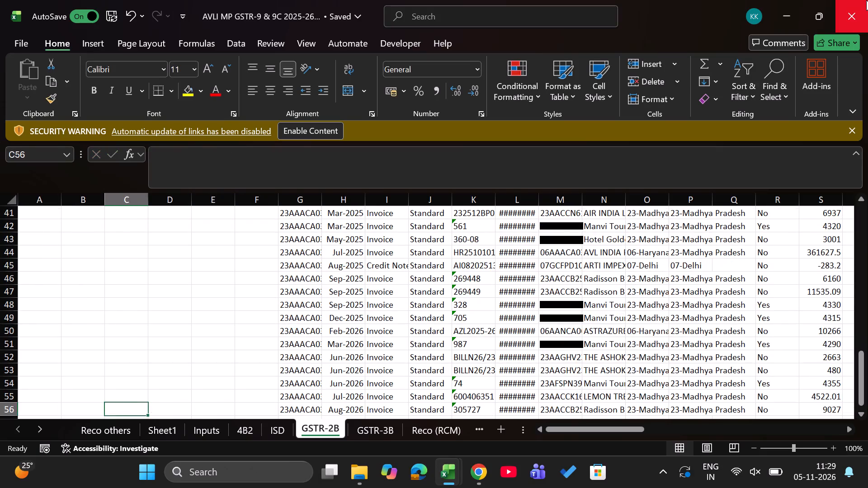
key("Left")
key("Left")
key("ctrl+shift+Up")
key("ctrl+d")
key("ctrl+Up")
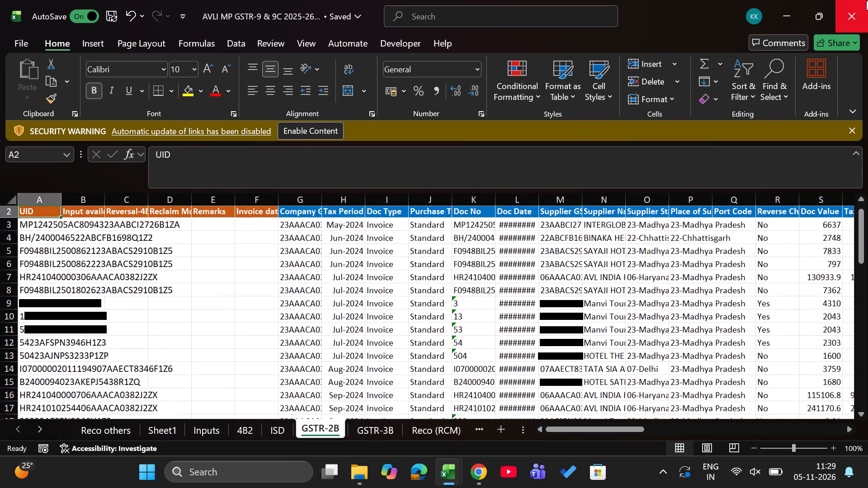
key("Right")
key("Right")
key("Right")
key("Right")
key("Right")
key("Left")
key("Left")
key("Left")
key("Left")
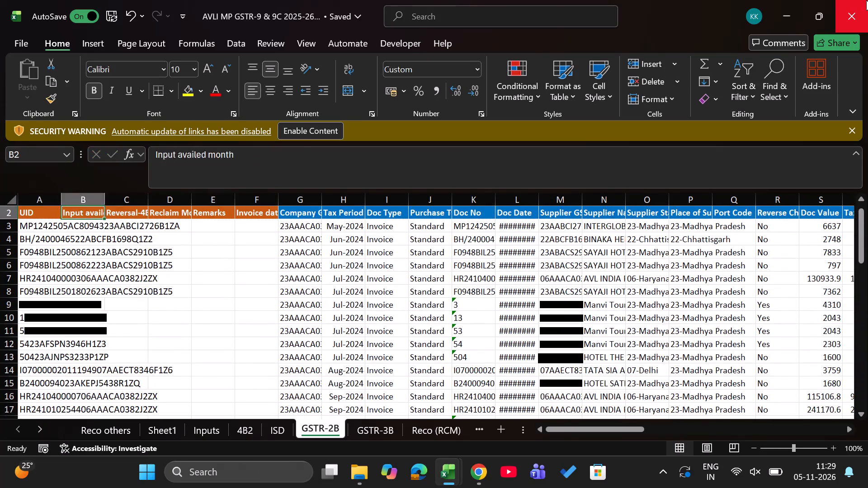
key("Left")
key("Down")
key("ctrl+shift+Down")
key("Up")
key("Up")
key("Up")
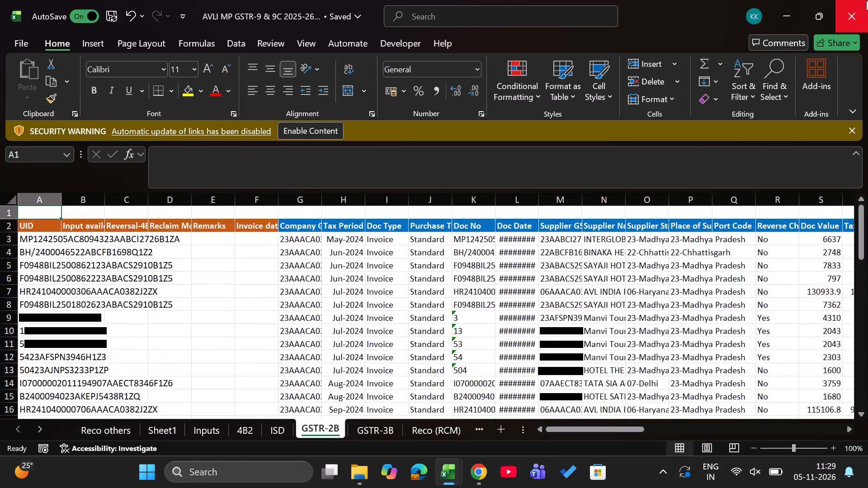
Clear the existing filters on the GSTR-3B sheet.
key("ctrl+Page_Down")
key("Up")
type("ac")
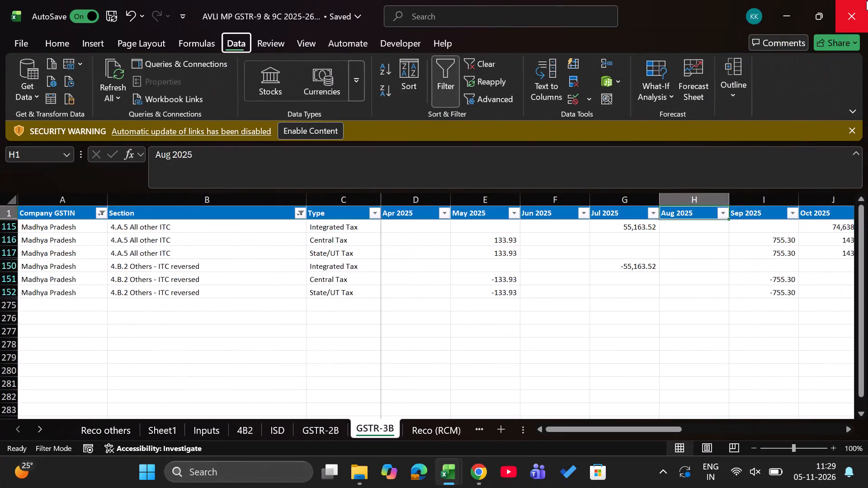
Filter the Company GSTIN column of GSTR-3B to exclude Madhya Pradesh and blank entries.
key("Left")
key("ctrl+Left")
key("ctrl+Left")
key("ctrl+Left")
key("alt+Down")
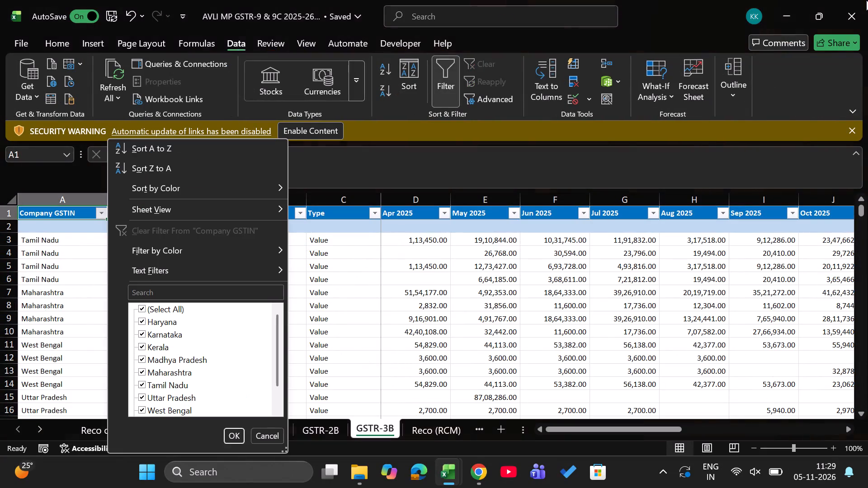
key("Down")
key("Down")
key("Down")
key("Down")
key("Down")
key("Down")
key("Down")
key("Down")
key("Down")
key("Down")
key("Down")
key("Down")
key("Down")
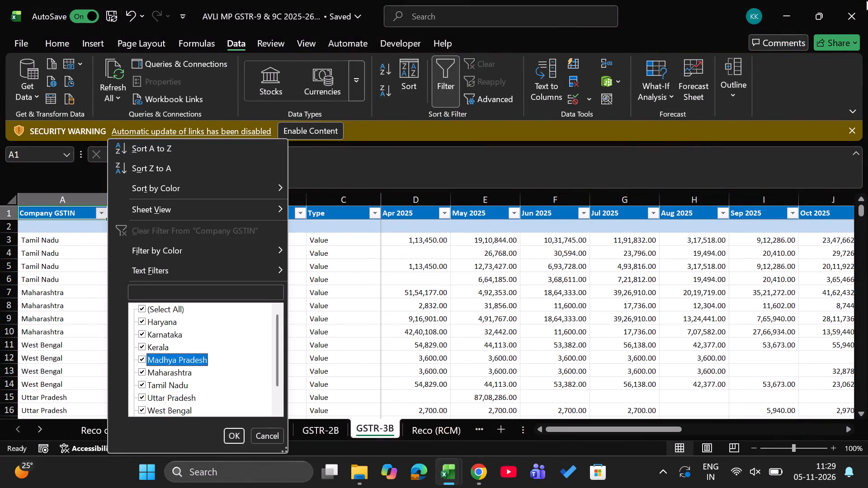
key("space")
key("Down")
key("Down")
key("Down")
key("Down")
key("Down")
key("Down")
key("Up")
key("space")
key("Return")
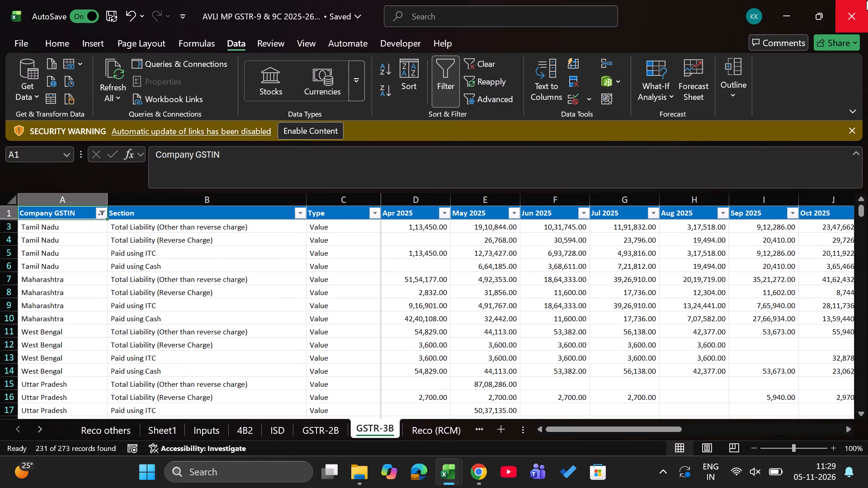
Delete all visible filtered rows of the other states from the GSTR-3B sheet, keeping the heading row.
key("Down")
key("shift+space")
key("ctrl+shift+Down")
key("alt+semicolon")
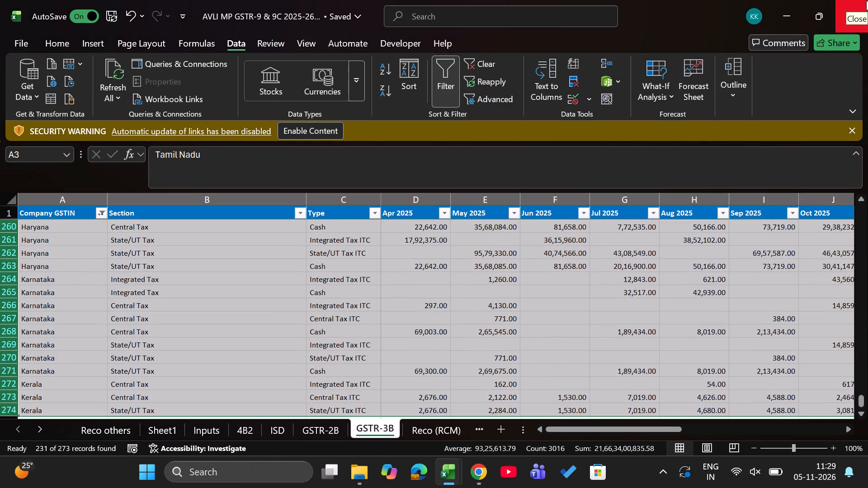
key("ctrl+minus")
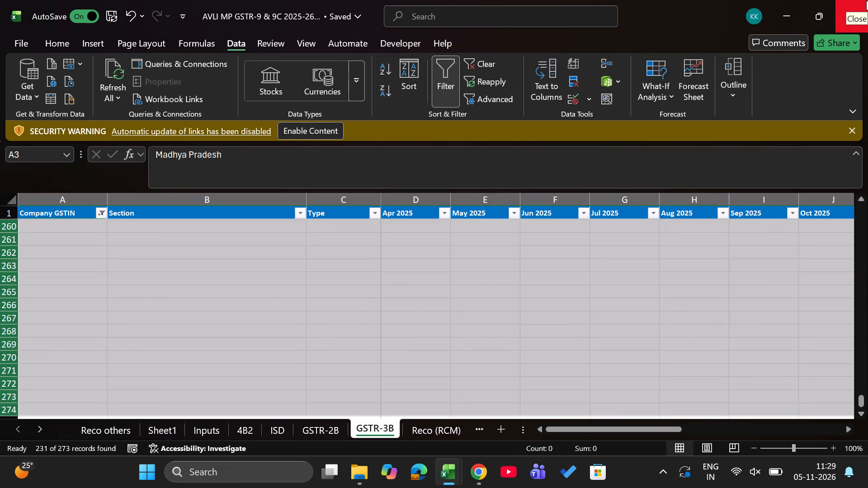
Clear the Company GSTIN filter on the GSTR-3B sheet to show the remaining Madhya Pradesh rows.
type("ac")
key("ctrl+Up")
key("Down")
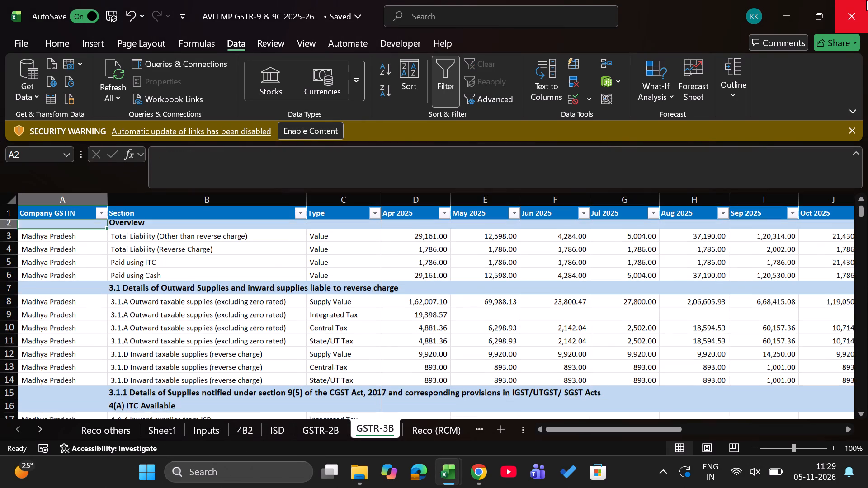
key("Down")
key("Down")
key("Down")
key("Up")
key("Up")
key("Up")
Look through the workbook's sheets from ISD and 4B2 back to Sheet1, and examine the Reco (RCM) and RCM ITC sheets.
key("ctrl+Page_Up")
key("ctrl+Page_Up")
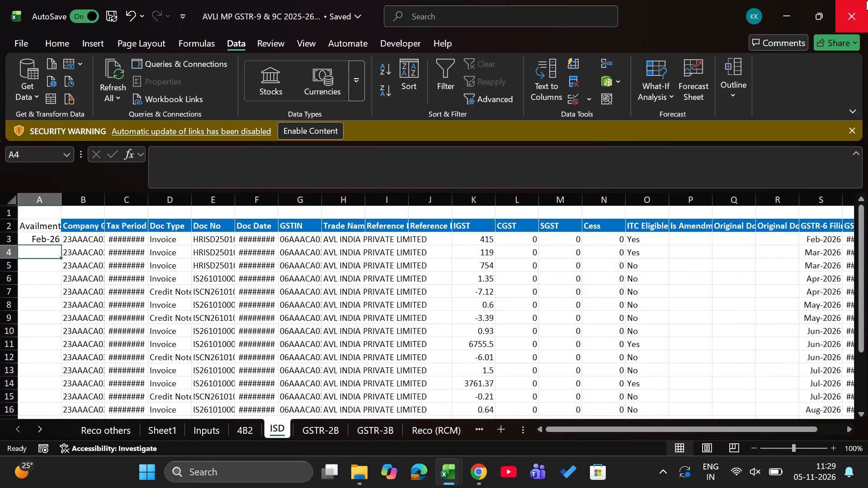
key("ctrl+Page_Up")
key("ctrl+Page_Up")
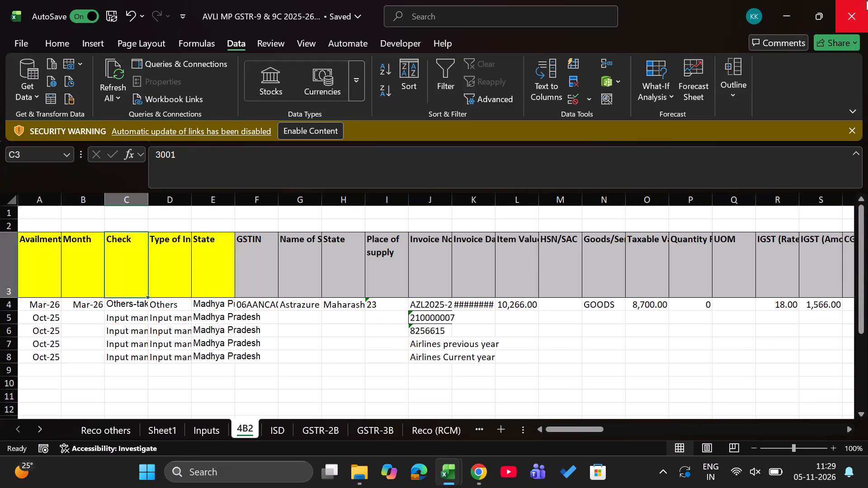
key("ctrl+Page_Up")
key("ctrl+Page_Up")
key("ctrl+Page_Down")
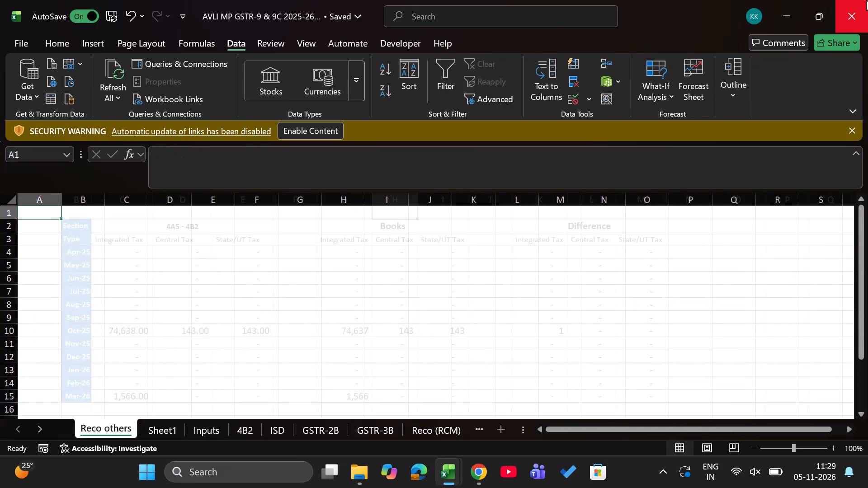
left_click(428, 434)
key("Right")
key("Right")
key("Right")
key("ctrl+Up")
key("ctrl+Up")
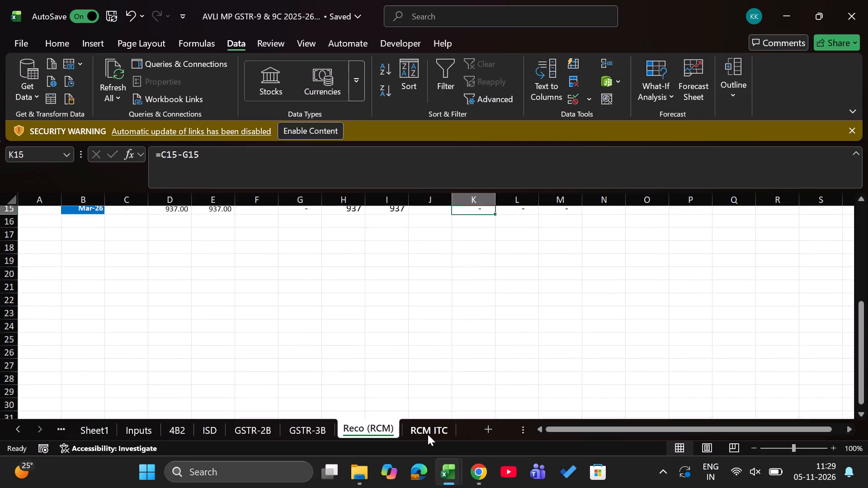
key("ctrl+Up")
key("ctrl+Up")
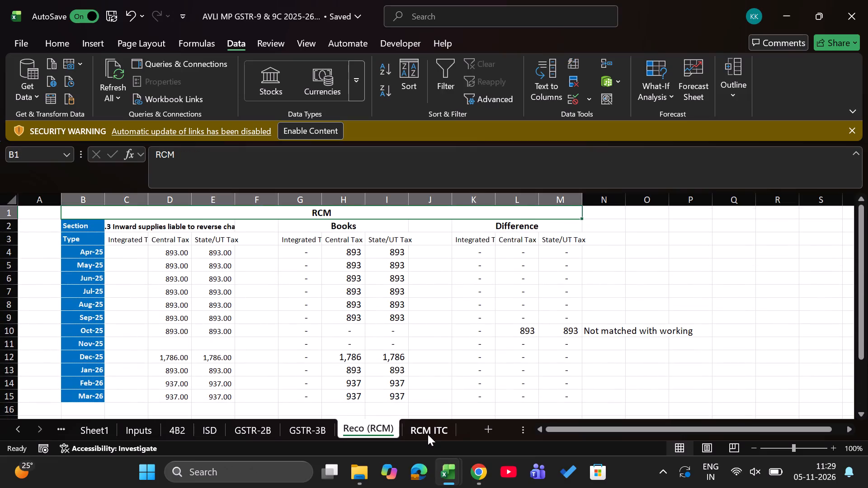
key("ctrl+Page_Down")
key("ctrl+Page_Down")
key("Left")
key("Left")
key("Left")
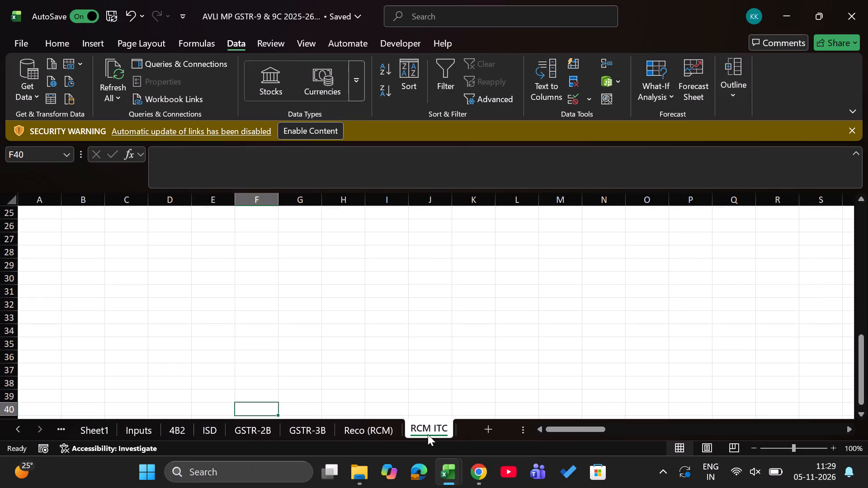
key("ctrl+Up")
key("ctrl+Up")
key("ctrl+Up")
key("ctrl+Up")
key("ctrl+Left")
key("ctrl+Left")
key("ctrl+Left")
key("ctrl+Page_Up")
key("ctrl+Page_Up")
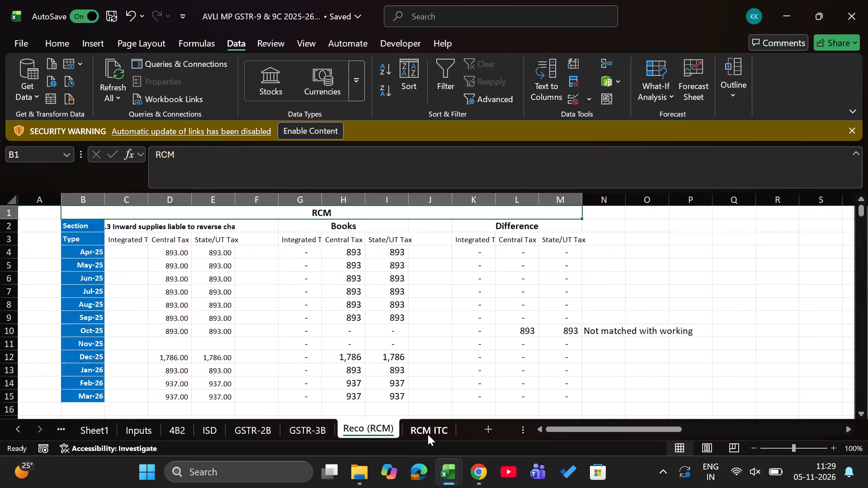
Examine the Integrated, Central and State/UT Tax comparisons on the Reco others sheet.
key("ctrl+Page_Up")
key("ctrl+Page_Up")
key("ctrl+Page_Up")
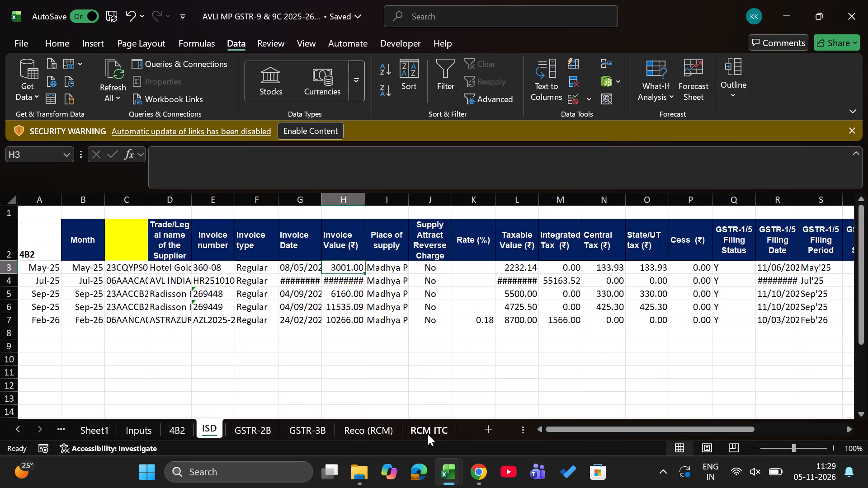
key("ctrl+Page_Up")
key("ctrl+Page_Up")
key("ctrl+Page_Up")
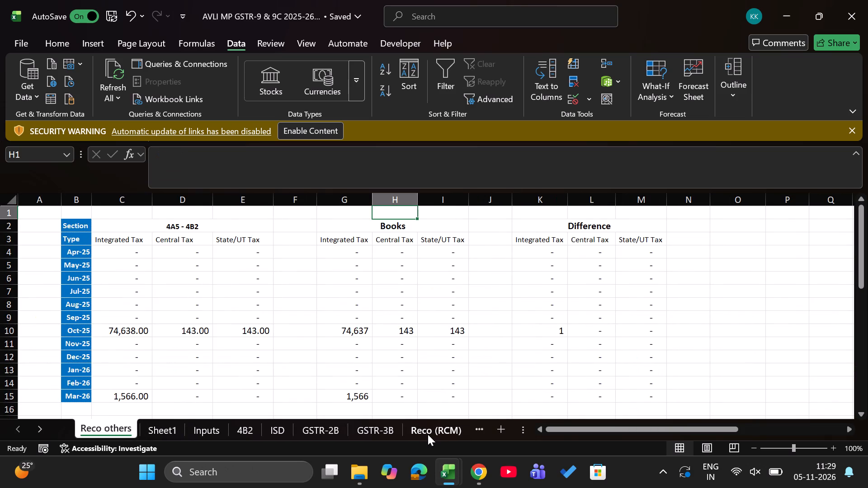
key("alt+Tab")
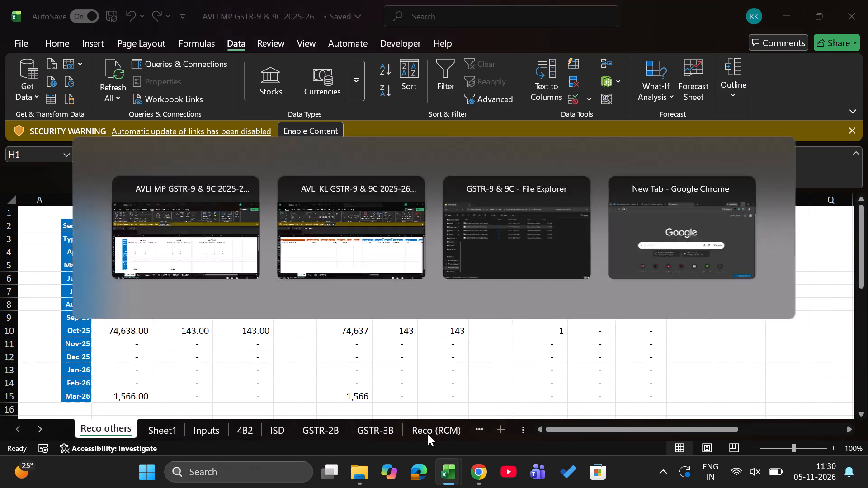
key("alt+Tab")
scroll(387, 299, "left", 3)
scroll(387, 299, "down", 1)
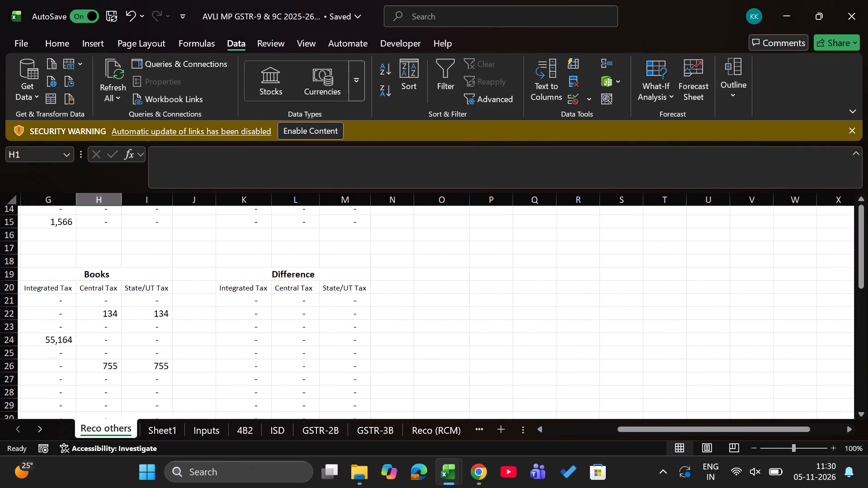
scroll(387, 299, "down", 3)
Delete the Reco others sheet from the MP workbook.
right_click(111, 429)
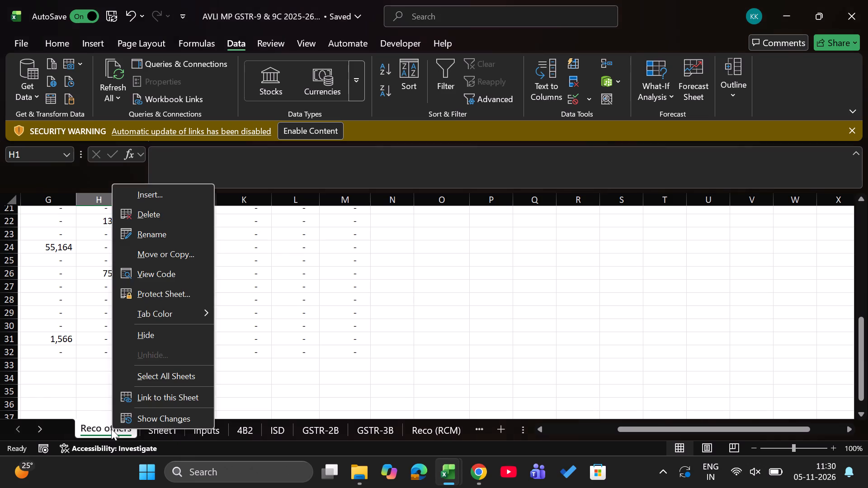
left_click(136, 214)
key("Return")
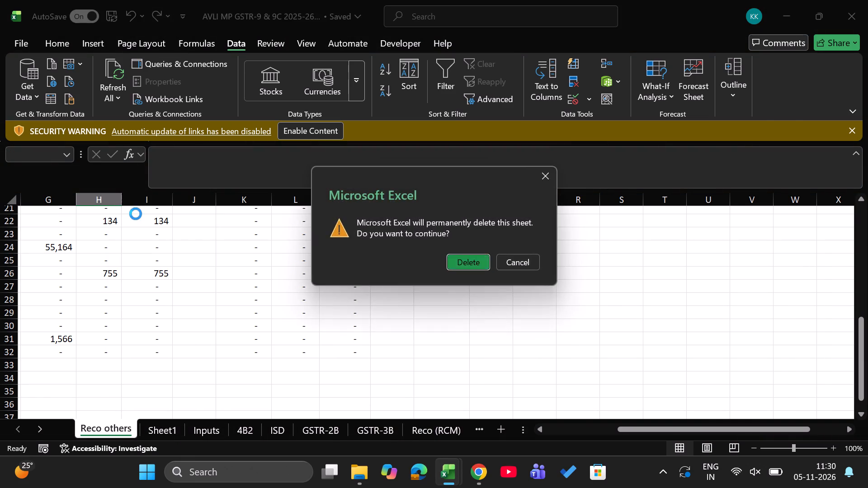
Delete the blank Sheet1 from the MP workbook.
key("ctrl+Page_Down")
key("ctrl+Page_Up")
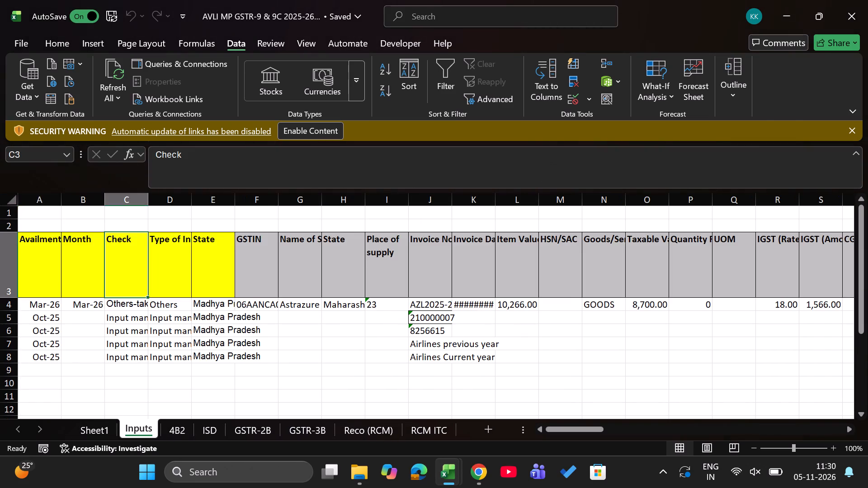
right_click(105, 432)
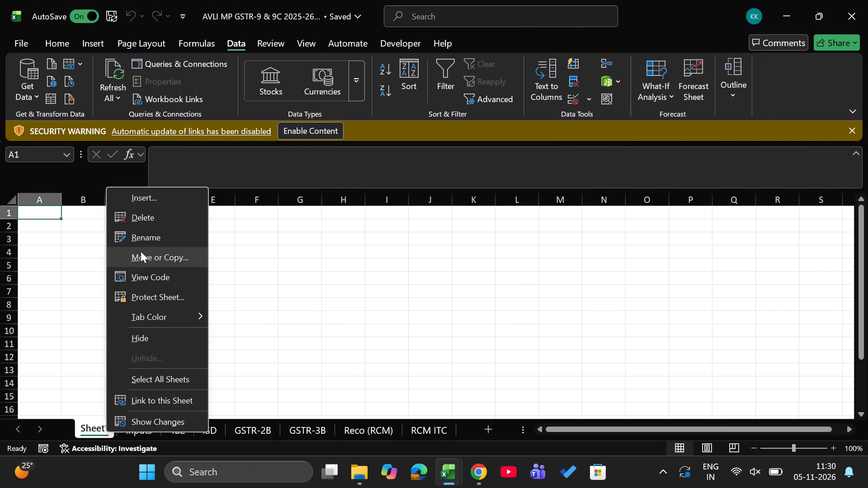
left_click(148, 216)
key("Return")
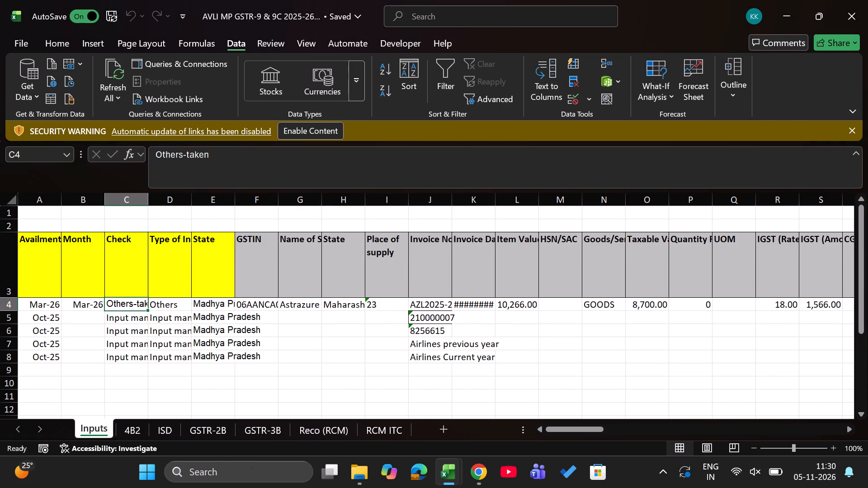
Insert a new blank column before column A on the 4B2 sheet.
key("ctrl+Page_Down")
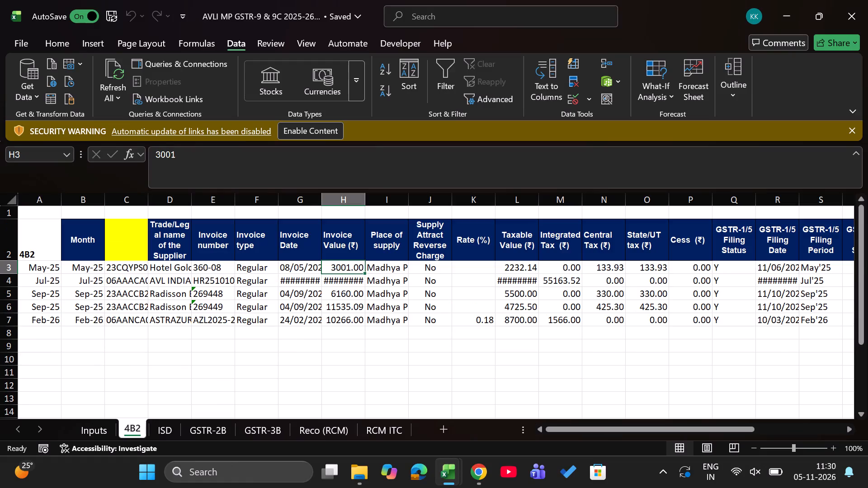
key("Left")
key("Left")
key("Left")
key("Left")
key("Left")
key("Left")
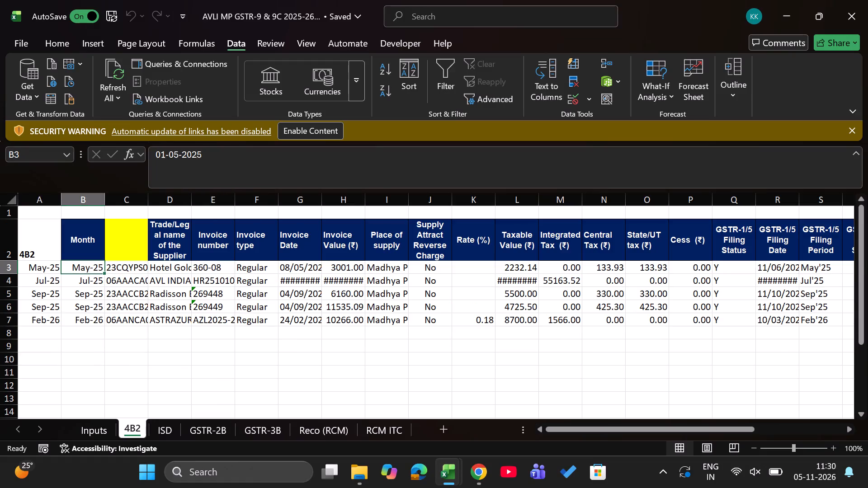
key("Left")
key("ctrl+space")
key("ctrl+shift+equal")
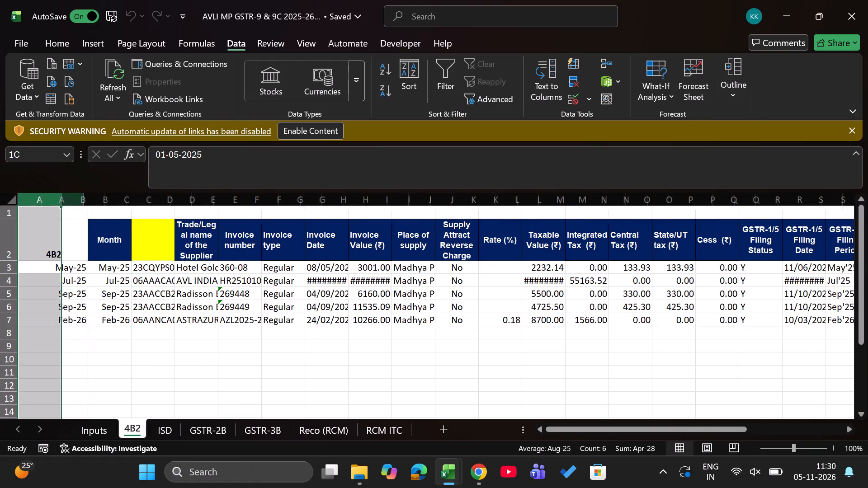
Build keys in A3:A7 of the 4B2 sheet by joining each row's invoice number and supplier GSTIN with =F3&D3.
key("Down")
key("Up")
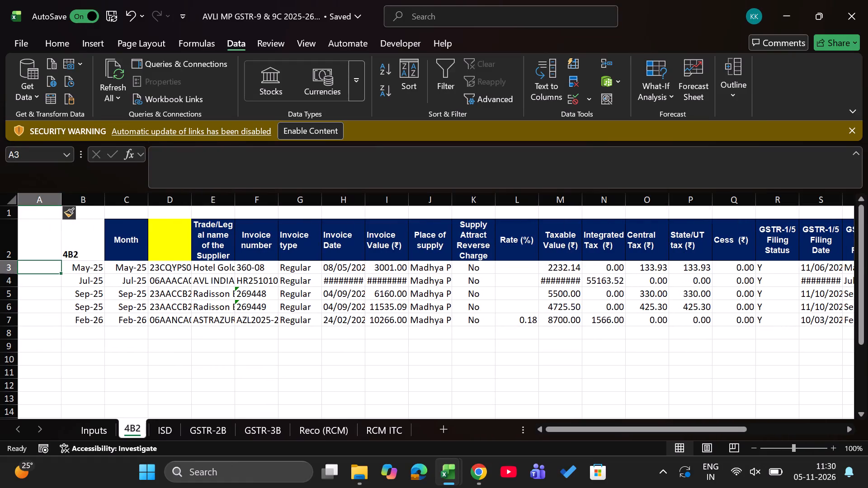
key("minus")
key("BackSpace")
key("equal")
key("Right")
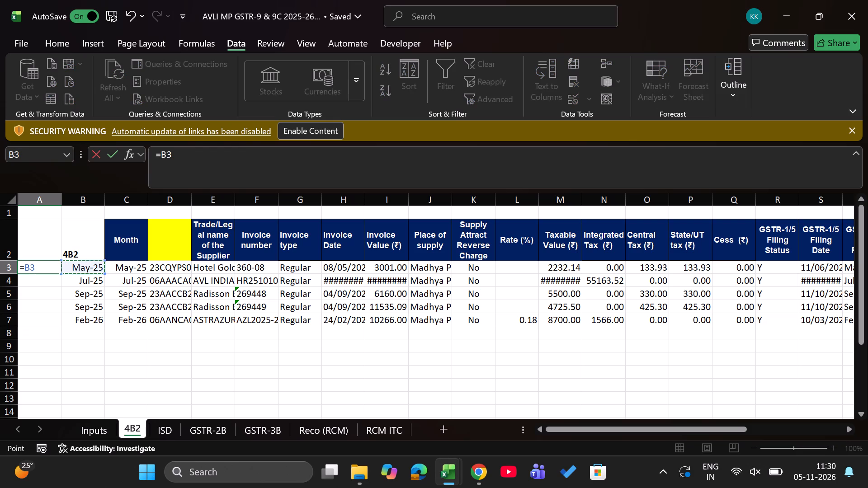
key("Right")
key("Right")
key("Right")
key("Right")
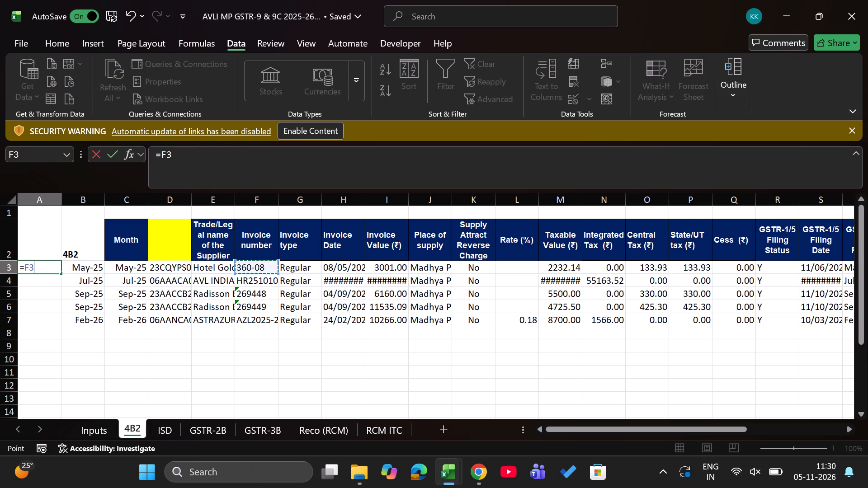
key("shift+ampersand")
key("Right")
key("Right")
key("Right")
key("Return")
key("Right")
key("ctrl+Down")
key("ctrl+Left")
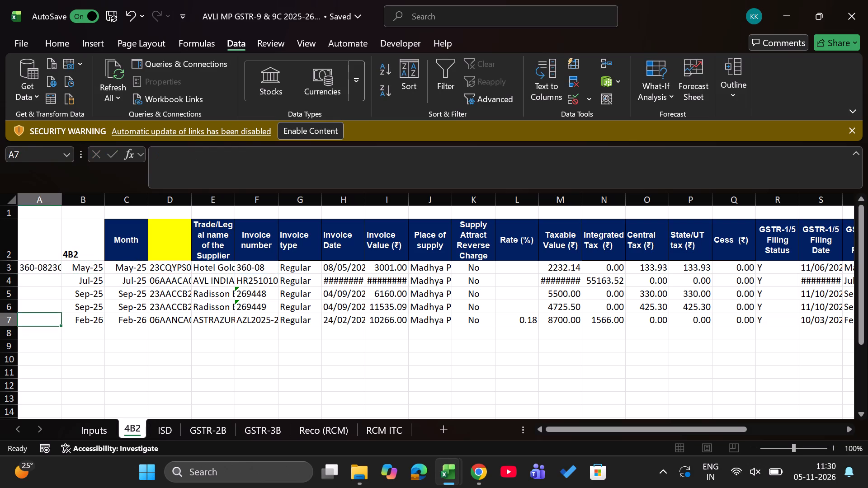
key("ctrl+shift+Up")
key("ctrl+d")
Enter =SUBTOTAL(9,N3:N7) in C1 of the 4B2 sheet for Integrated Tax and fill it across to D1 for Central Tax.
key("ctrl+Up")
key("Up")
key("Up")
key("Up")
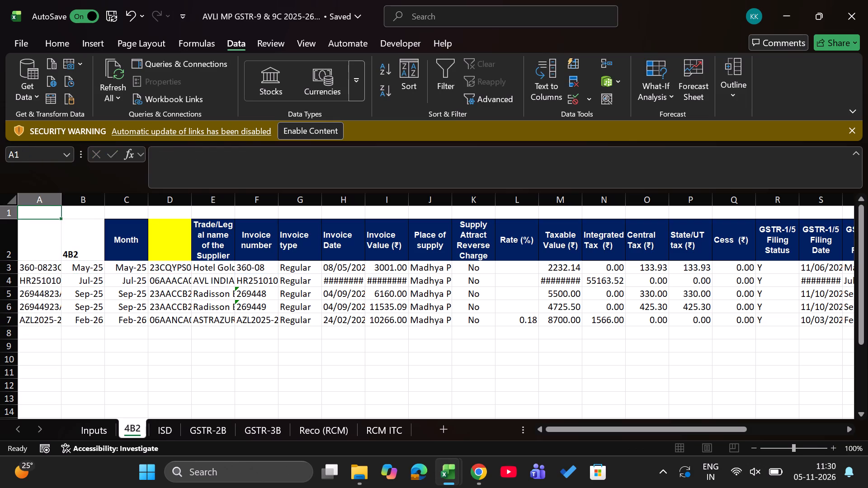
key("Right")
key("Right")
type("=subt")
key("Tab")
type("9,")
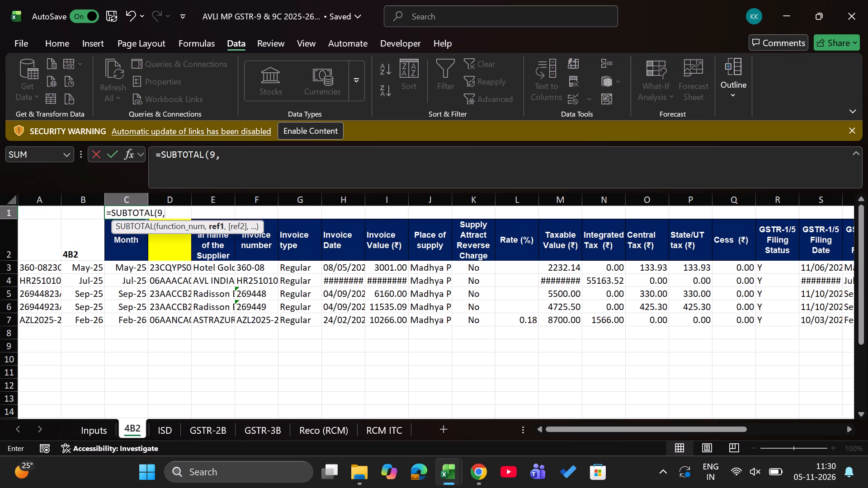
key("Down")
key("Down")
key("Right")
key("Right")
key("Right")
key("Right")
key("Right")
key("Right")
key("Right")
key("Right")
key("Right")
key("Right")
key("Right")
key("Right")
key("ctrl+shift+Down")
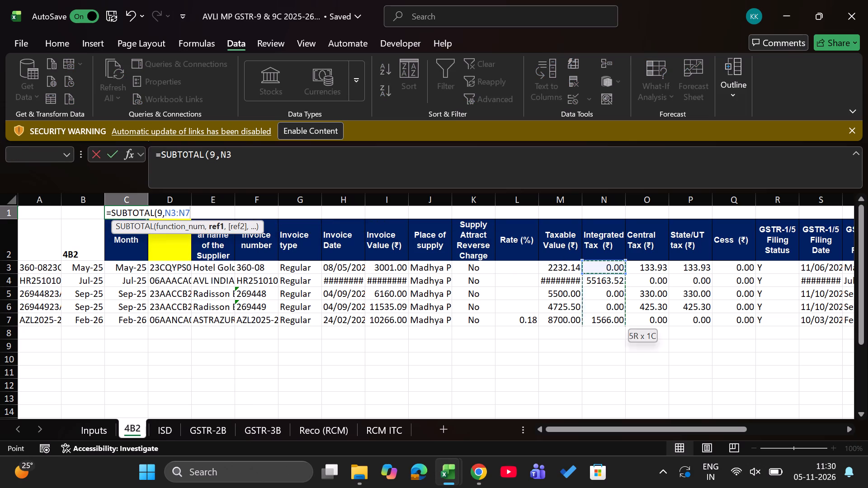
key("Return")
key("Up")
key("shift+Right")
key("ctrl+r")
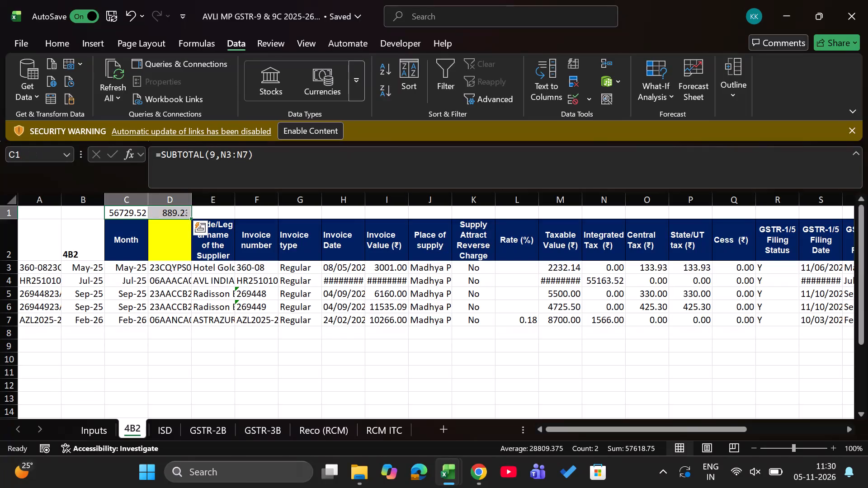
Format the subtotals in C1:D1 of the 4B2 sheet with comma style and no decimal places.
type("hk")
key("alt+h")
key("9")
key("alt+h")
key("9")
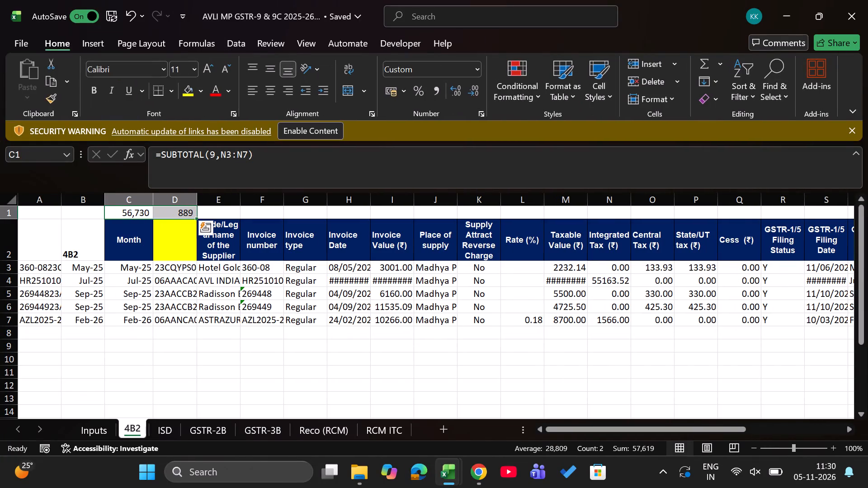
key("Down")
key("Up")
Look through the sheets from ISD to RCM ITC.
key("ctrl+Page_Down")
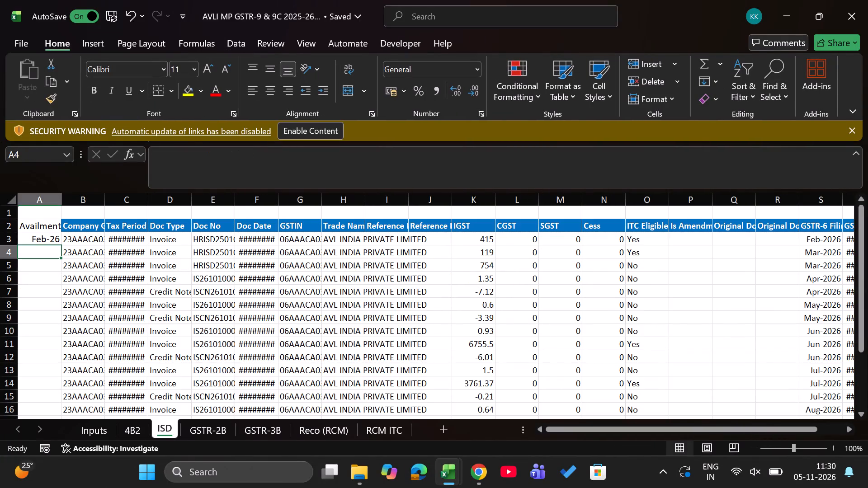
key("ctrl+Page_Down")
key("ctrl+Page_Down")
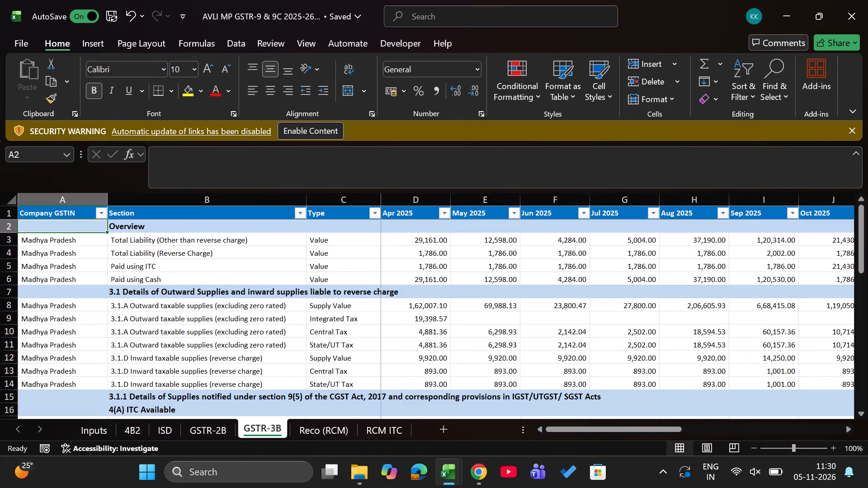
key("ctrl+Page_Down")
key("ctrl+Page_Down")
key("ctrl+Page_Up")
key("ctrl+Page_Up")
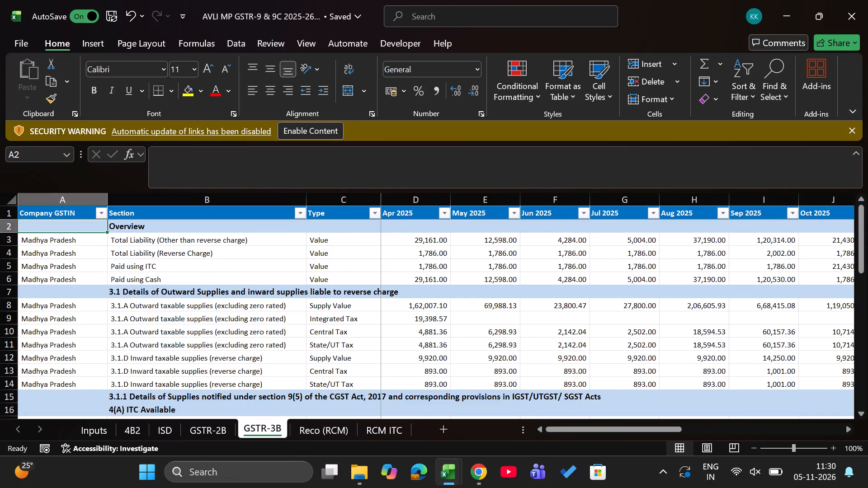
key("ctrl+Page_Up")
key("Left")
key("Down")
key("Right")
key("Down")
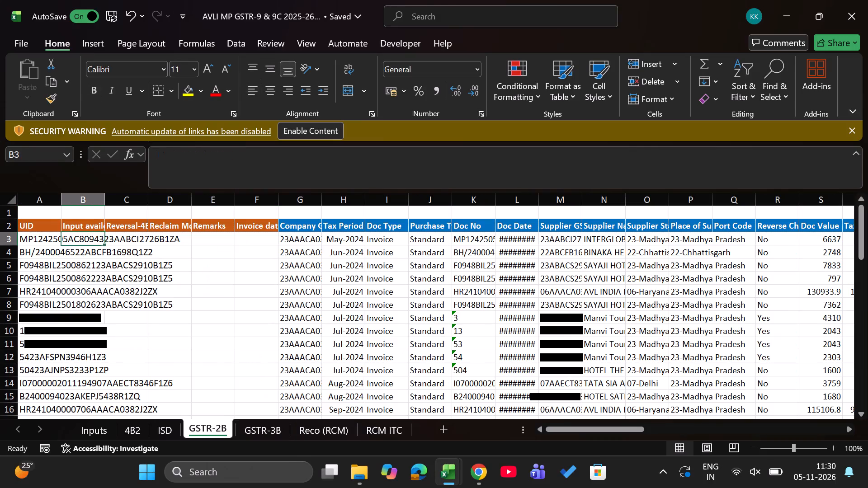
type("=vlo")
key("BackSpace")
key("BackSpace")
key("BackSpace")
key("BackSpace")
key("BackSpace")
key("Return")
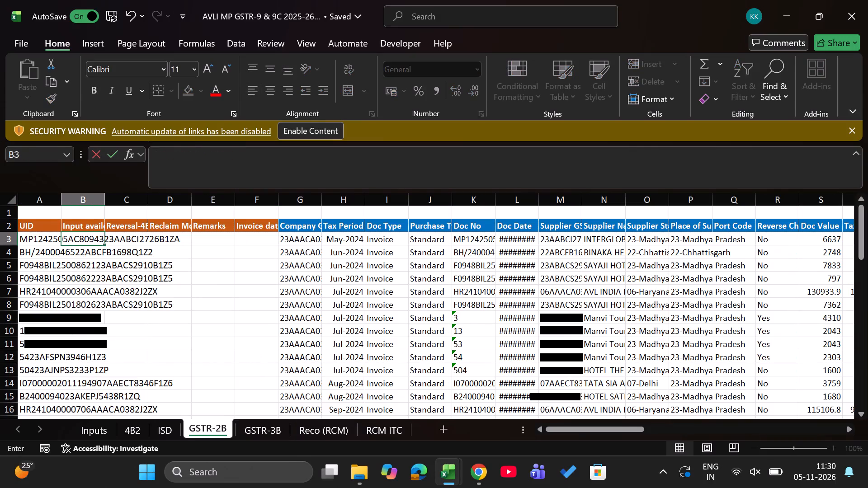
Enter =SUBTOTAL(9,AB3:AB56) in AB1 above the IGST (Net) column of the GSTR-2B sheet.
key("Up")
key("Up")
key("Right")
key("Right")
key("Right")
key("Right")
key("Up")
key("Right")
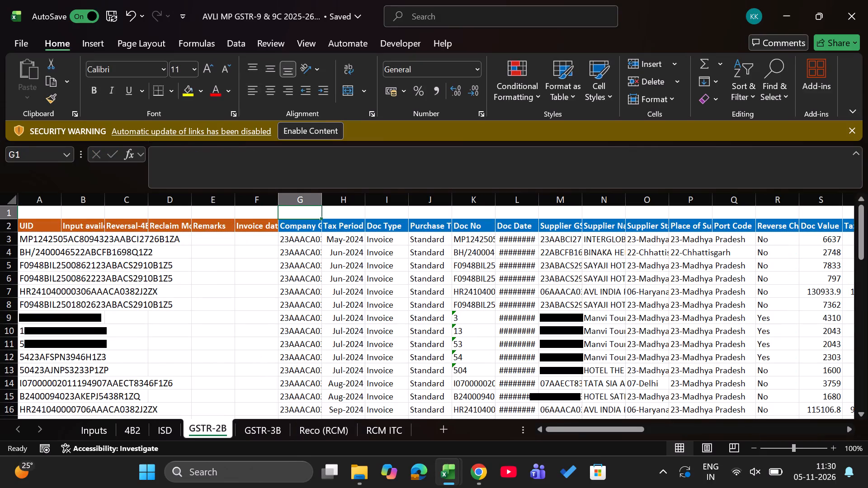
key("Right")
key("Right")
key("Right")
key("Right")
key("Right")
key("Right")
key("Right")
key("Right")
key("Right")
key("Right")
key("Right")
key("Right")
key("Right")
key("Right")
key("Right")
key("Right")
key("Right")
key("Right")
key("Right")
key("Right")
key("Left")
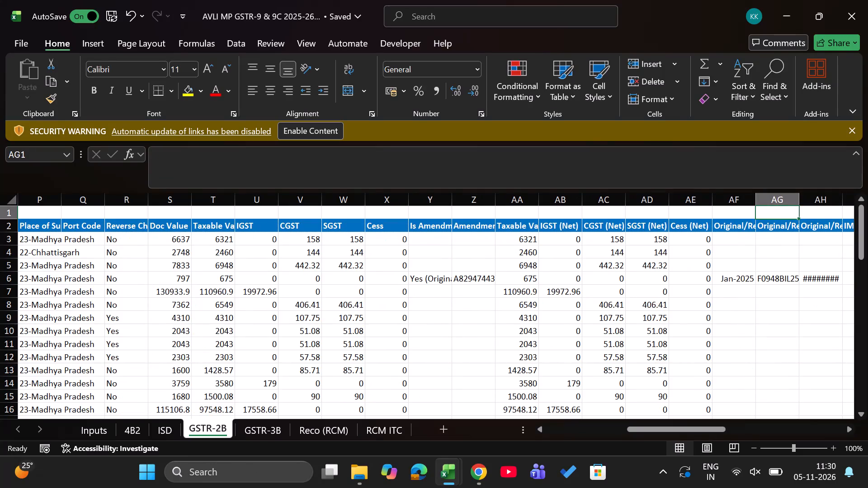
key("Left")
key("Left")
key("Left")
key("Left")
key("Left")
type("=subt")
key("Tab")
type("9,")
key("Down")
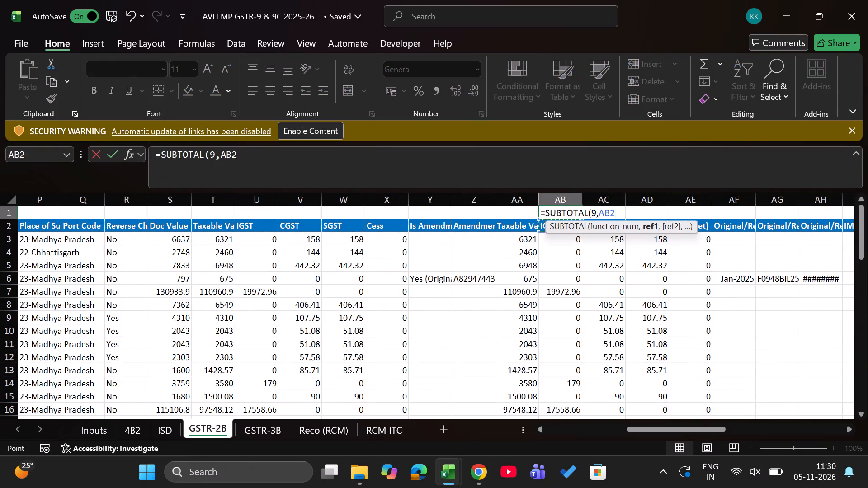
key("Down")
key("ctrl+shift+Down")
key("Return")
key("Up")
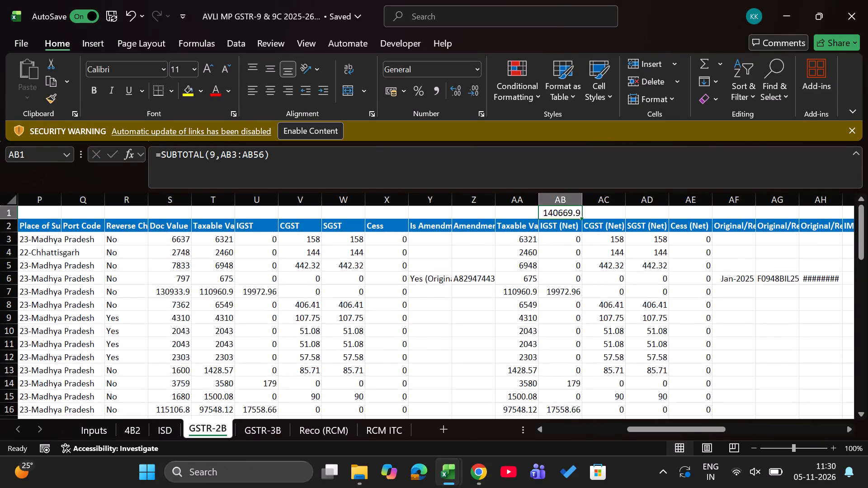
Format the IGST (Net) subtotal in AB1 with comma style and no decimal places.
type("hk")
key("alt+h")
key("9")
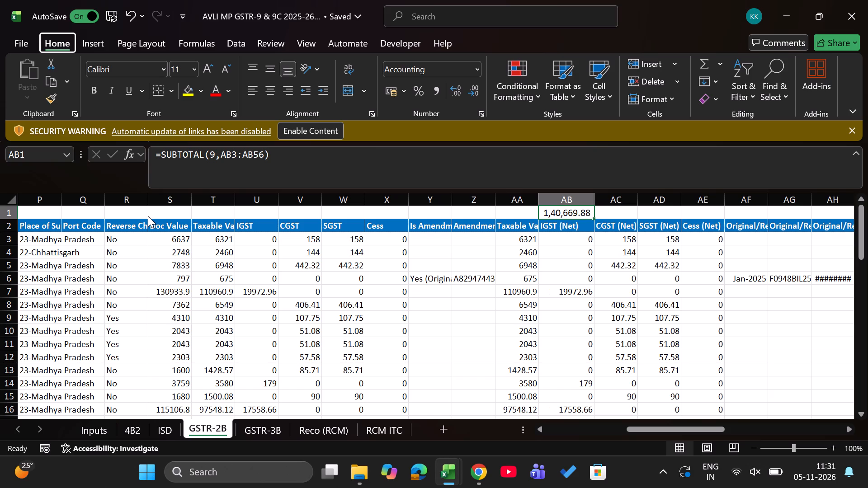
key("alt+h")
key("9")
Copy the AB1 subtotal across to AC1 for CGST (Net) and AD1 for SGST (Net).
key("ctrl+c")
key("Right")
key("Return")
key("ctrl+c")
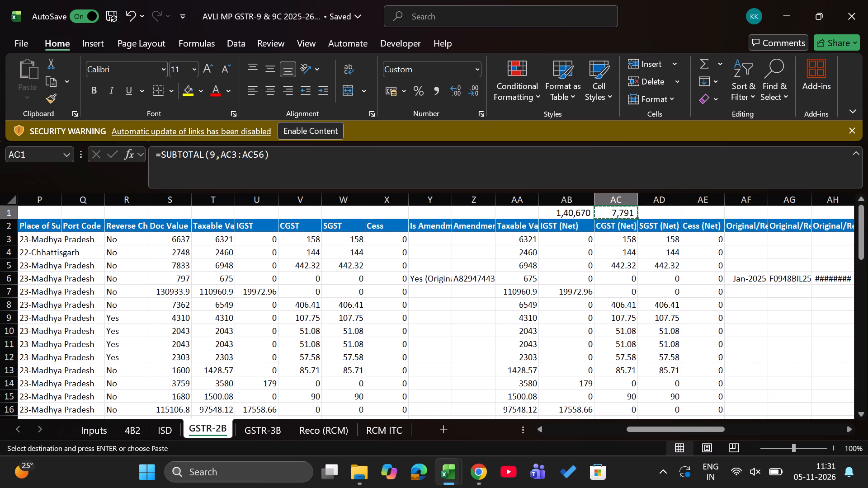
key("Right")
key("Return")
Copy the subtotals in AB1:AD1 to U1:W1 above the IGST, CGST and SGST columns.
key("Left")
key("Left")
key("shift+Right")
key("shift+Right")
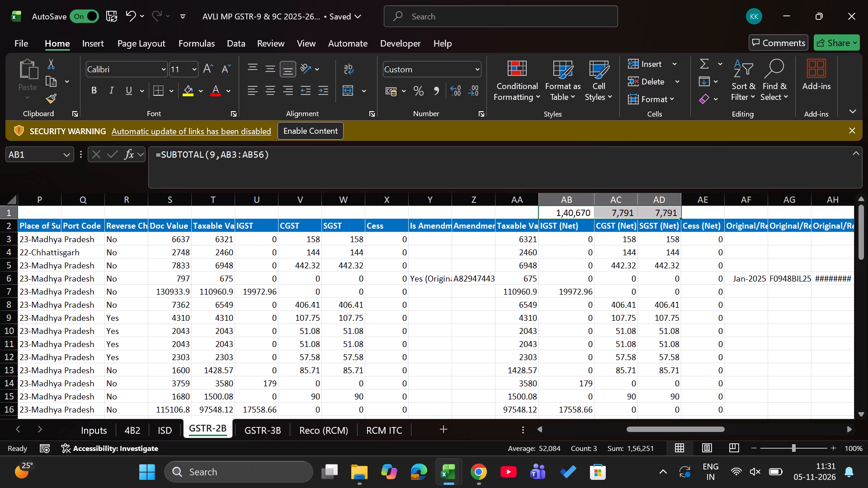
key("ctrl+c")
key("Left")
key("Left")
key("Left")
key("Left")
key("Left")
key("Left")
key("Left")
key("Return")
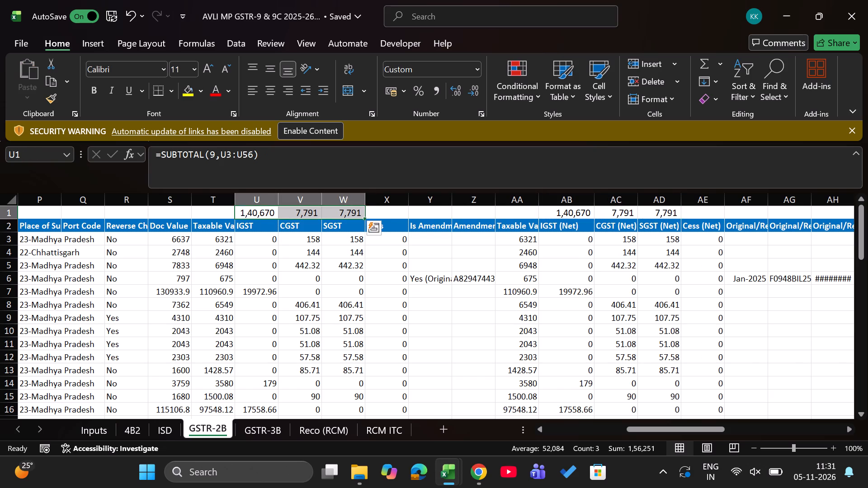
Link G1 to the IGST (Net) subtotal with =AB1 and fill it across to H1 for CGST (Net).
key("Right")
key("Left")
key("Left")
key("Left")
key("Left")
key("Left")
key("Left")
key("Left")
key("Left")
key("Left")
key("Left")
key("Left")
key("Left")
key("Left")
key("Left")
key("Left")
key("Left")
key("Left")
key("Left")
key("Left")
key("Left")
key("Left")
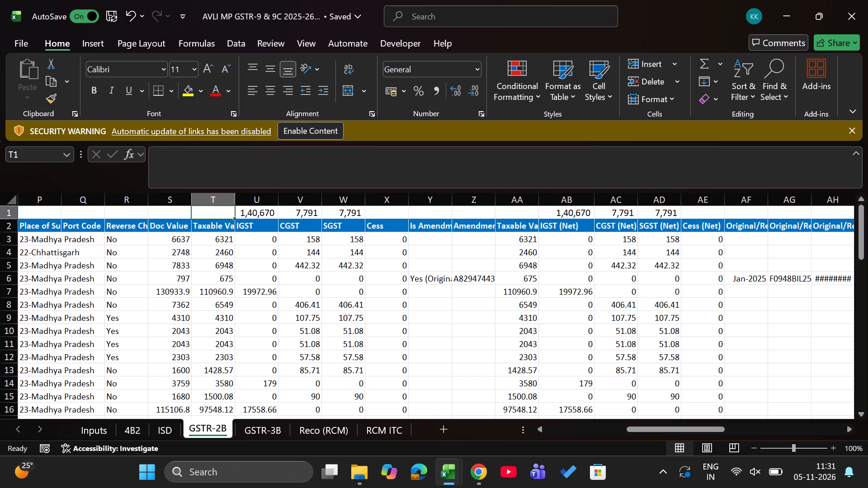
key("Right")
key("Right")
key("Right")
key("Right")
key("Right")
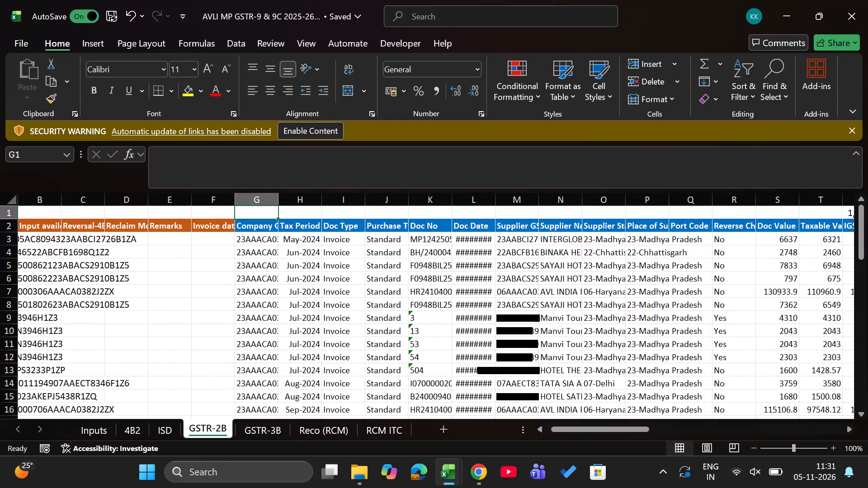
key("equal")
key("ctrl+Right")
key("ctrl+Right")
key("Right")
key("Right")
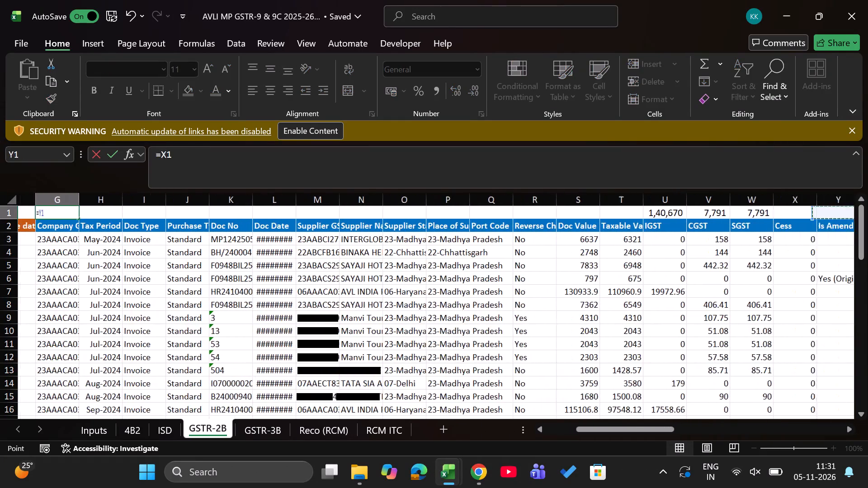
key("Right")
key("Right")
key("Right")
key("Return")
key("Up")
key("shift+Right")
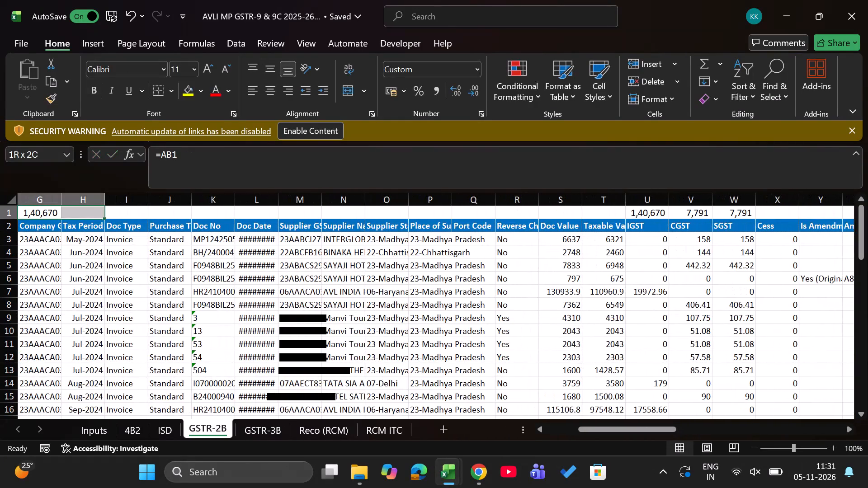
key("ctrl+r")
Add filters to the header row 2 of the GSTR-2B sheet.
key("Down")
key("Left")
key("Left")
key("Left")
key("Left")
key("Left")
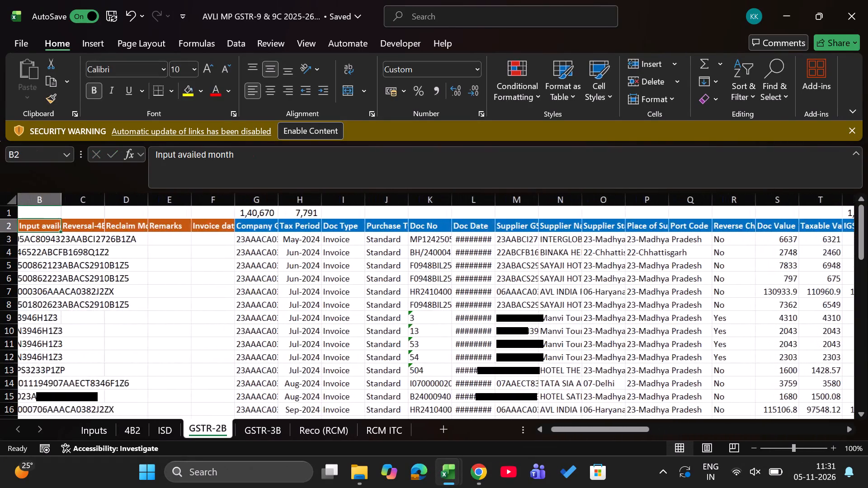
key("shift+space")
key("ctrl+shift+k")
key("ctrl+shift+l")
Enter =VLOOKUP(A3,'4B2'!A:B,2) in B3 under Input availed month to look up the UID in the 4B2 sheet.
key("Right")
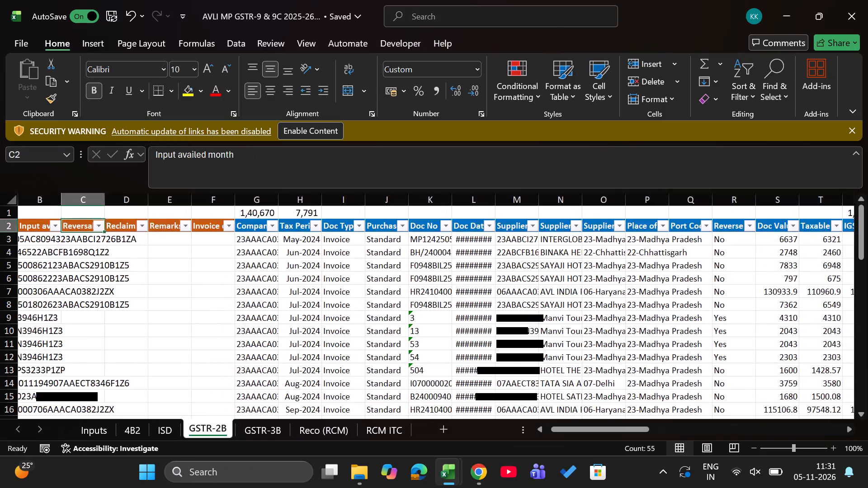
key("Left")
key("Left")
key("Left")
key("Down")
key("Right")
type("=vlo")
key("Tab")
key("Left")
key("comma")
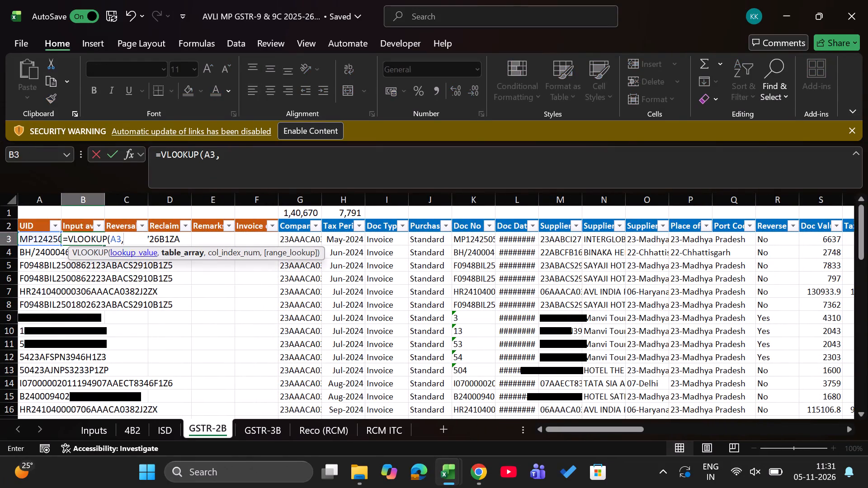
left_click(129, 428)
left_click(42, 200)
key("shift+Right")
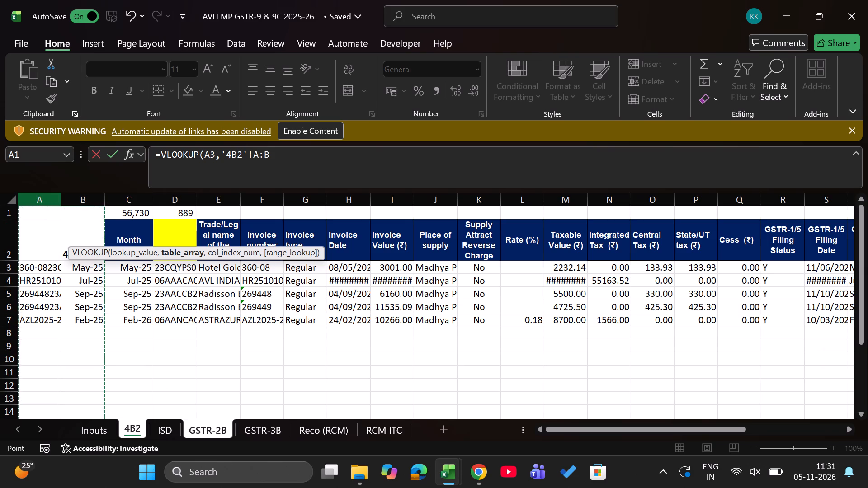
type(",,2")
key("BackSpace")
key("BackSpace")
key("BackSpace")
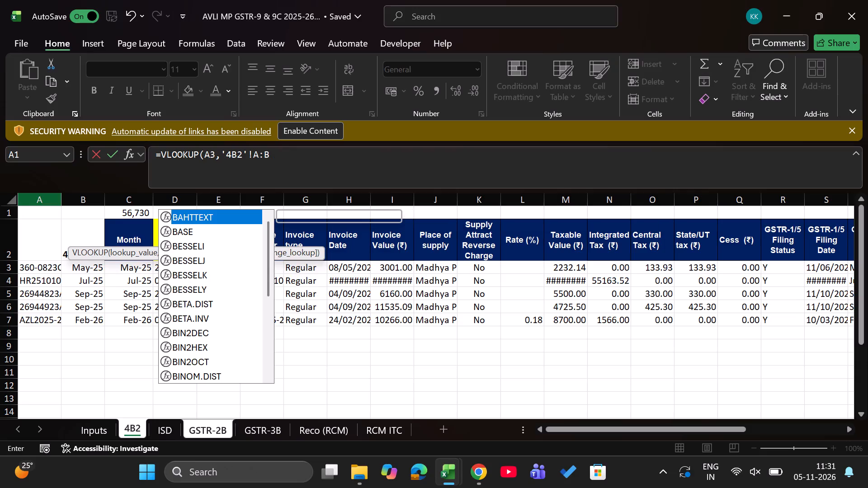
type(",2")
key("Return")
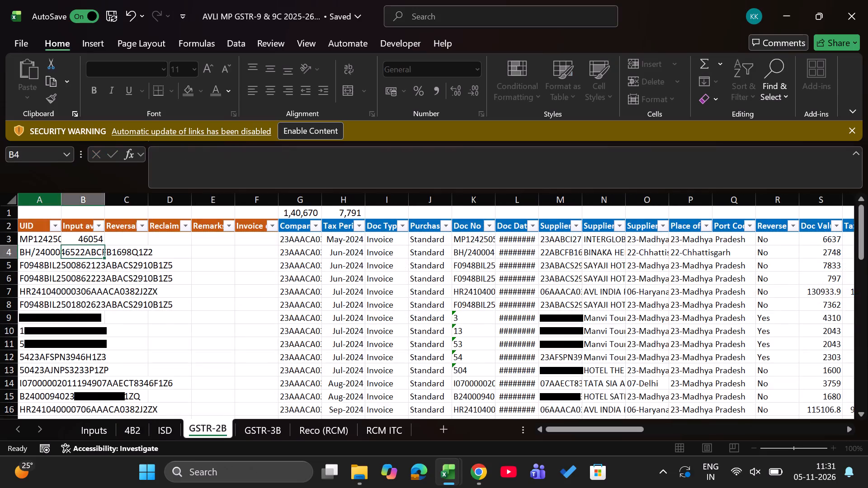
Copy only the format of the Reclaim Month cell D162 in the AVLI KL workbook's GSTR-2B sheet onto B3 in the AVLI MP workbook.
key("alt+Tab")
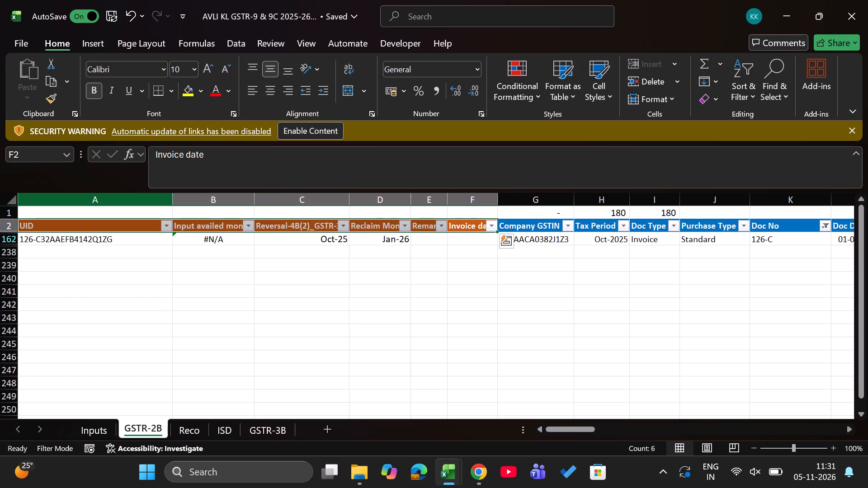
key("Down")
key("Right")
key("Right")
key("Left")
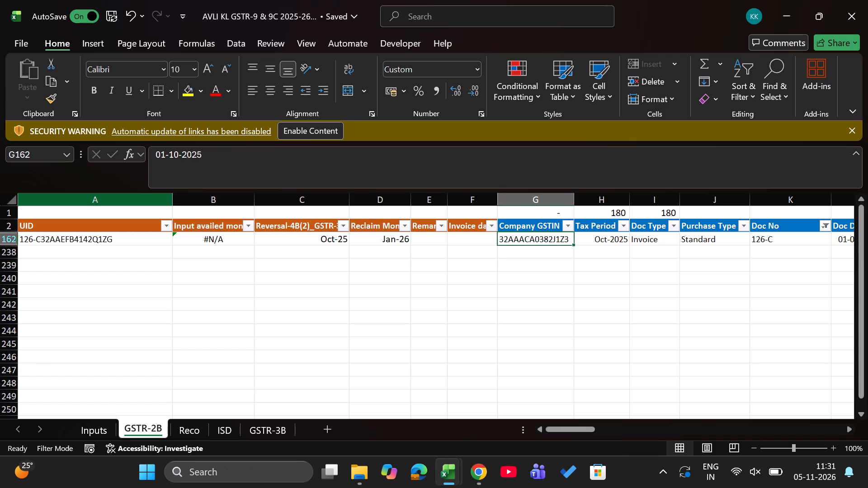
key("Left")
key("Left")
key("Left")
key("ctrl+c")
key("alt+Tab")
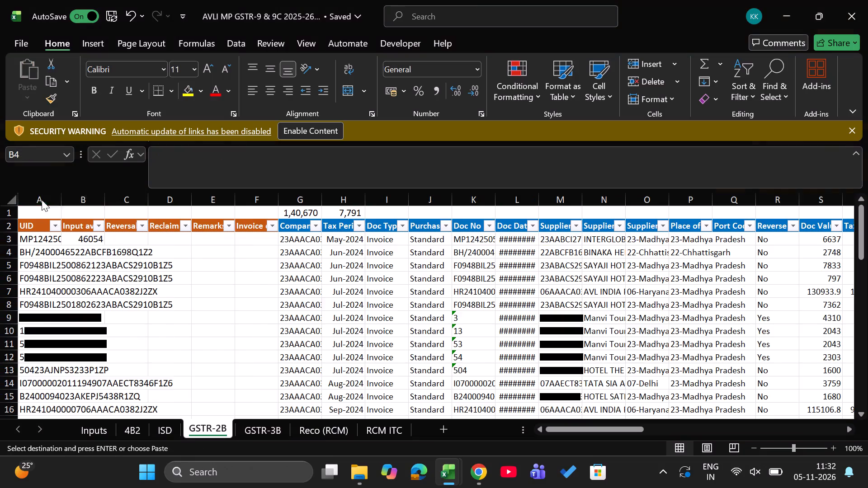
key("Up")
key("ctrl+alt+v")
key("t")
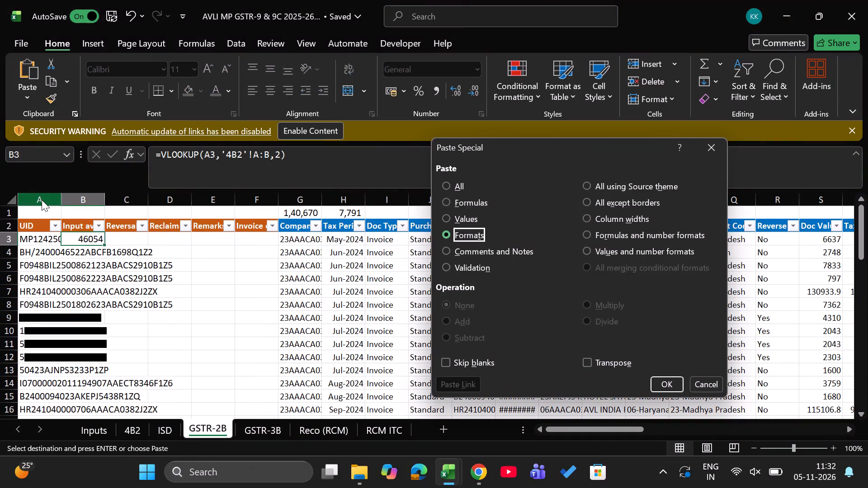
key("Return")
Fill the Input availed month lookup from B3 down to the last data row, B56.
key("Left")
key("ctrl+Down")
key("Right")
key("ctrl+shift+Up")
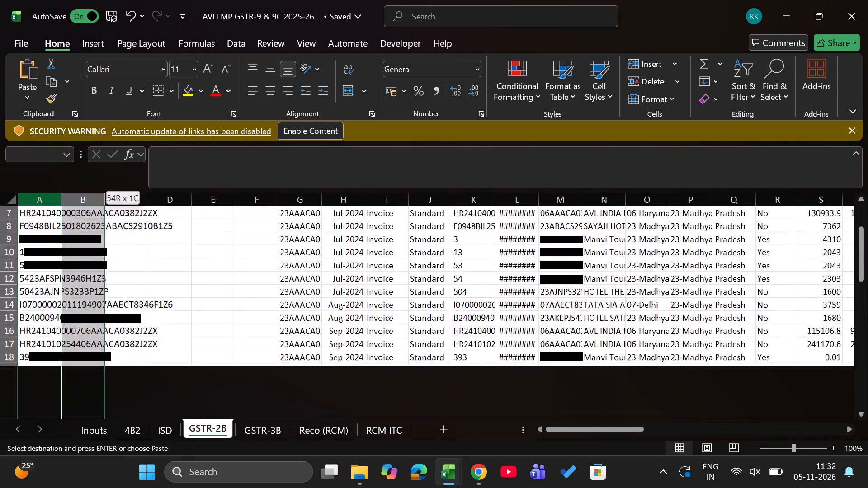
key("ctrl+d")
Filter the Input availed month column to exclude #N/A.
key("ctrl+Up")
key("alt+Down")
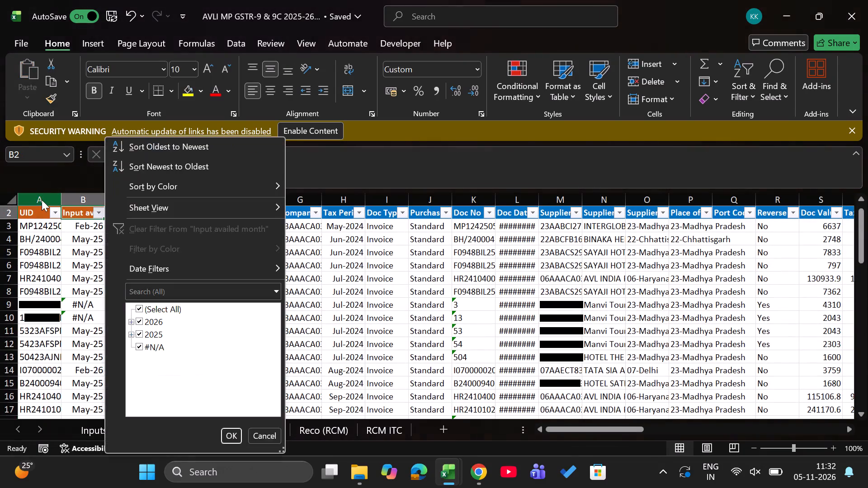
left_click(147, 346)
key("Return")
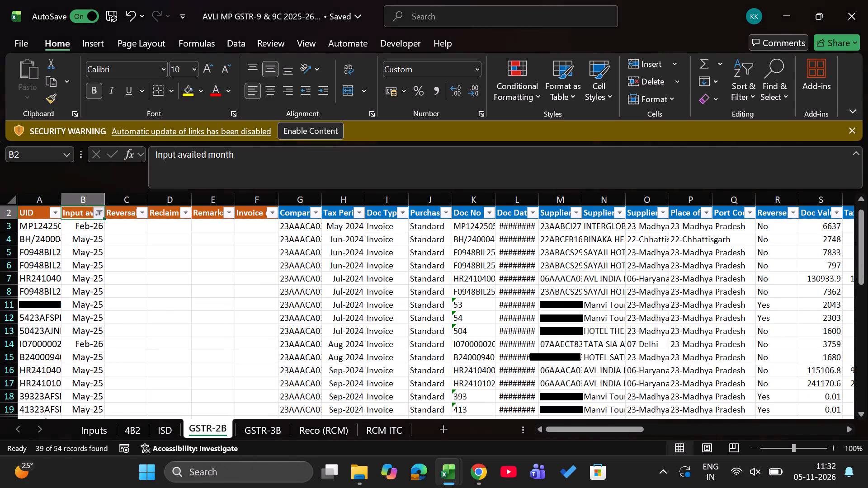
Move the GSTR-2B sheet so that it sits directly after the 4B2 sheet, ahead of ISD.
key("Up")
key("Up")
key("Up")
key("Right")
key("Right")
key("Right")
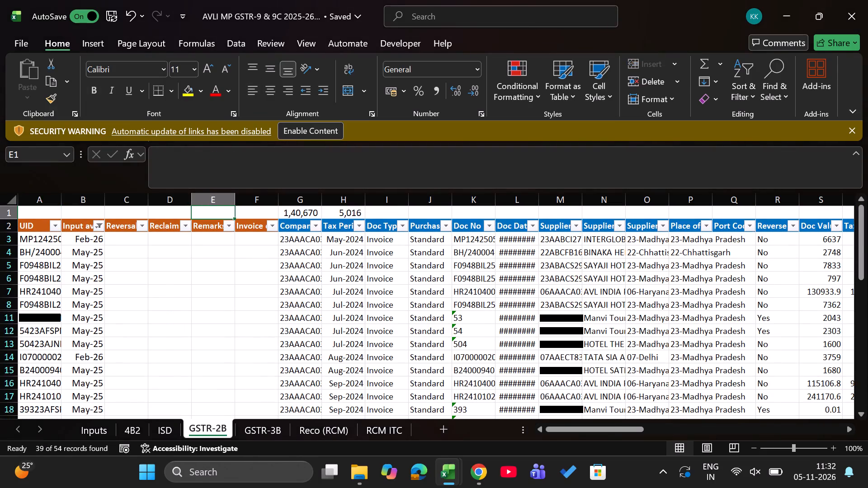
key("ctrl+Page_Up")
key("ctrl+Page_Up")
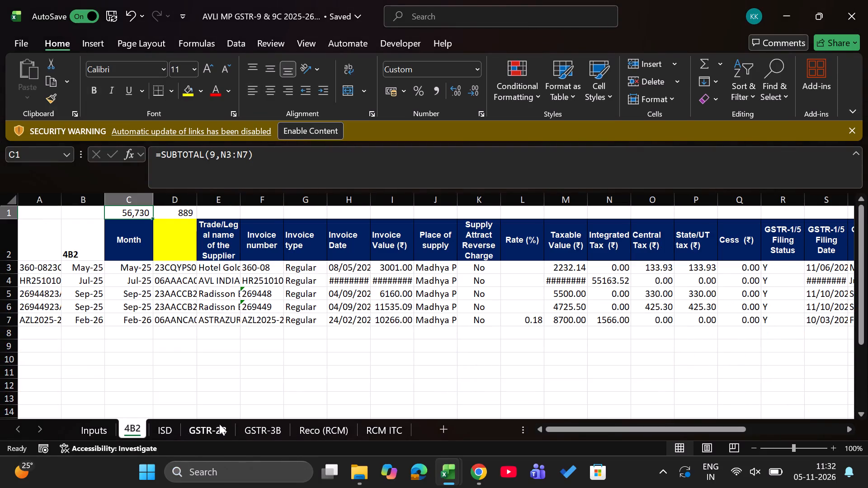
left_click_drag(219, 424, 156, 420)
Examine the filtered GSTR-2B rows, checking the UID formulas and the Input availed month entries.
key("Down")
key("Left")
key("Left")
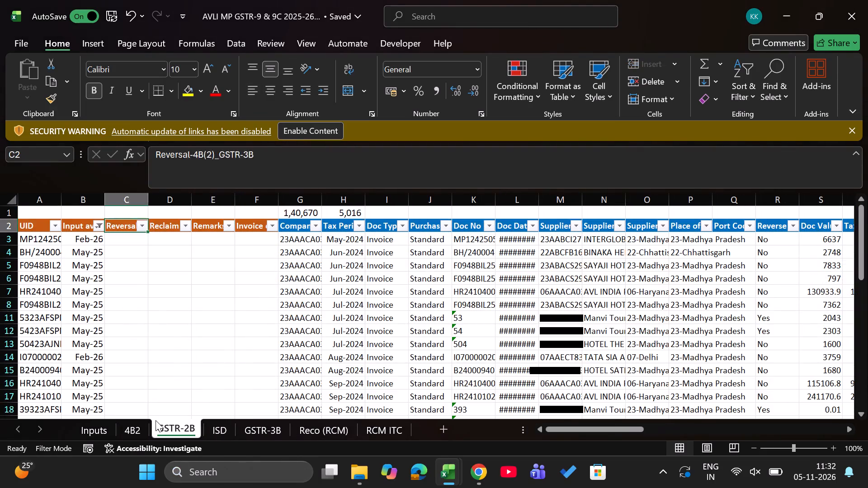
key("Left")
key("Down")
key("Down")
key("Down")
key("Left")
key("Left")
key("Down")
key("Down")
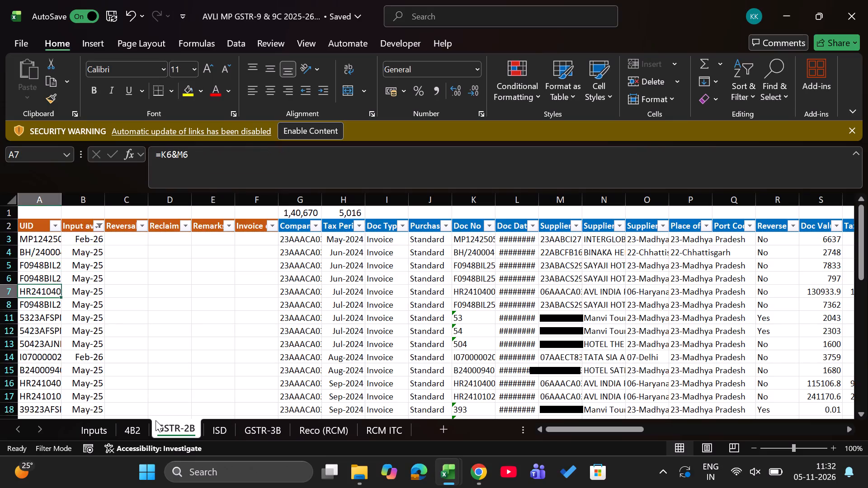
key("Up")
key("Right")
key("Right")
key("Right")
key("Right")
key("Right")
key("Right")
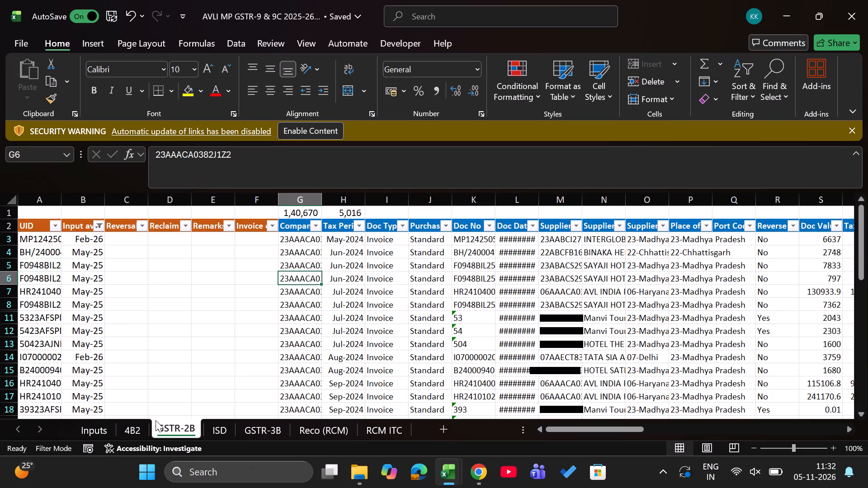
Examine the invoice dates of the entries listed in the 4B2 sheet.
key("ctrl+Page_Up")
key("Right")
key("Right")
key("Down")
key("Down")
key("Right")
key("Right")
key("Right")
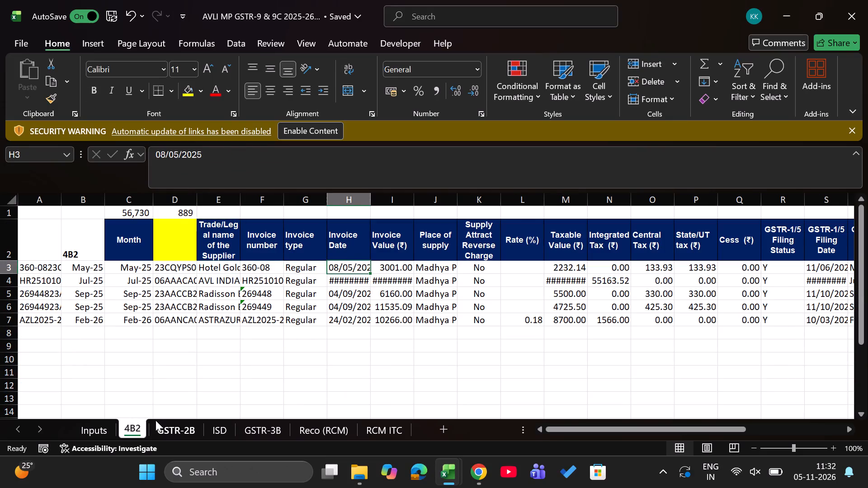
key("Down")
key("Down")
key("Down")
key("Down")
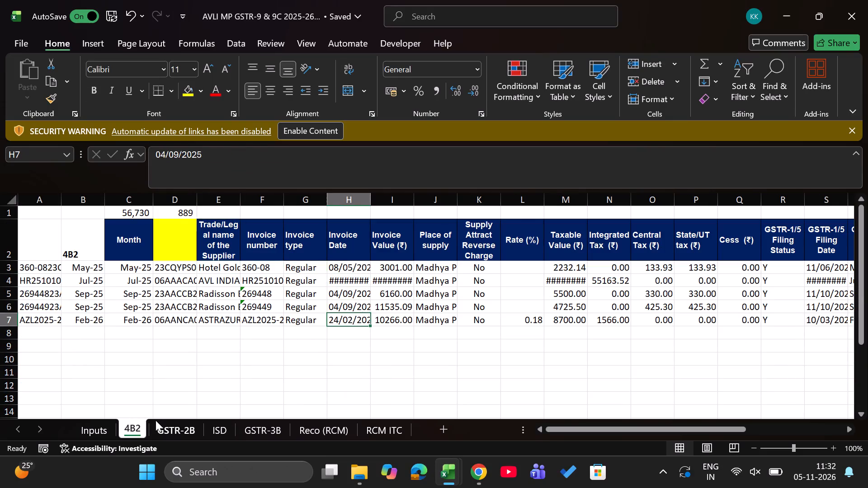
key("Up")
key("Up")
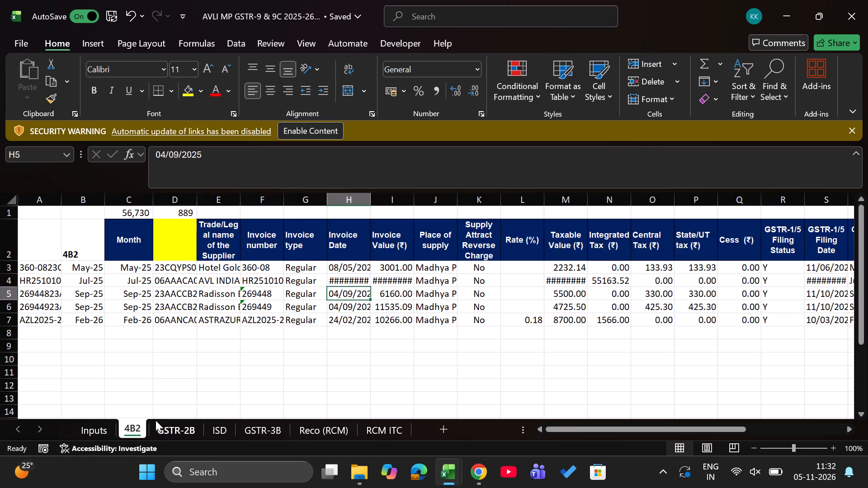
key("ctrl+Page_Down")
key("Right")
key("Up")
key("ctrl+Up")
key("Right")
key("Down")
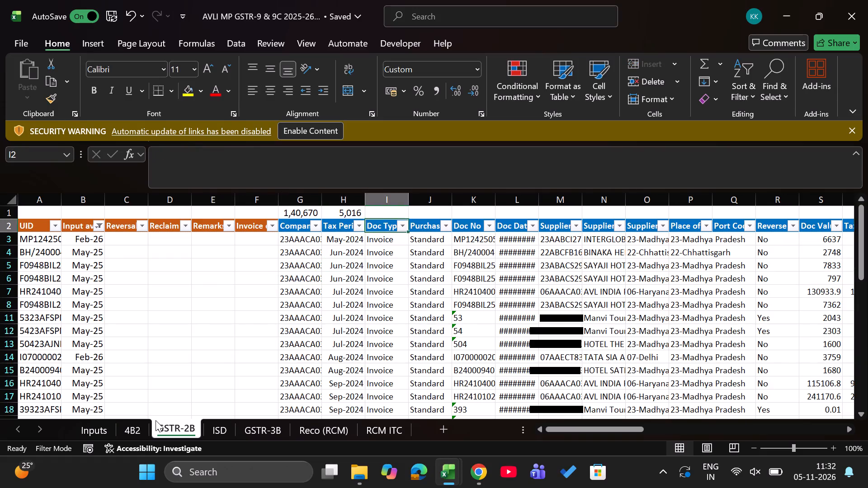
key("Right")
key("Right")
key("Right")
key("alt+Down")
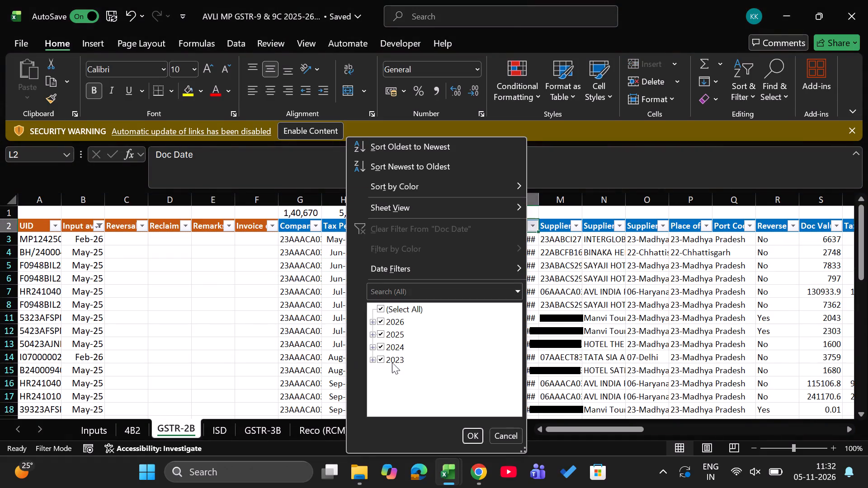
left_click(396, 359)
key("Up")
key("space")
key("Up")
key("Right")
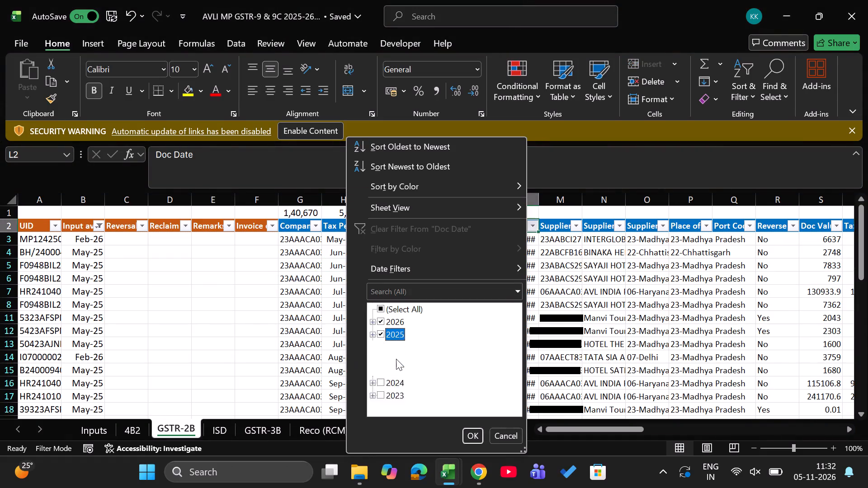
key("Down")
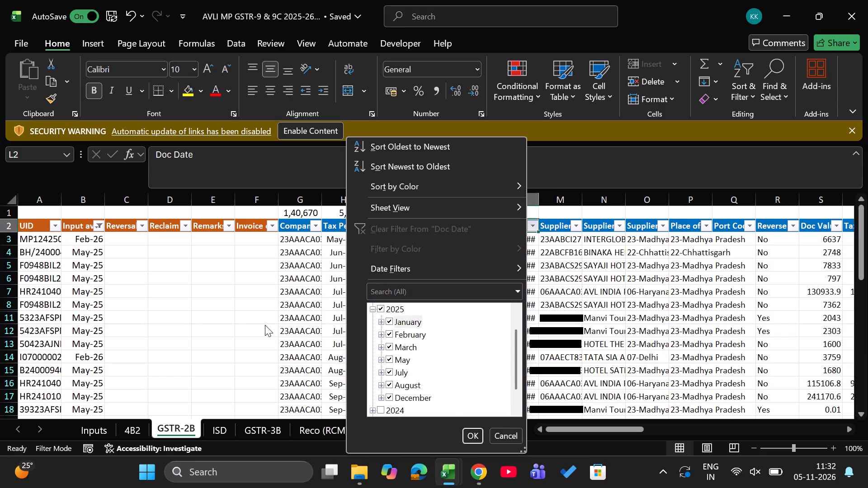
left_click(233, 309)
Recheck each invoice date in the 4B2 sheet for comparison with the GSTR-2B document dates.
key("ctrl+Page_Up")
key("Right")
key("Right")
key("Up")
key("Left")
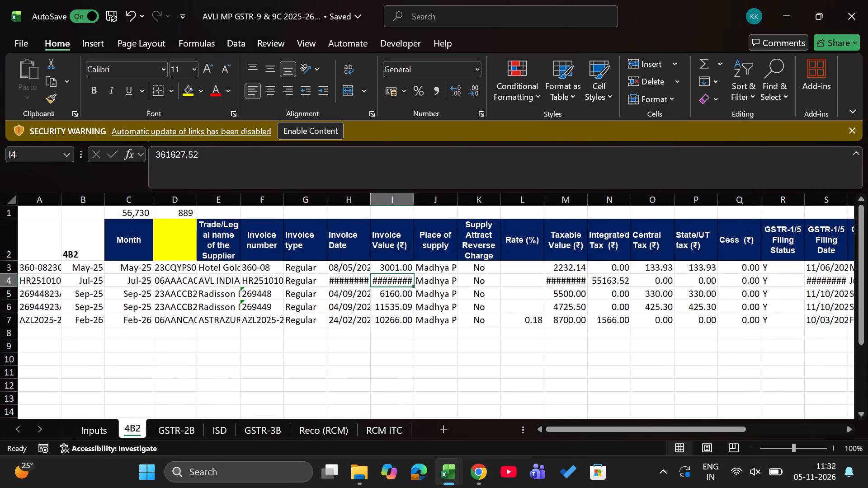
key("Left")
key("Up")
key("Down")
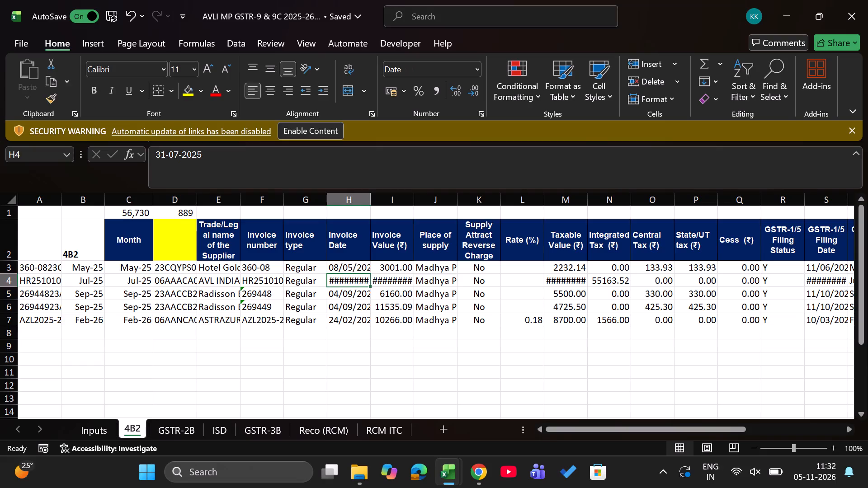
key("Down")
key("Down")
key("Down")
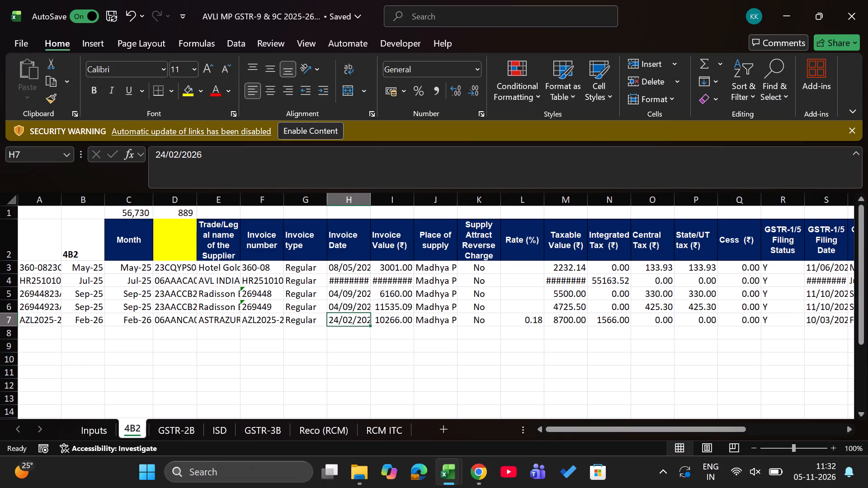
key("Up")
key("Up")
key("Up")
key("Up")
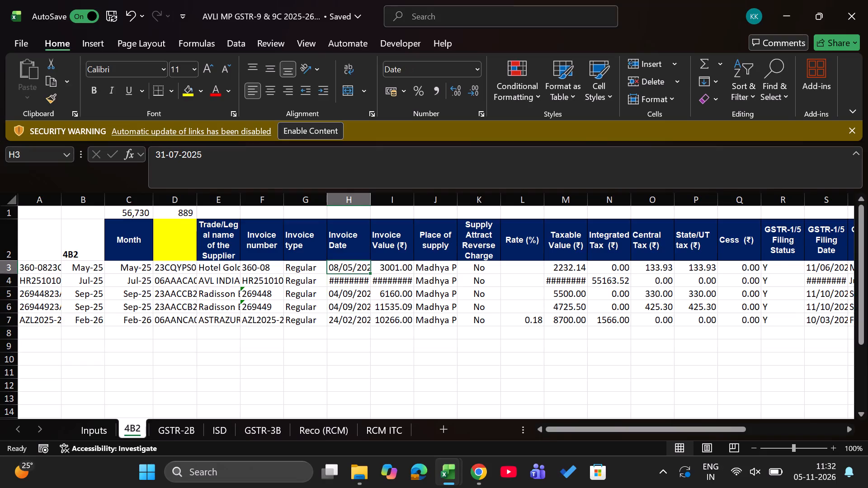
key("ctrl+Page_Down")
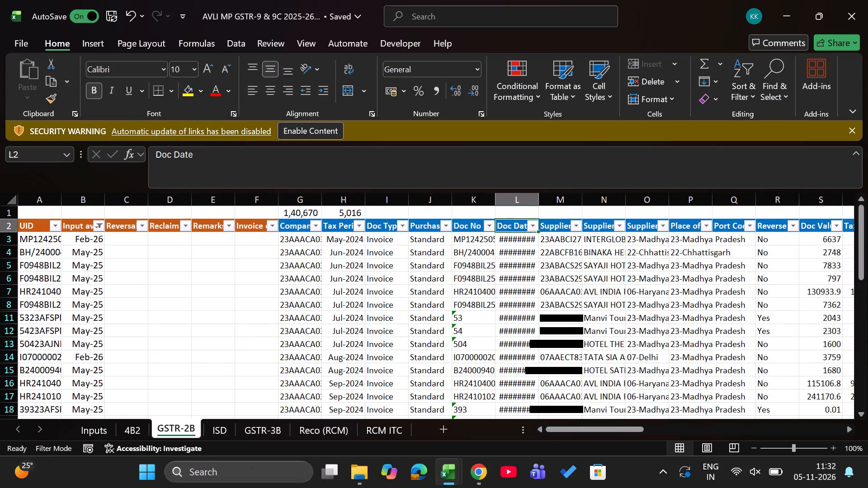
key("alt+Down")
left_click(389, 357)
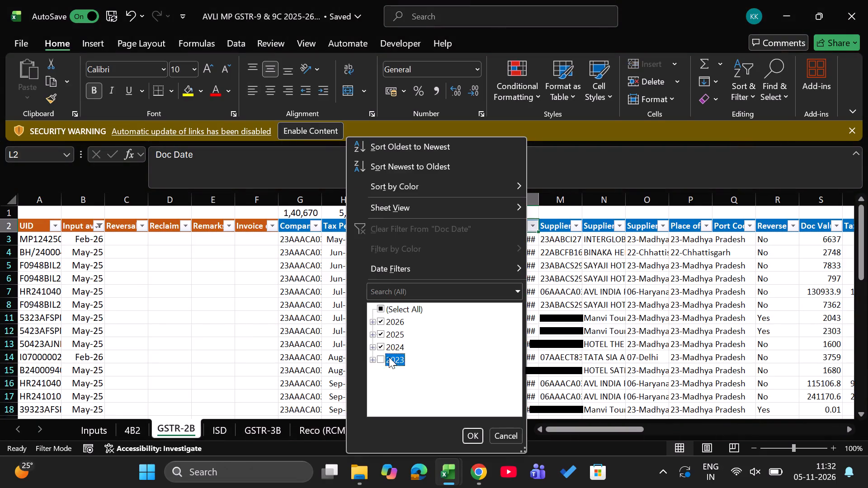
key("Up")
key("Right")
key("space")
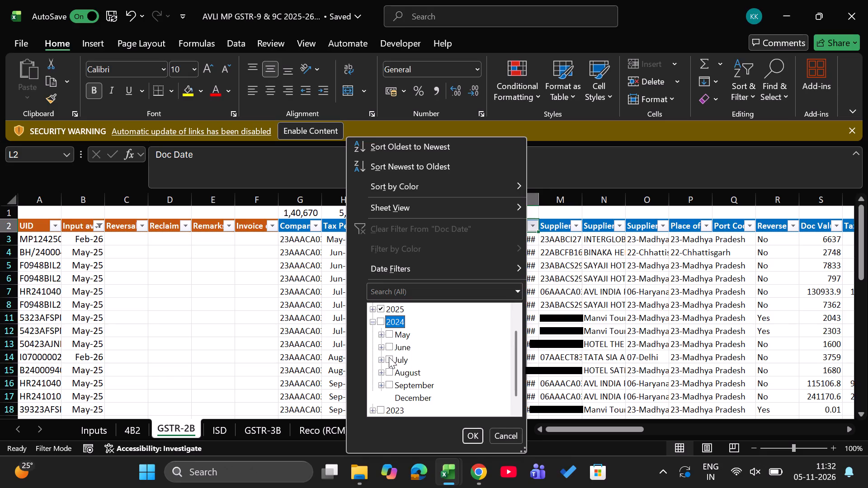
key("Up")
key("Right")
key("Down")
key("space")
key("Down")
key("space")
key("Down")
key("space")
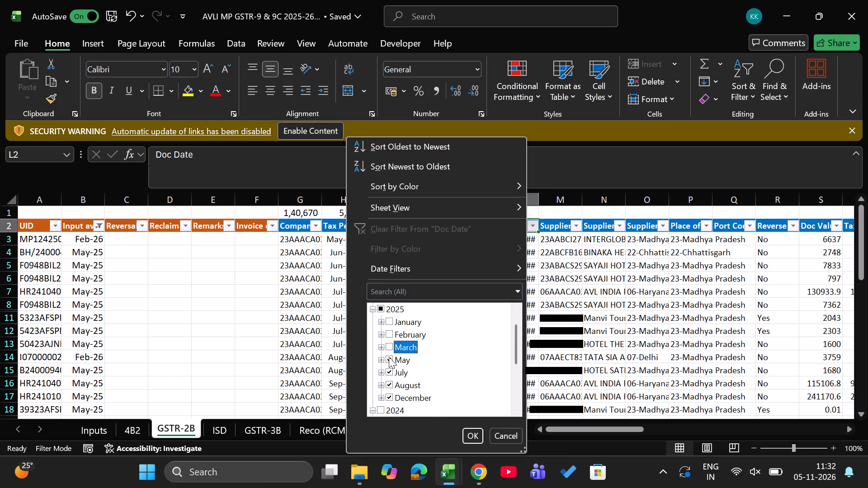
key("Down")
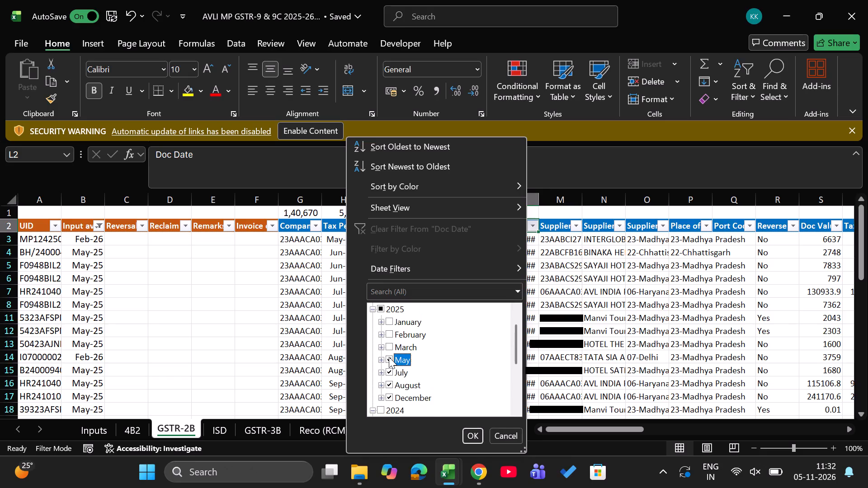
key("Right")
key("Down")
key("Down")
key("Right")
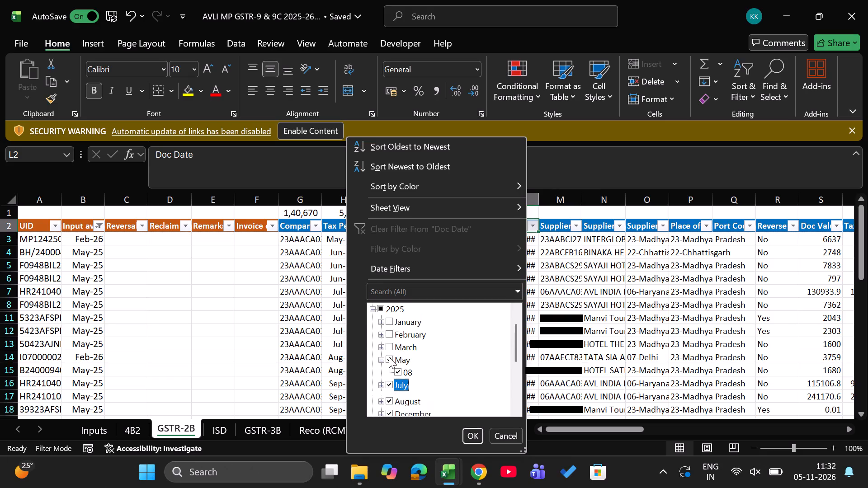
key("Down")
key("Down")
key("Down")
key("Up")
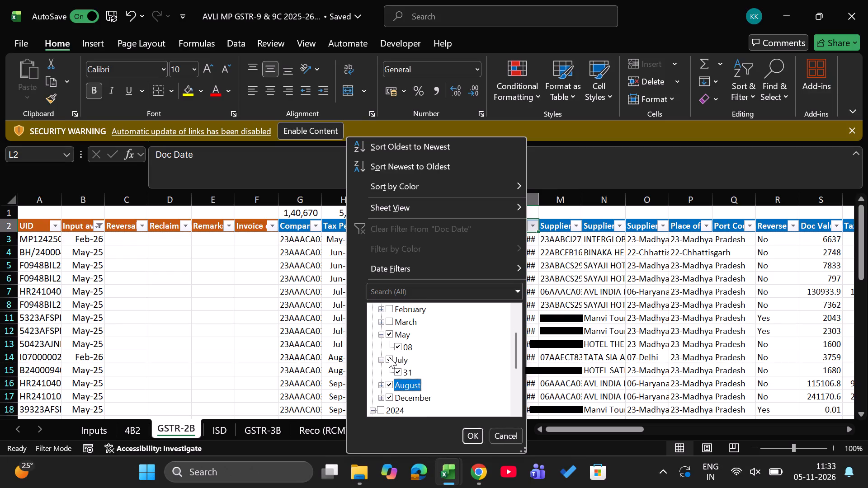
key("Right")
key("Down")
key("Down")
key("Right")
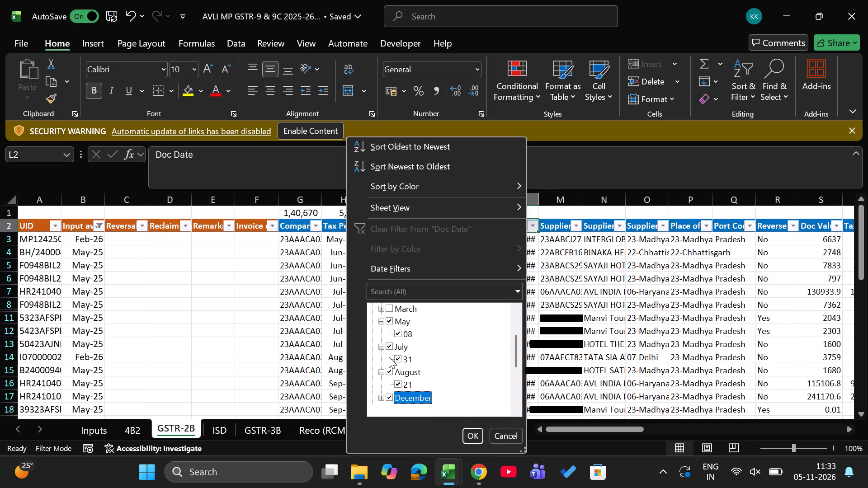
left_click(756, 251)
Filter the Doc Date column in the GSTR-2B sheet to show only 2024 and 2023 documents.
key("Left")
key("Left")
key("Right")
key("Right")
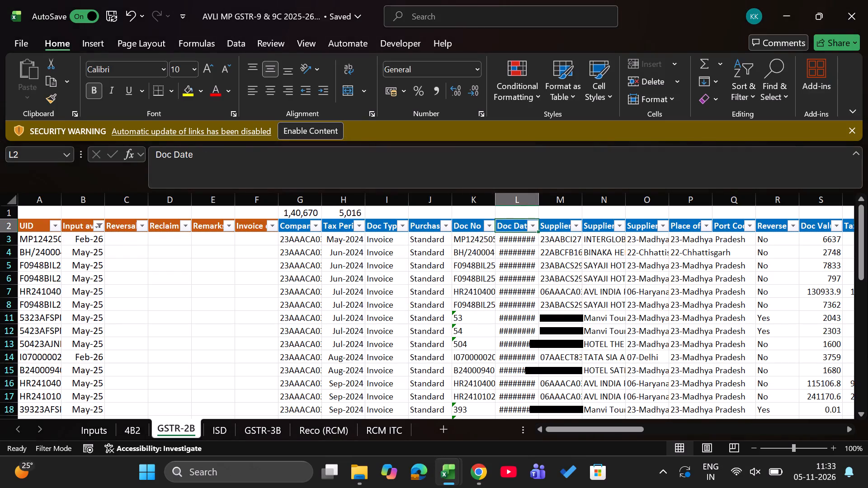
key("Left")
key("Left")
key("Left")
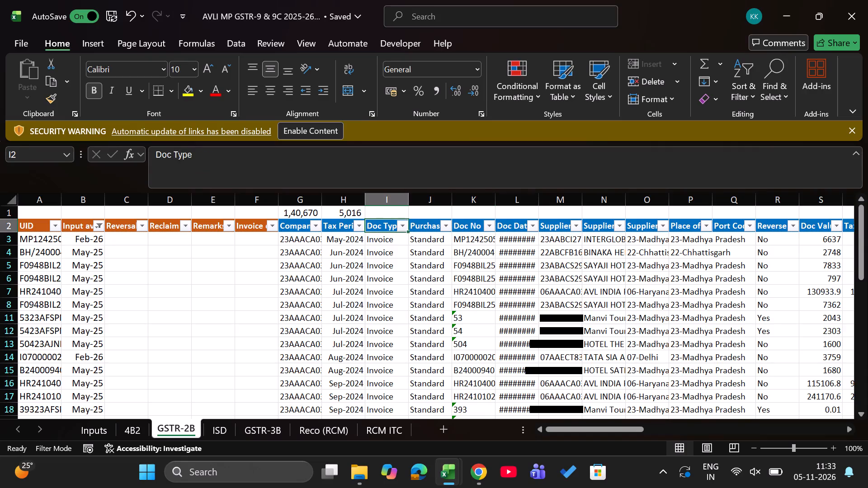
key("Right")
key("Right")
key("Right")
key("alt+Down")
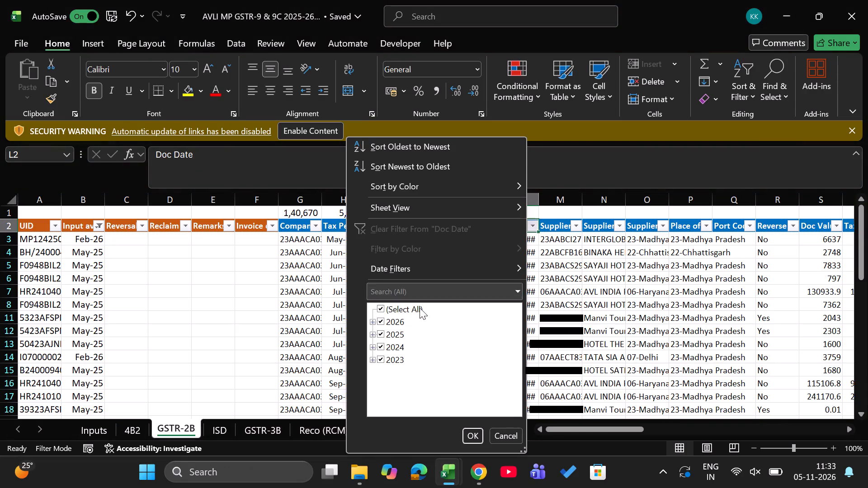
left_click(393, 305)
key("Down")
key("Down")
key("Down")
key("space")
key("Down")
key("space")
key("Return")
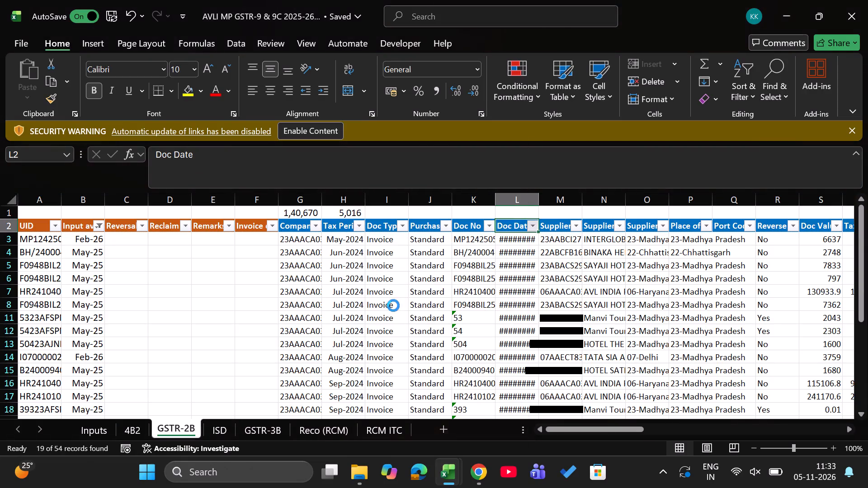
Check the suppliers and invoice dates in the 4B2 sheet against the date-filtered GSTR-2B rows.
key("Down")
key("Left")
key("ctrl+Page_Up")
key("Left")
key("Left")
key("Left")
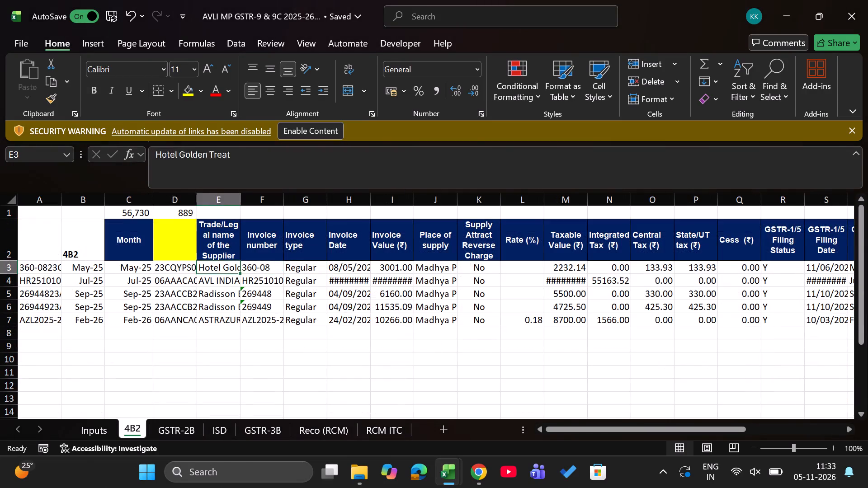
key("Left")
key("Right")
key("Right")
key("Right")
key("Right")
key("Down")
key("Down")
key("Down")
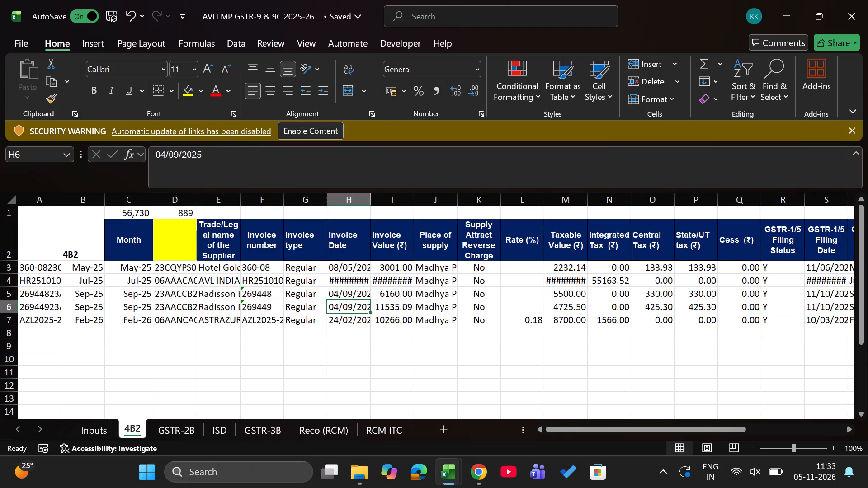
key("Down")
Delete the Input availed month lookups from B3 down in only the visible GSTR-2B rows dated 2023 and 2024.
key("ctrl+Page_Down")
key("Left")
key("Left")
key("Left")
key("Left")
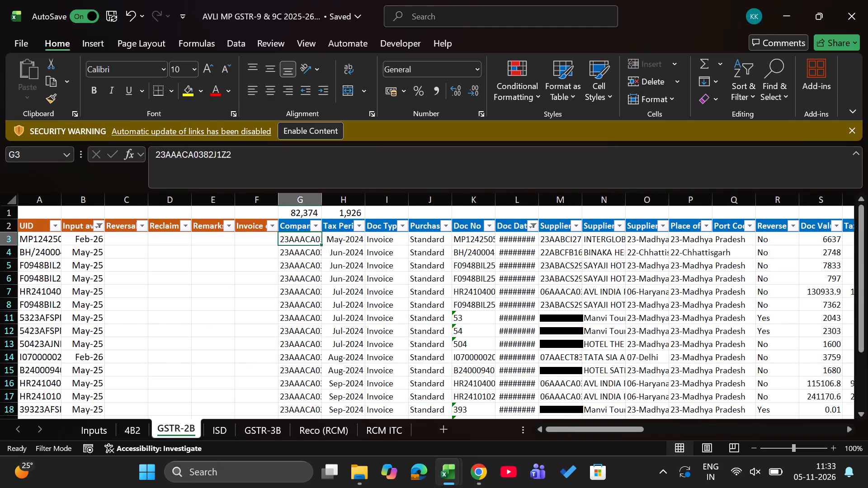
key("Left")
key("Left")
key("Left")
key("Left")
key("Left")
key("ctrl+shift+Down")
key("alt+semicolon")
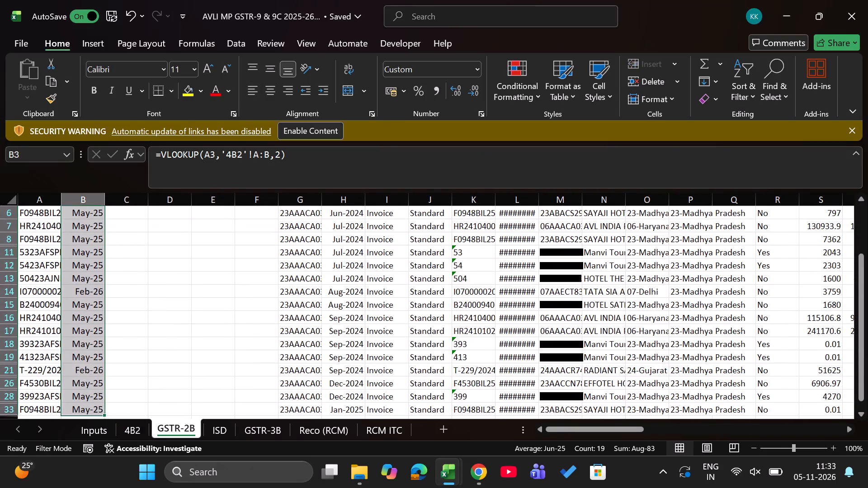
key("Delete")
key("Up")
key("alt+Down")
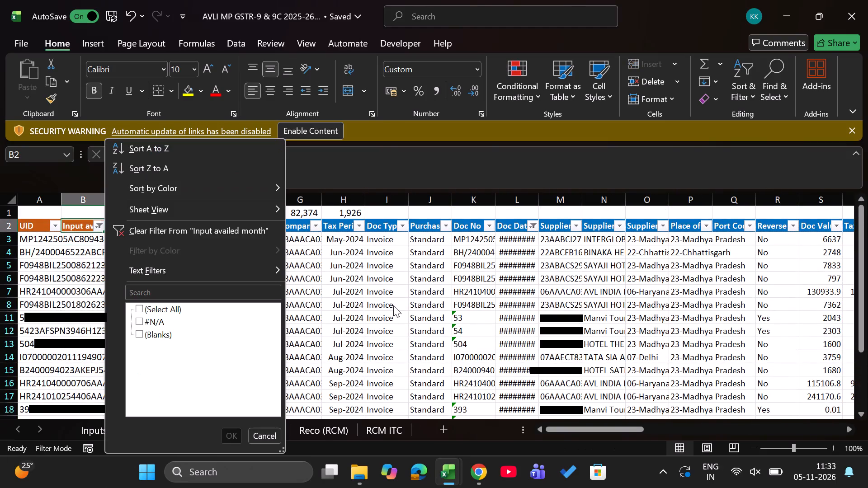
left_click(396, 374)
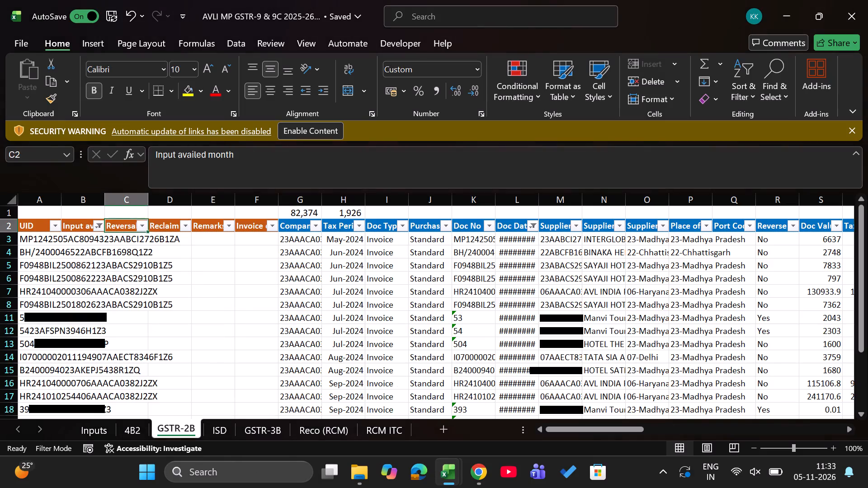
Reset the Doc Date filter in the GSTR-2B sheet to show documents from all years.
key("Right")
key("Right")
key("Right")
key("Right")
key("Right")
key("Right")
key("Right")
key("Right")
key("Right")
key("Right")
key("alt+Down")
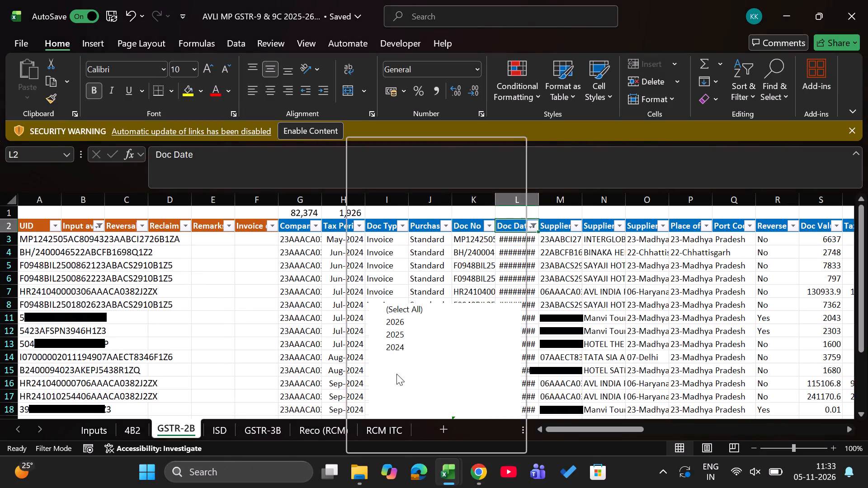
left_click(393, 310)
key("Return")
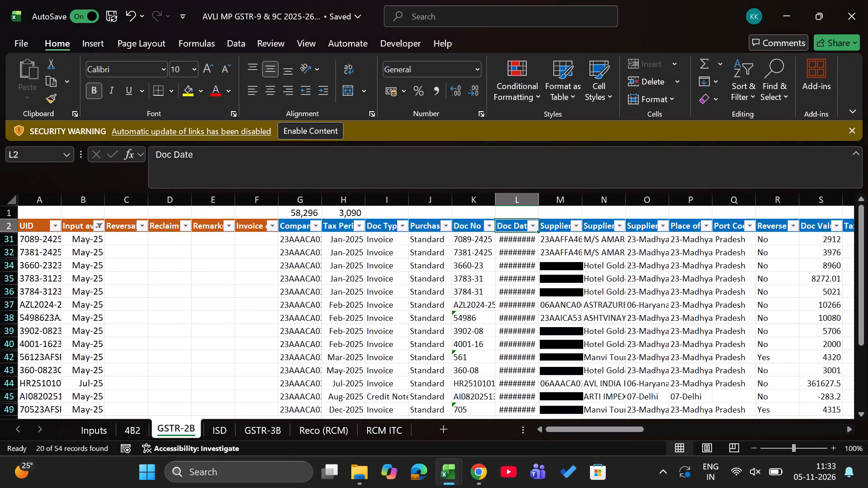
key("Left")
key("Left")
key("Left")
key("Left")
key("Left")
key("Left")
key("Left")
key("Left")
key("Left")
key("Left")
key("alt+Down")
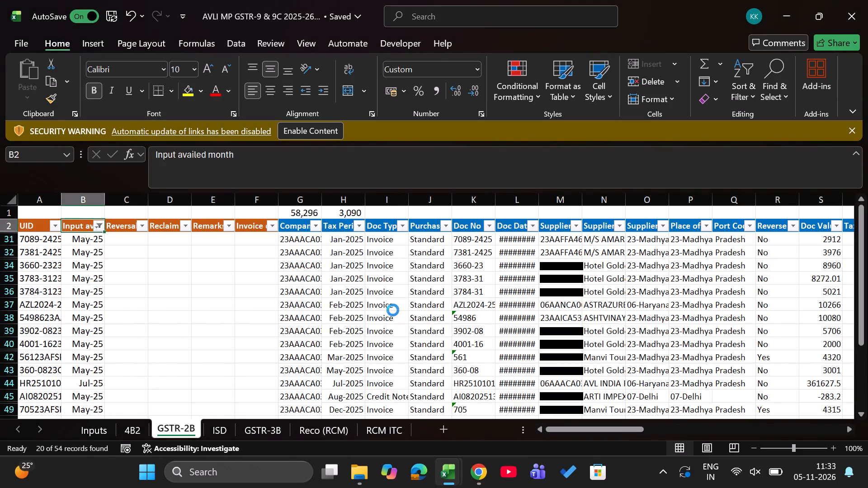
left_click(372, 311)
Check the remaining Input availed month matches in the GSTR-2B sheet against the invoices in the 4B2 sheet.
key("Right")
key("Right")
key("Right")
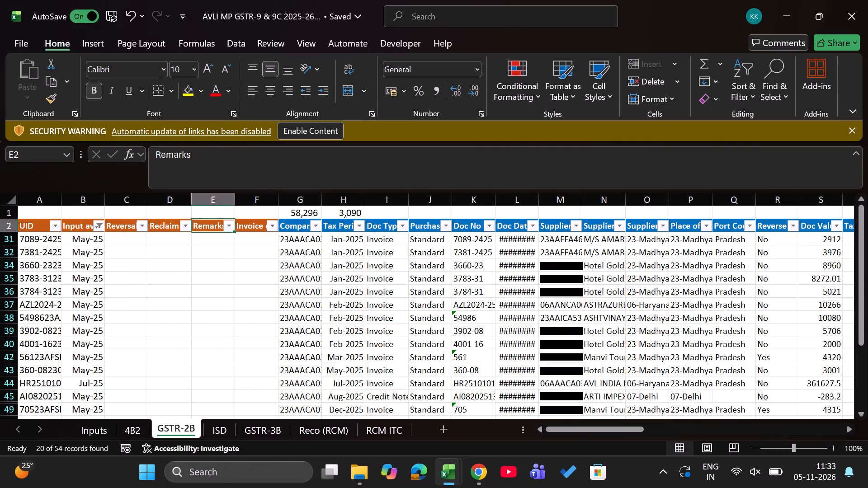
key("Right")
key("Right")
key("Right")
key("Right")
key("ctrl+Page_Up")
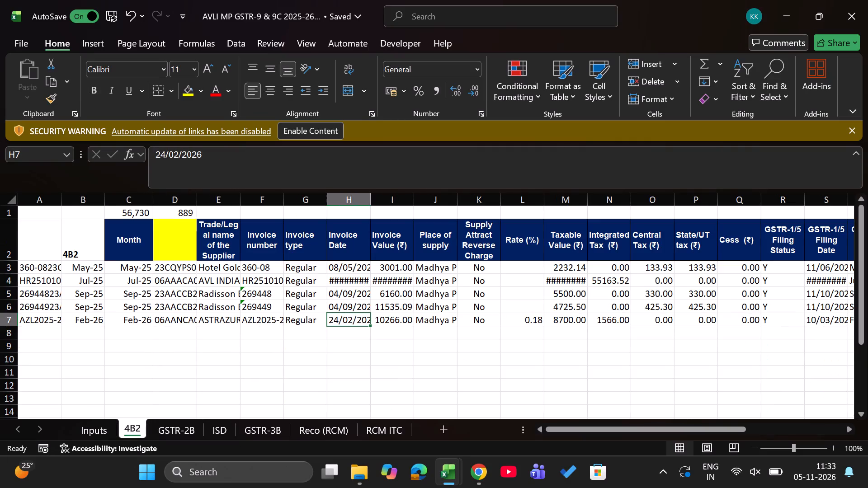
key("ctrl+Page_Down")
Clear all filters in the GSTR-2B sheet to show every invoice row.
key("Left")
key("Left")
key("Left")
key("Left")
key("Left")
key("Left")
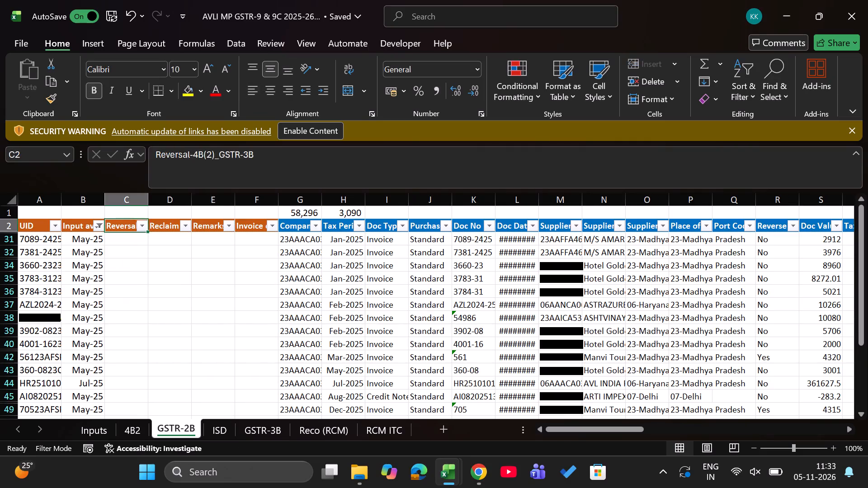
key("Left")
key("alt+Down")
left_click(486, 338)
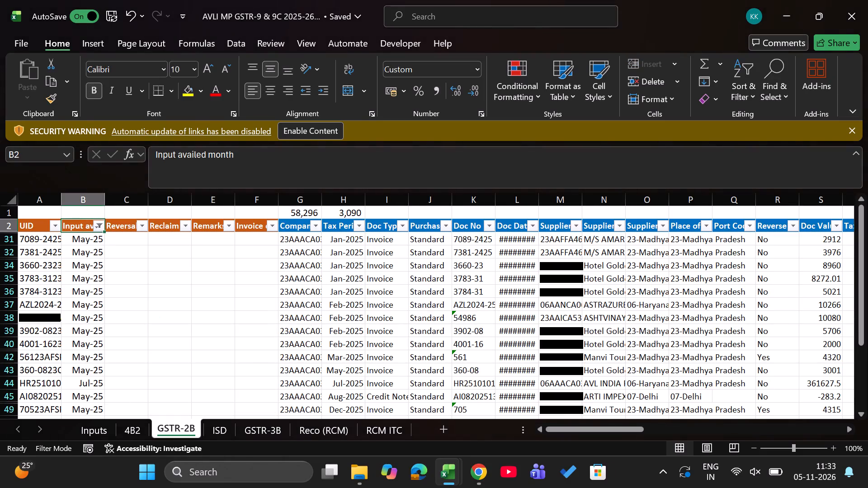
type("ac")
key("Down")
key("Up")
key("Left")
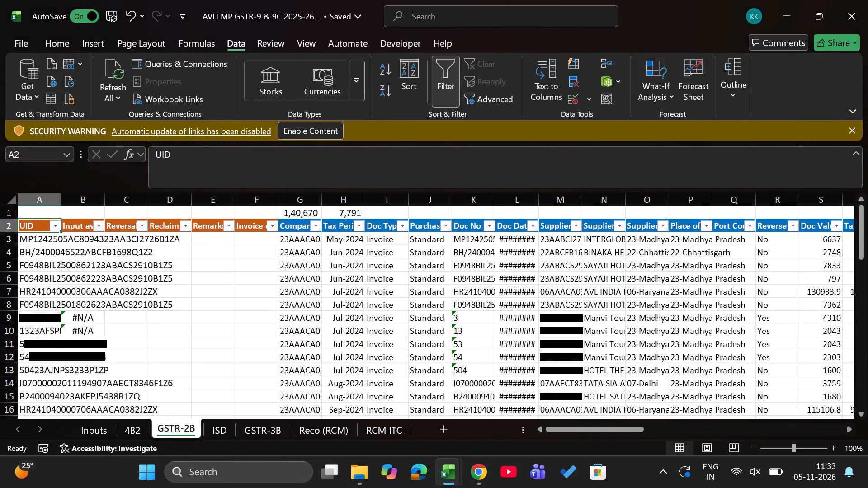
key("Down")
key("Right")
key("Up")
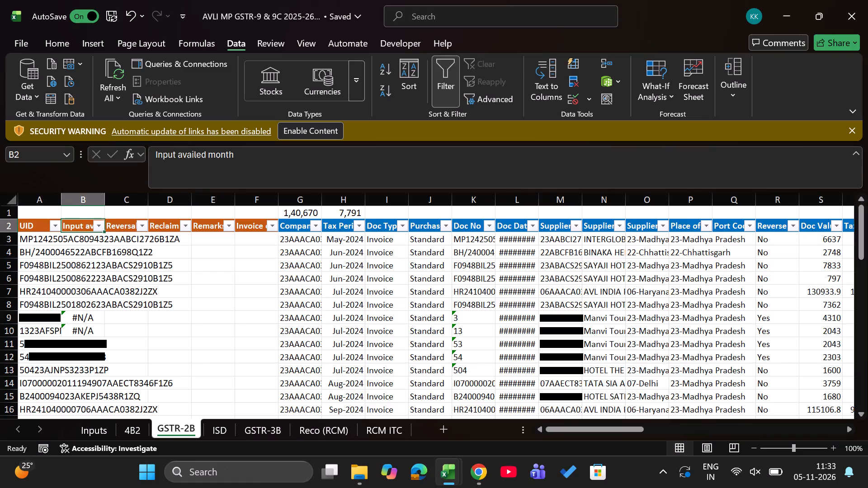
Filter the Input availed month column in the GSTR-2B sheet to exclude blanks.
key("alt+Down")
key("alt+Down")
key("alt+Down")
key("alt+Down")
key("alt+Down")
key("alt+Down")
key("alt+Down")
key("alt+Down")
key("alt+Down")
key("Tab")
key("Tab")
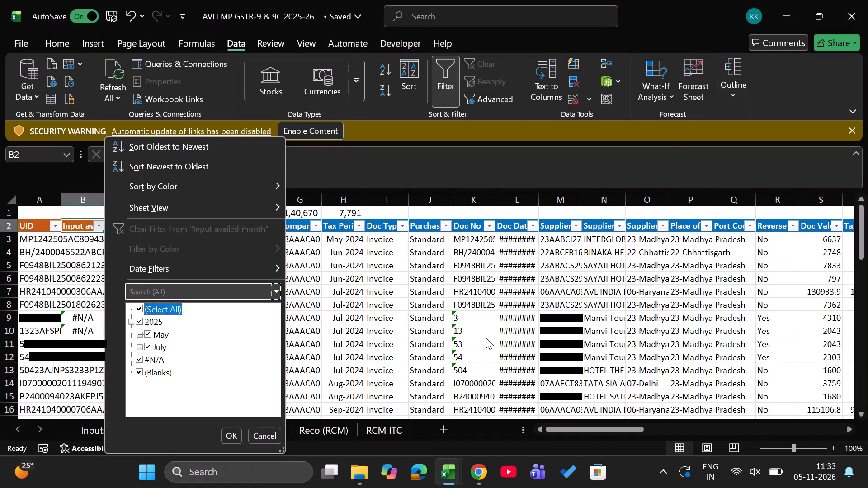
key("Down")
key("Down")
key("Down")
key("Down")
key("Down")
key("space")
key("Return")
Delete all remaining Input availed month lookups from B9 down in only the visible GSTR-2B rows.
key("Down")
key("ctrl+shift+Down")
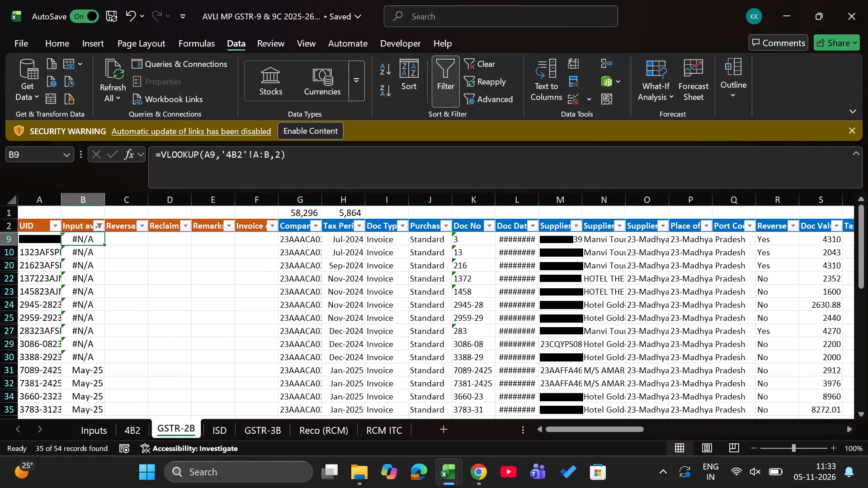
key("alt+semicolon")
key("Delete")
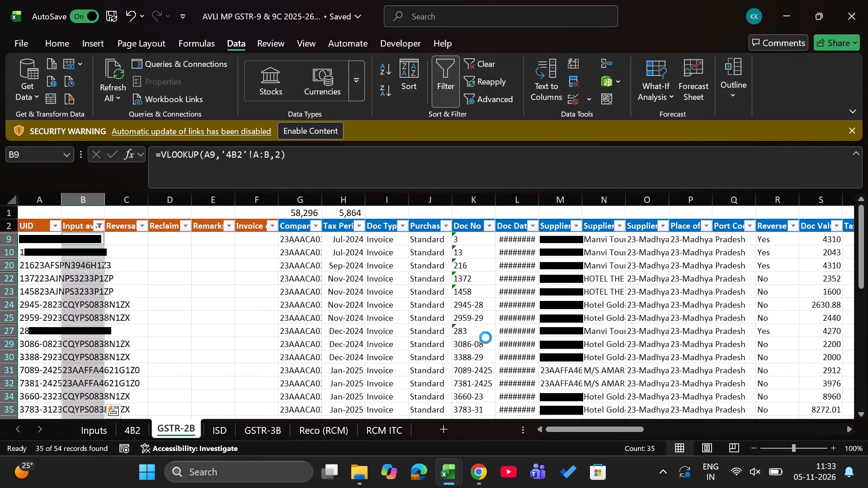
Reset the Input availed month filter to select all values and show every GSTR-2B row.
key("Up")
key("alt+Down")
key("alt+Down")
key("alt+Down")
key("alt+Down")
key("alt+Down")
key("alt+Down")
key("alt+Down")
key("alt+Down")
key("alt+Down")
key("alt+Down")
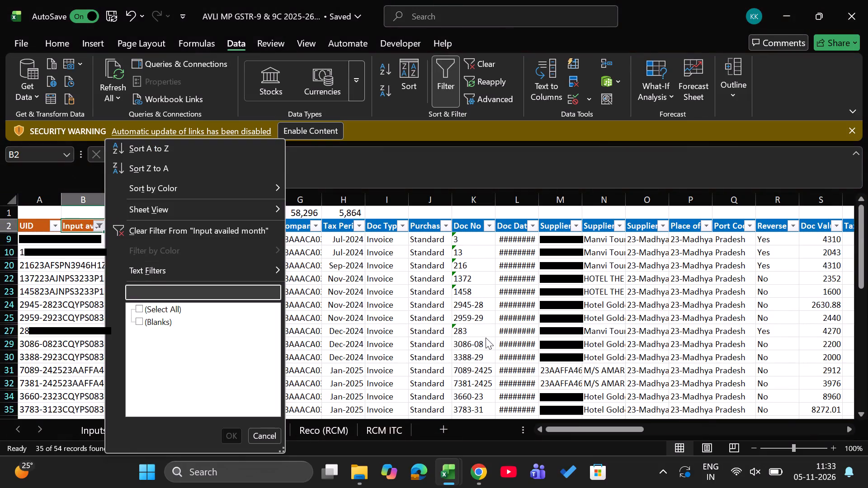
key("space")
key("Return")
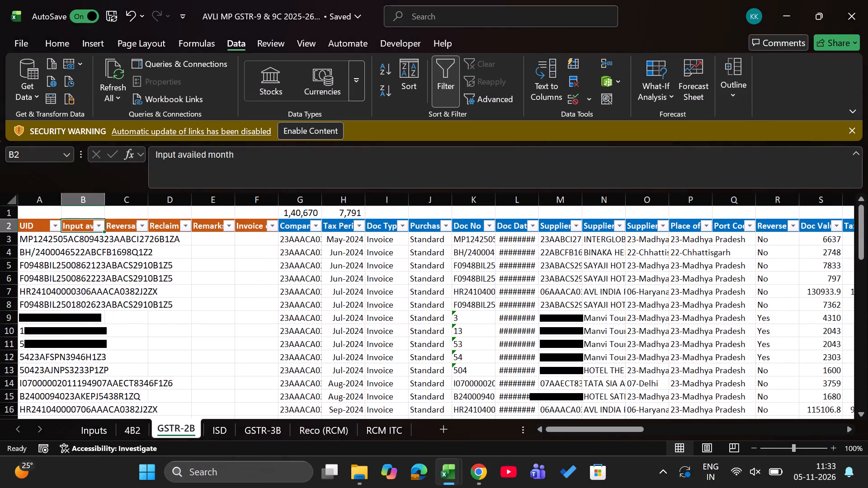
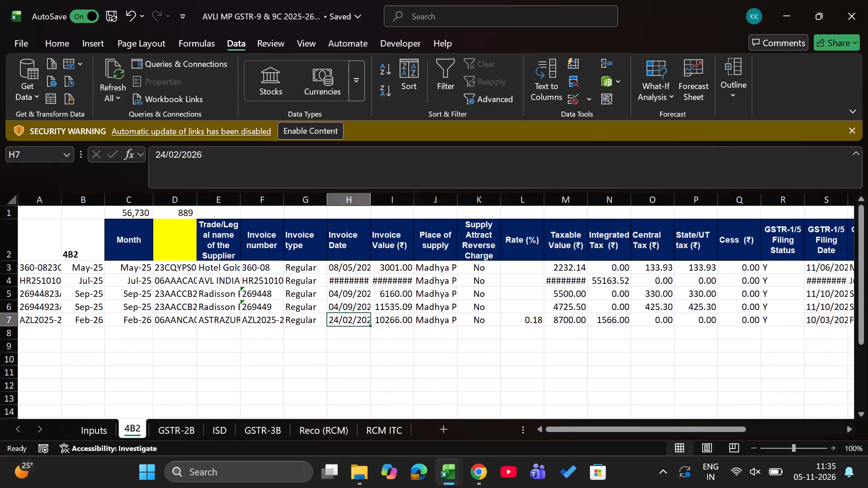
Filter the Doc No column in the GSTR-2B sheet by 360 to isolate 4B2 invoice 360-08.
key("Down")
key("Up")
key("Up")
key("Up")
key("Up")
key("Up")
key("Left")
key("Left")
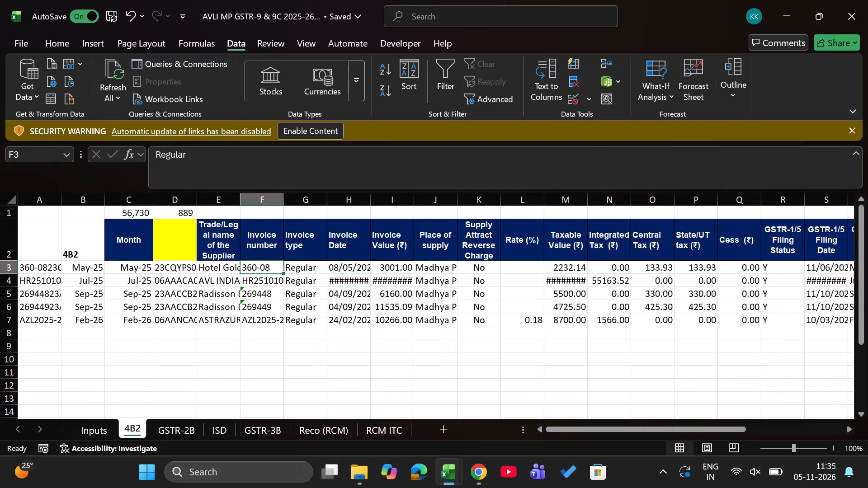
key("ctrl+Page_Down")
key("Right")
key("Right")
key("Right")
key("Right")
key("Right")
key("Right")
key("Right")
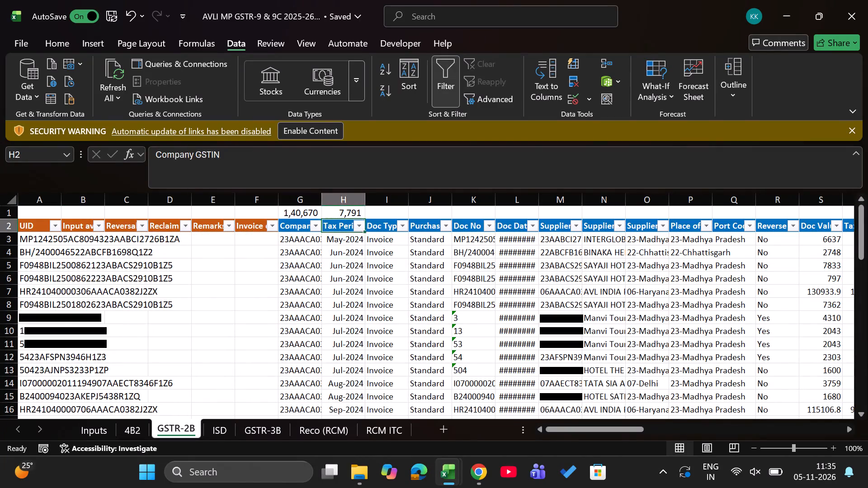
key("Right")
key("Right")
key("Right")
key("alt+Down")
key("alt+Down")
key("alt+Down")
key("alt+Down")
key("alt+Down")
key("alt+Down")
key("alt+Down")
key("alt+Down")
key("Down")
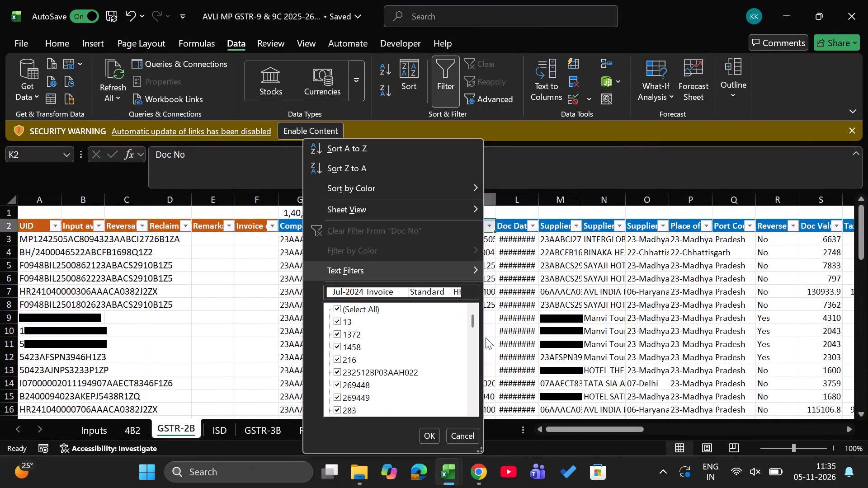
type("360")
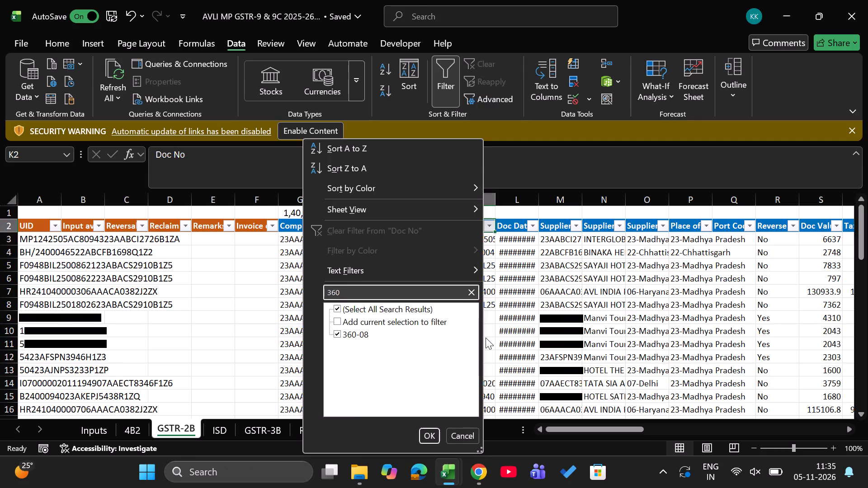
key("Return")
key("Down")
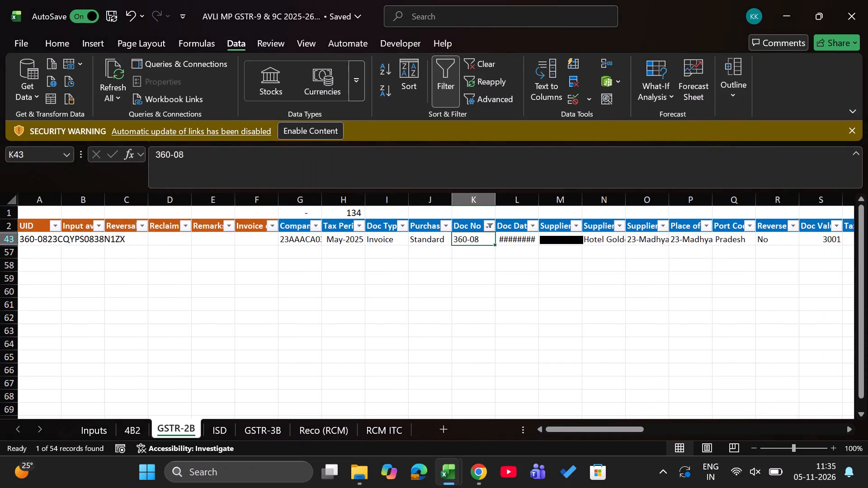
key("ctrl+Page_Down")
key("ctrl+Page_Up")
key("ctrl+Page_Up")
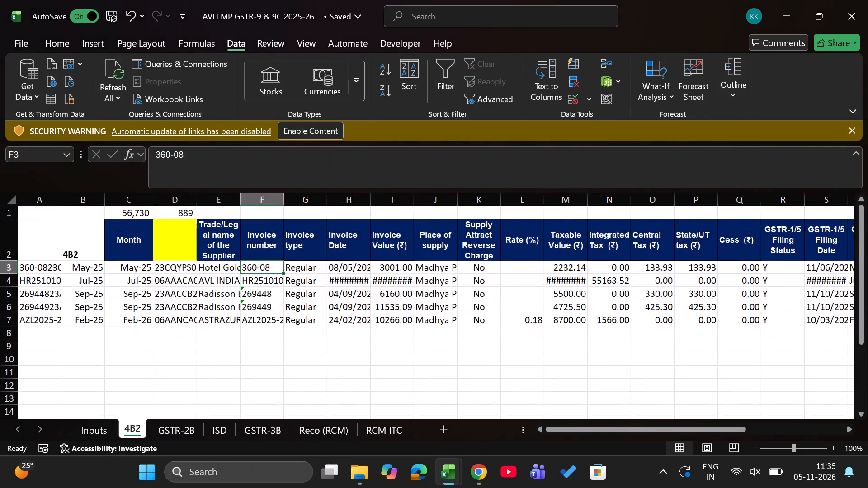
key("ctrl+Page_Down")
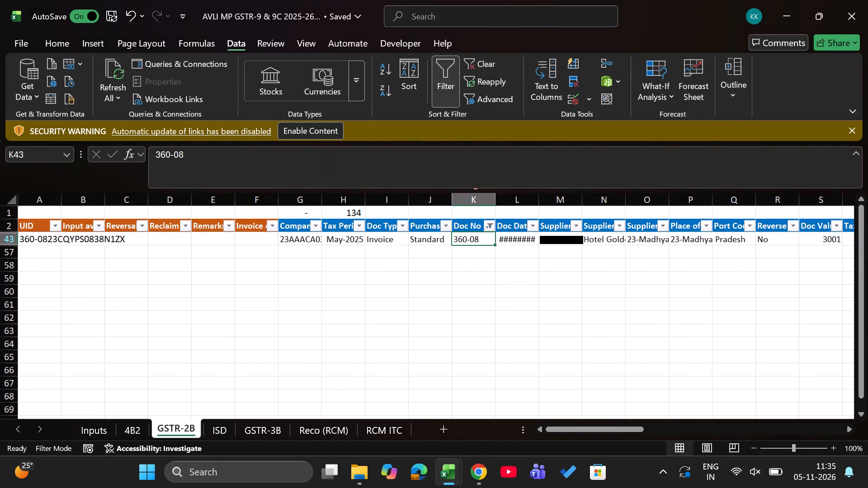
Copy the total formula from H1 into I1 in the GSTR-2B sheet.
key("Up")
key("Left")
key("Left")
key("Left")
key("Up")
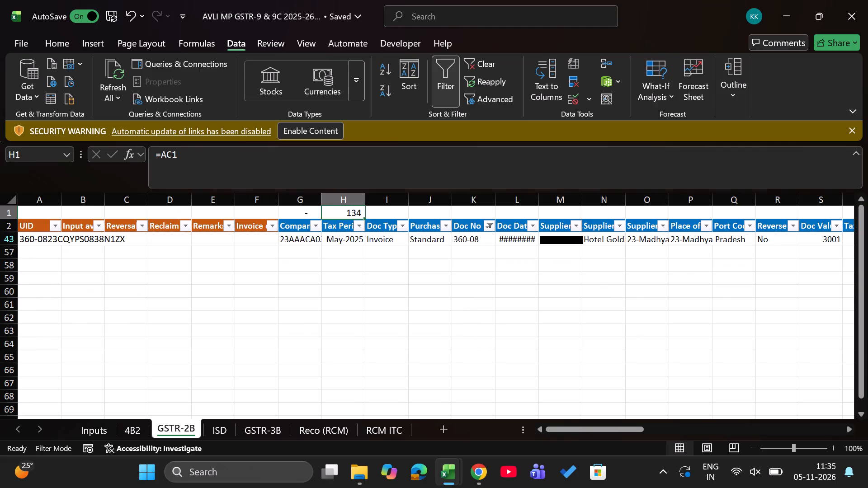
key("ctrl+c")
key("Right")
key("Return")
Copy May-25 from B3 of the 4B2 sheet into the Reversal column for invoice 360-08 in GSTR-2B.
key("Down")
key("Left")
key("Left")
key("Left")
key("Left")
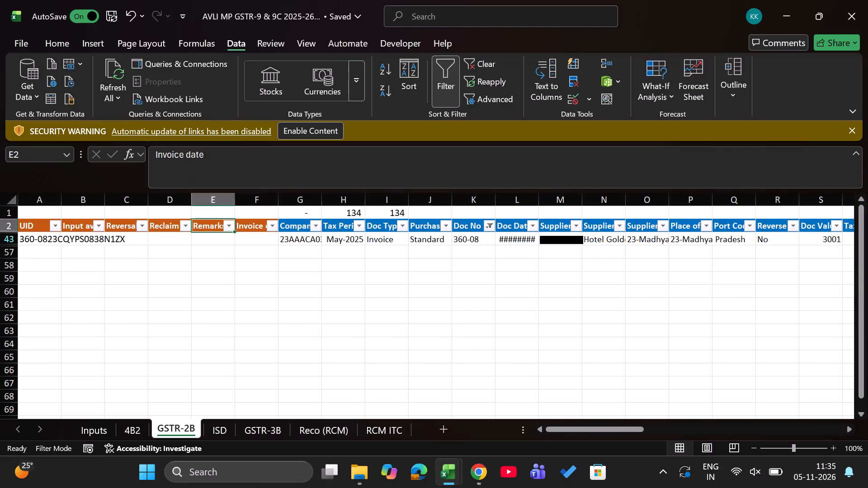
key("Left")
key("Left")
key("Down")
key("Right")
key("ctrl+Page_Up")
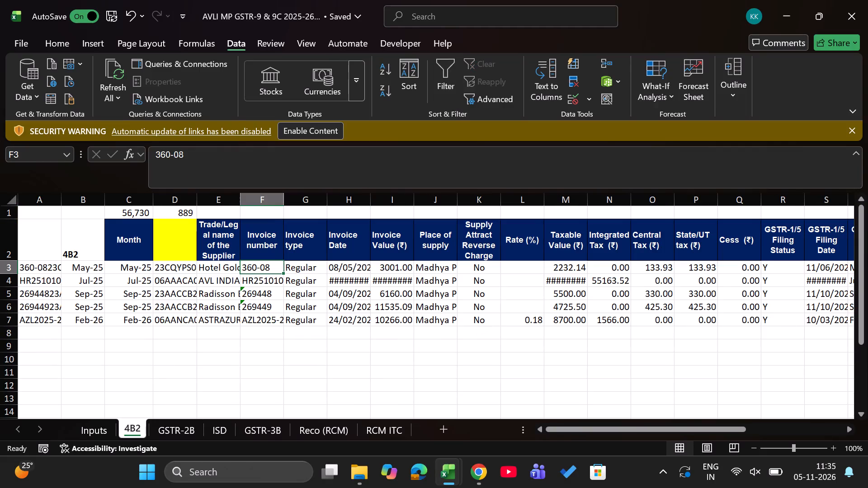
key("Left")
key("Left")
key("Left")
key("Left")
key("ctrl+c")
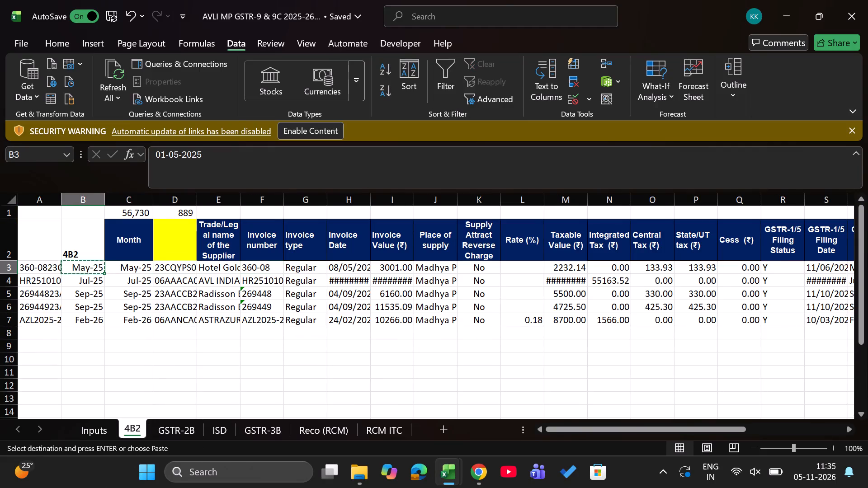
key("ctrl+Page_Down")
key("Left")
key("Return")
key("Right")
key("Up")
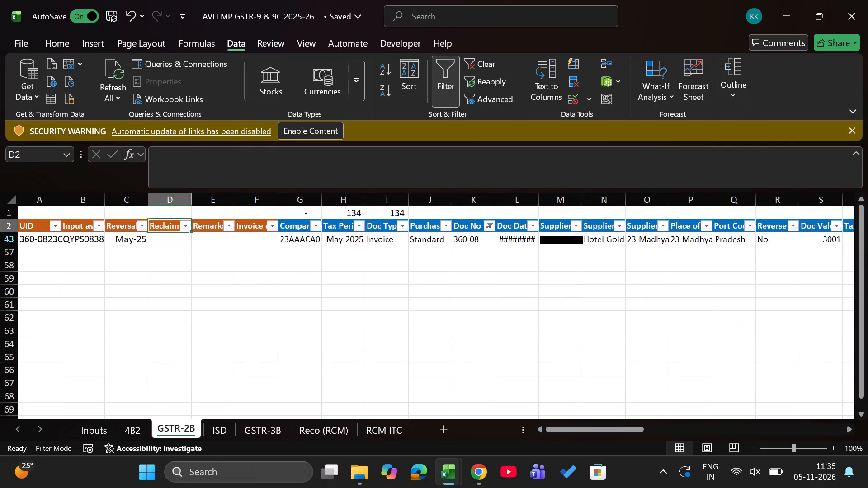
key("Left")
key("Left")
key("Right")
key("Right")
key("Left")
key("Left")
key("Right")
key("Right")
key("Right")
key("Right")
key("Right")
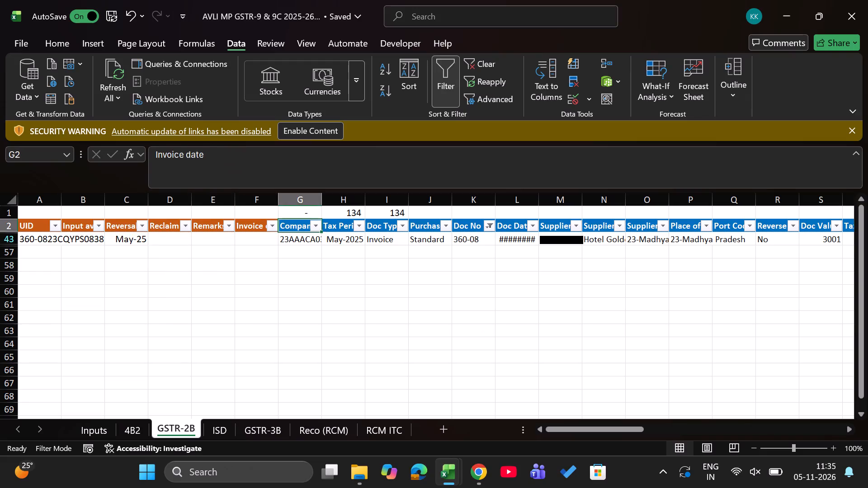
key("ctrl+Page_Up")
key("Down")
key("Left")
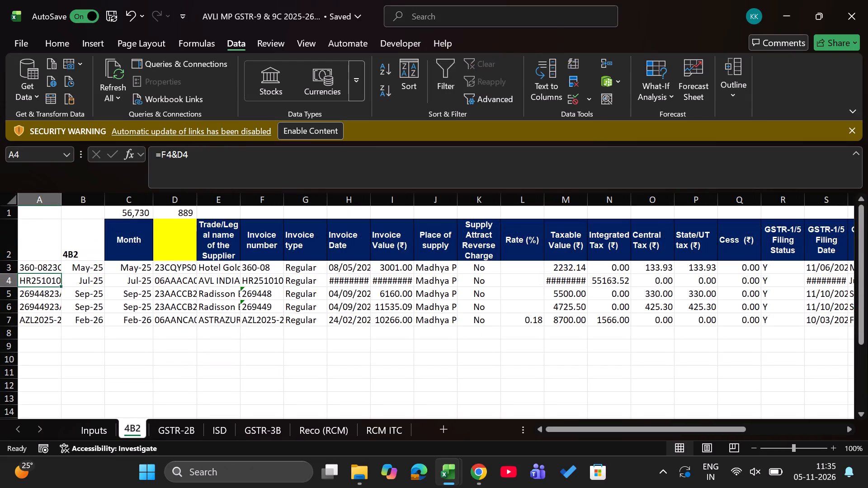
key("Right")
key("Right")
key("Right")
key("Right")
key("Right")
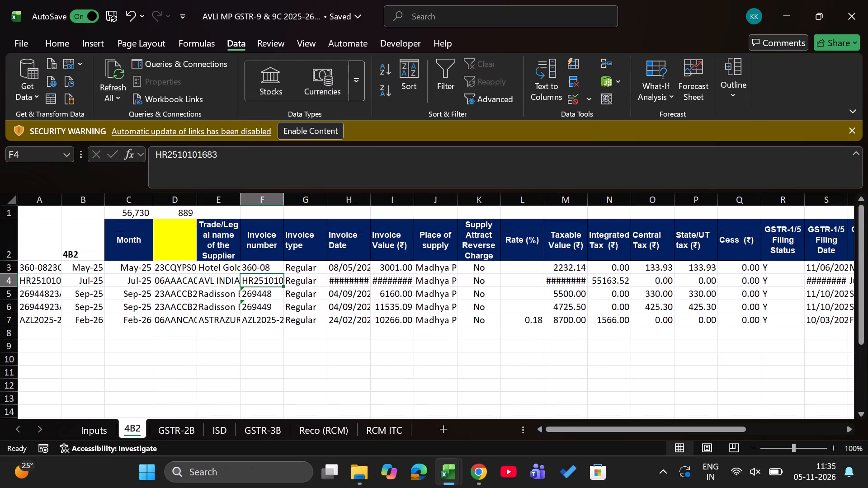
key("ctrl+c")
key("ctrl+Page_Down")
key("Right")
key("Right")
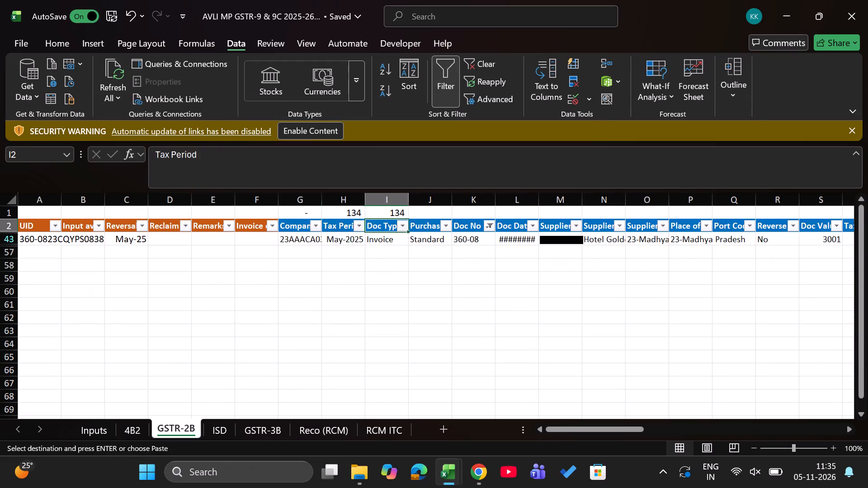
key("Right")
key("alt+Down")
key("Escape")
key("Right")
key("alt+Down")
key("alt+Down")
key("alt+Down")
key("alt+Down")
key("alt+Down")
key("alt+Down")
key("alt+Down")
key("alt+Down")
key("alt+Down")
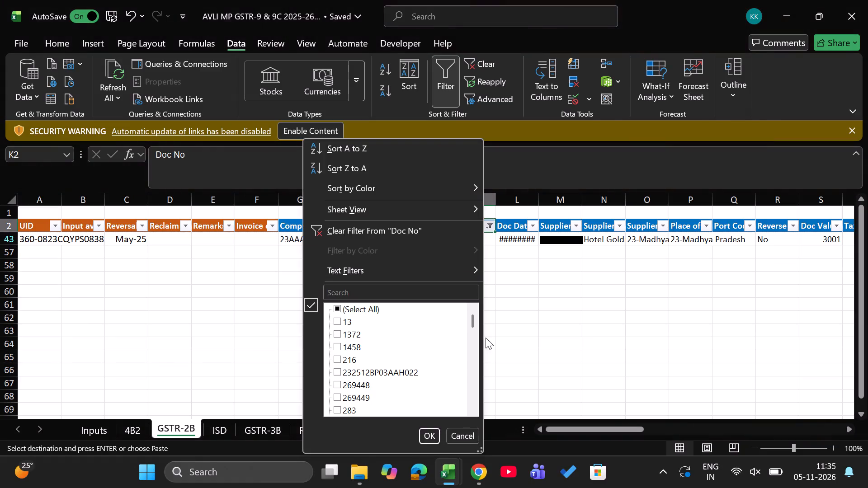
key("ctrl+v")
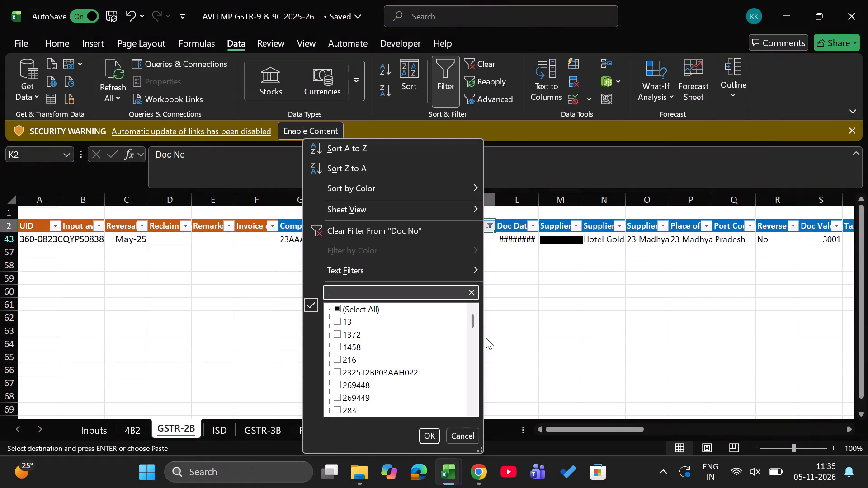
key("Return")
key("Down")
key("Left")
key("Left")
key("Left")
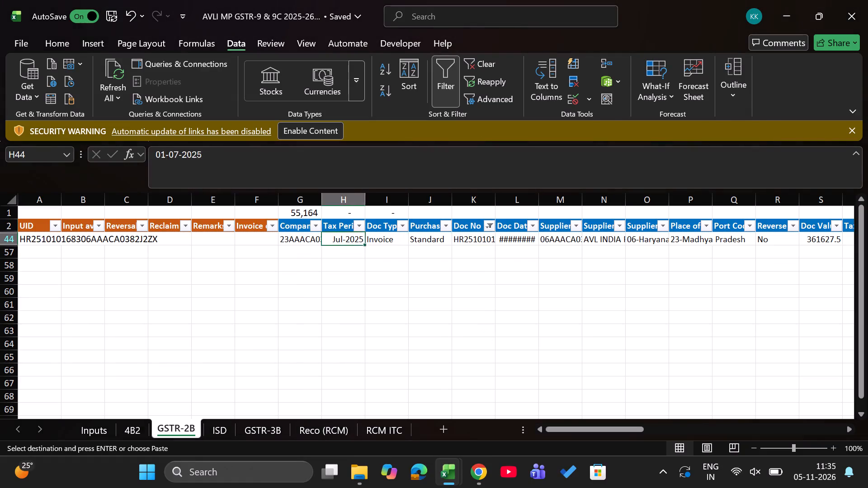
key("Left")
key("Left")
key("Left")
key("Left")
key("ctrl+Page_Up")
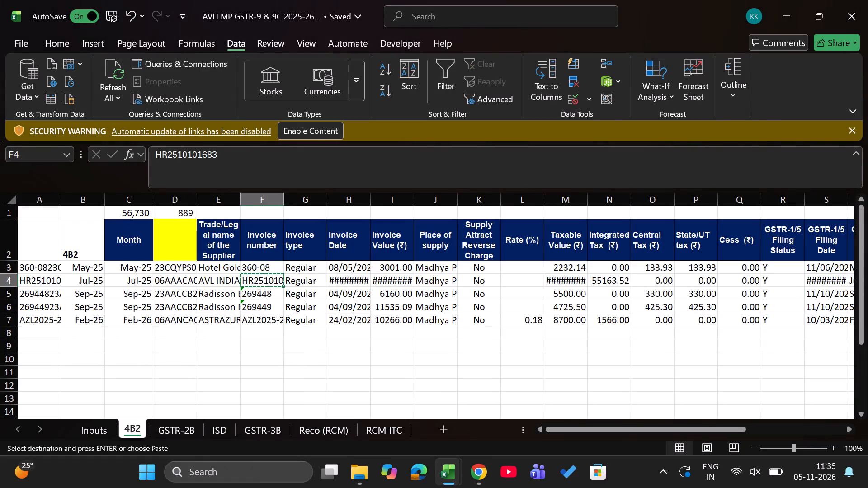
key("Left")
key("Left")
key("Left")
key("Left")
key("ctrl+c")
key("ctrl+Page_Down")
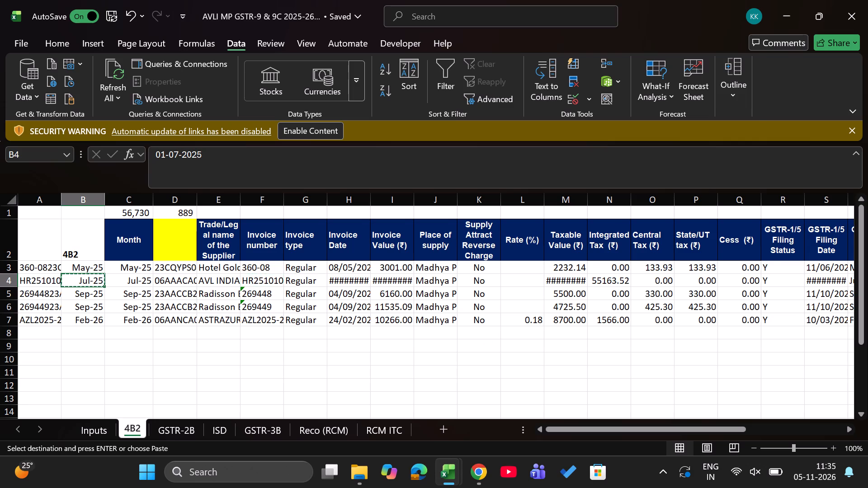
key("Left")
key("Return")
Filter the Doc No column in GSTR-2B by invoice number 269448, copied from F5 of the 4B2 sheet.
key("Right")
key("Right")
key("Right")
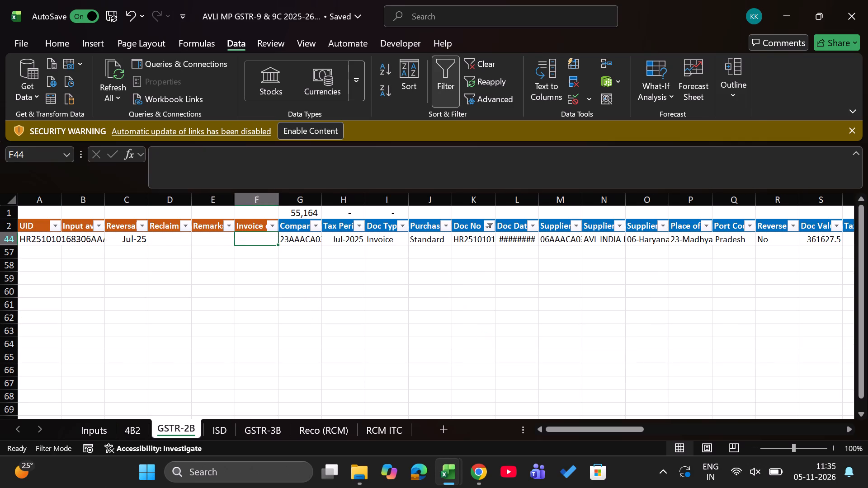
key("Right")
key("Right")
key("Right")
key("Right")
key("Up")
key("Up")
key("Right")
key("Down")
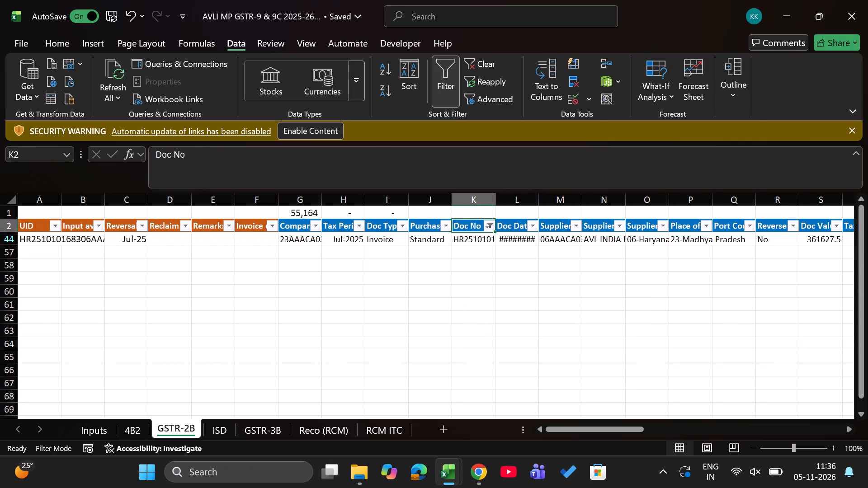
key("ctrl+Page_Up")
key("Down")
key("Left")
key("Right")
key("Right")
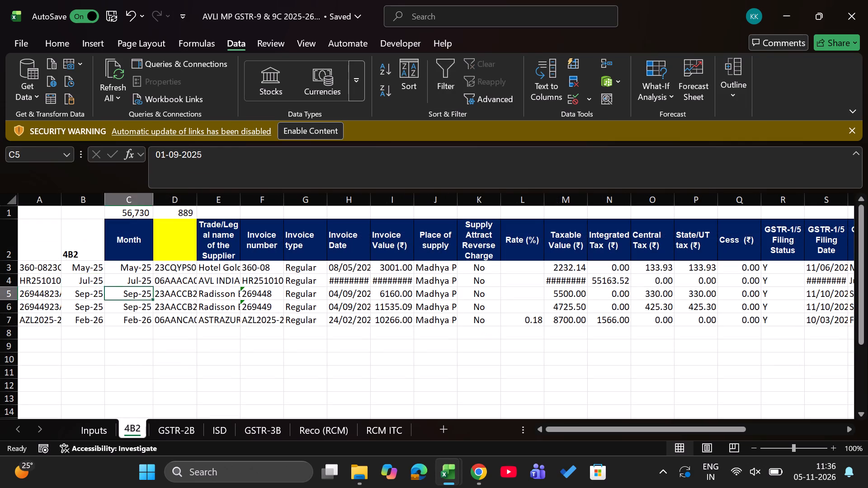
key("Right")
key("Right")
key("Right")
key("ctrl+c")
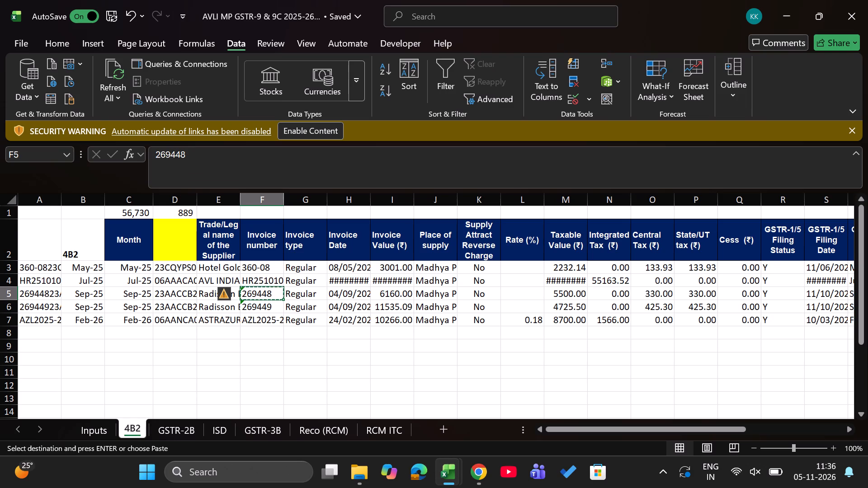
key("ctrl+Page_Down")
key("alt+Down")
key("alt+Down")
key("alt+Down")
key("alt+Down")
key("alt+Down")
key("alt+Down")
key("alt+Down")
key("alt+Down")
key("alt+Down")
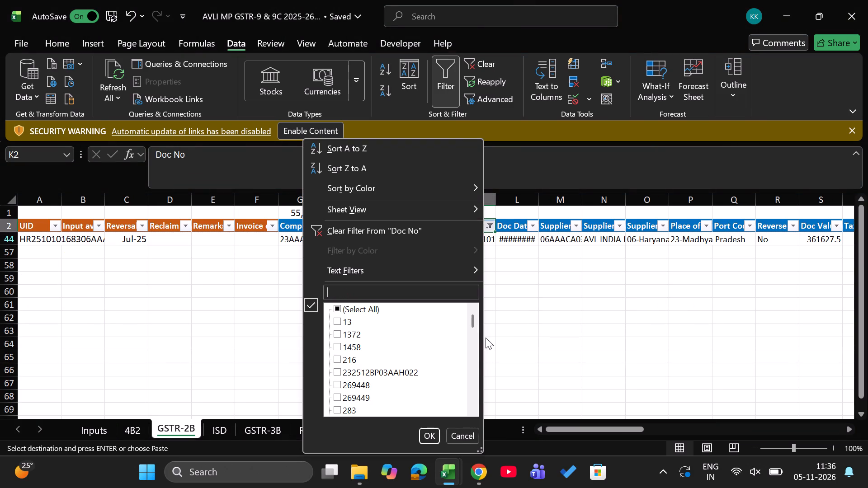
key("ctrl+v")
key("Return")
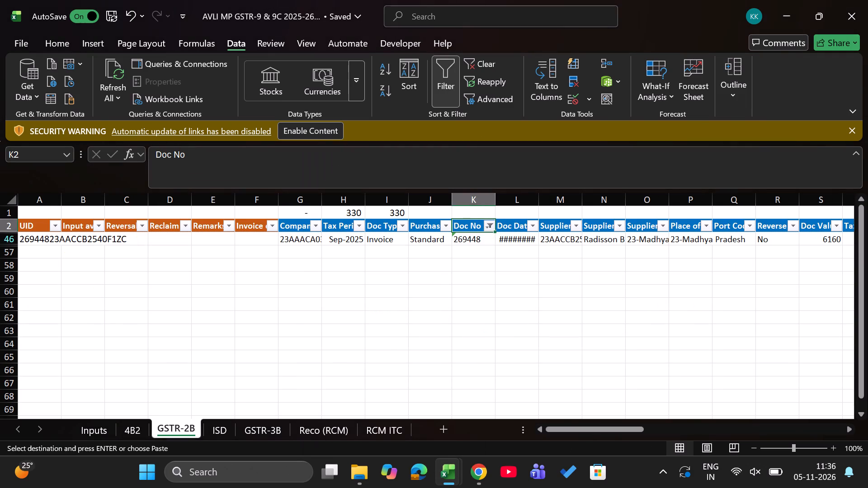
Broaden the Doc No filter in GSTR-2B to the partial number 26944, covering invoices 269448 and 269449.
key("Down")
key("Left")
key("Left")
key("ctrl+Page_Up")
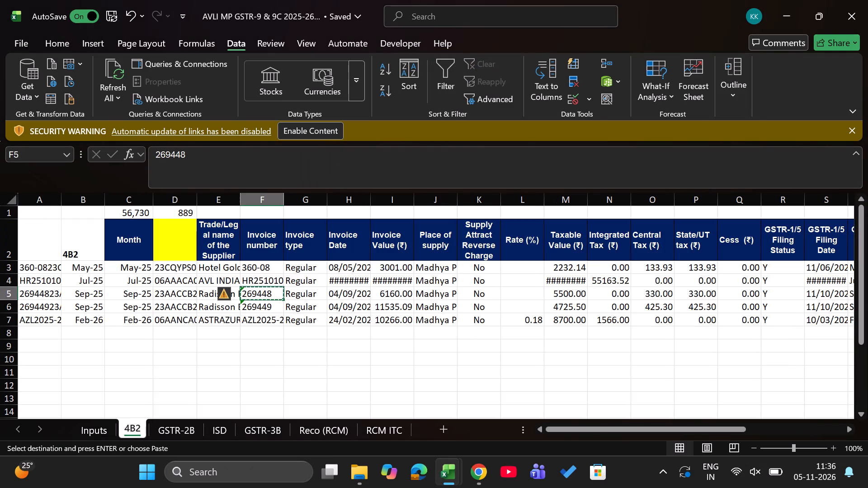
key("ctrl+Page_Down")
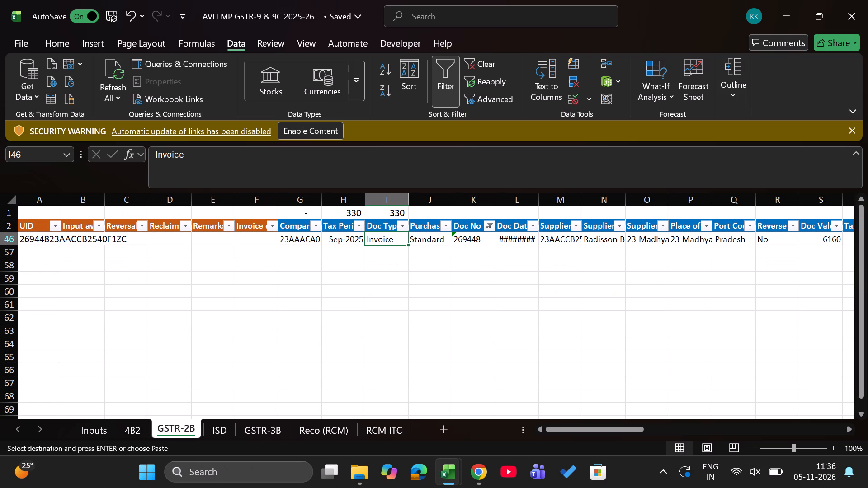
key("Up")
key("Right")
key("Right")
key("alt+Down")
key("alt+Down")
key("alt+Down")
key("alt+Down")
key("alt+Down")
key("alt+Down")
key("alt+Down")
key("alt+Down")
key("alt+Down")
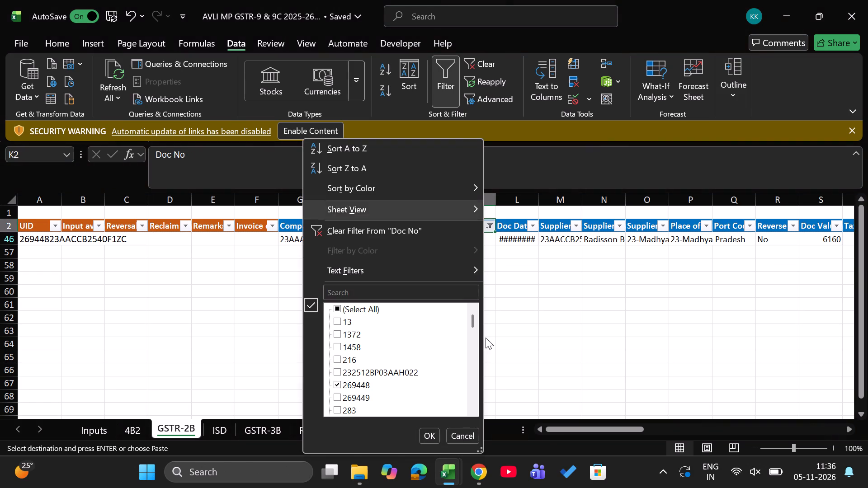
key("ctrl+v")
key("BackSpace")
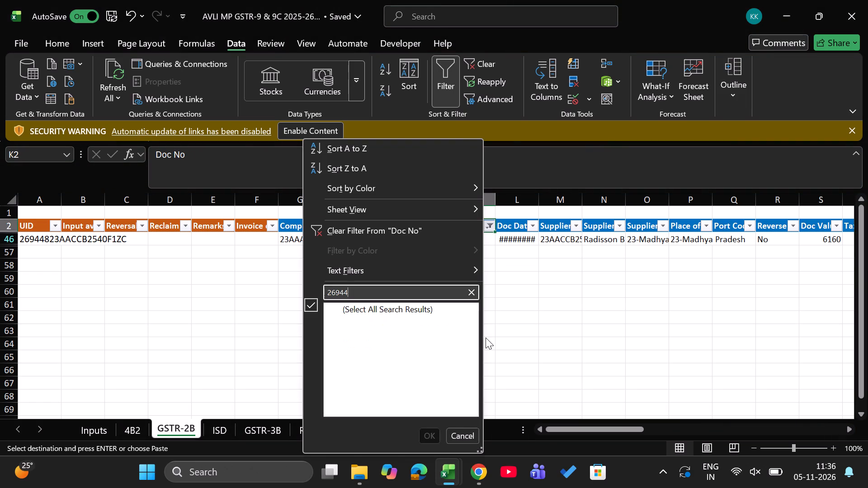
key("Return")
Copy Sep-25 from B5 of the 4B2 sheet into the Reversal column for invoice 269448 in GSTR-2B.
key("Left")
key("Left")
key("ctrl+Page_Up")
key("Down")
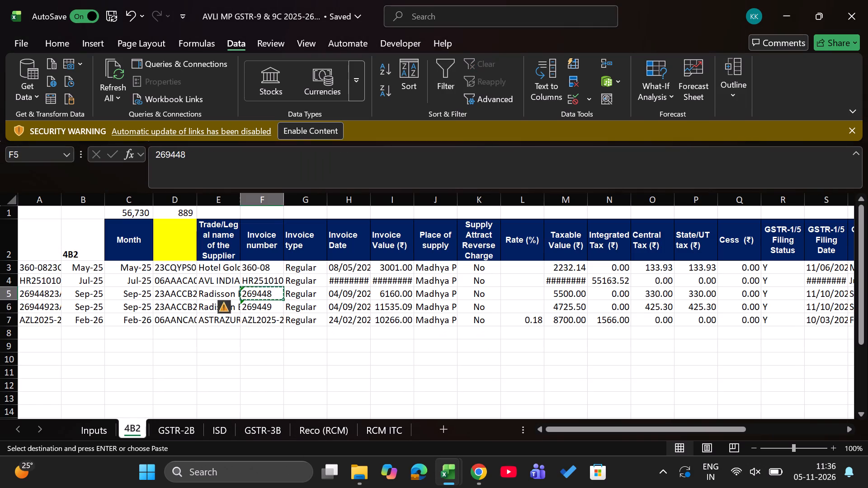
key("Right")
key("Right")
key("Right")
key("Right")
key("Right")
key("Right")
key("Right")
key("Up")
key("Left")
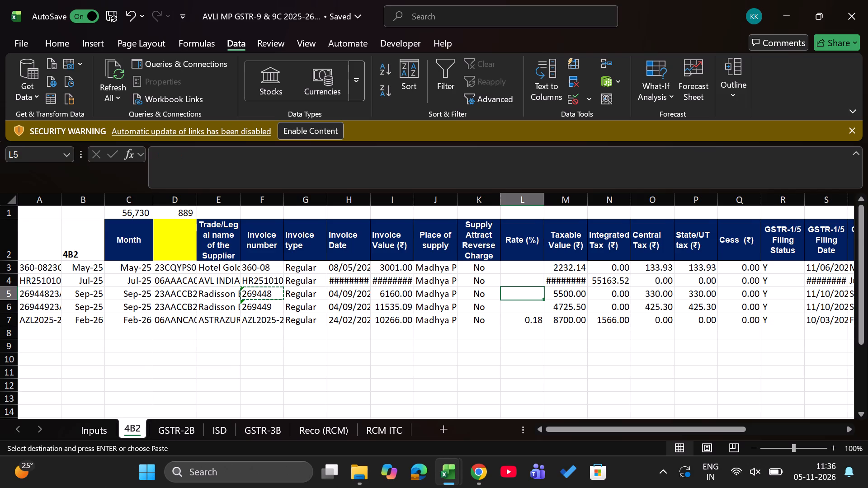
key("ctrl+Page_Down")
key("Right")
key("Right")
key("Right")
key("Down")
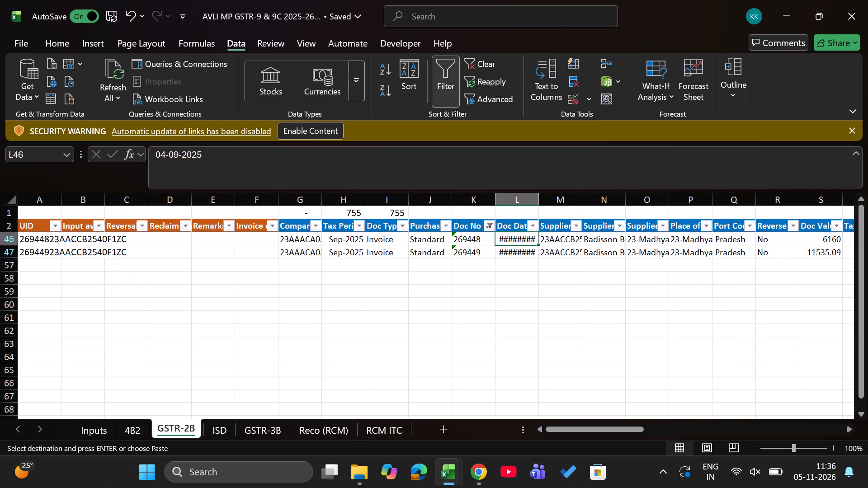
key("Down")
key("Left")
key("Left")
key("Left")
key("Left")
key("Left")
key("Left")
key("Left")
key("Left")
key("Up")
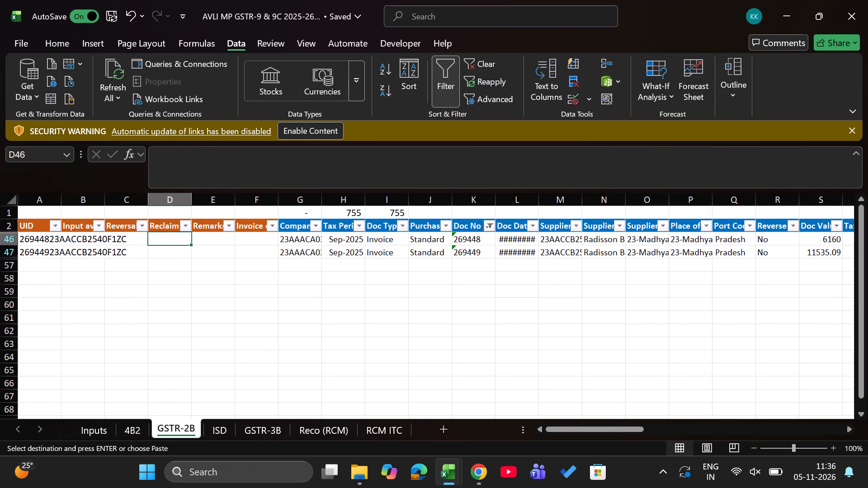
key("Left")
key("ctrl+Page_Up")
key("Down")
key("Left")
key("Left")
key("Left")
key("Left")
key("Left")
key("Left")
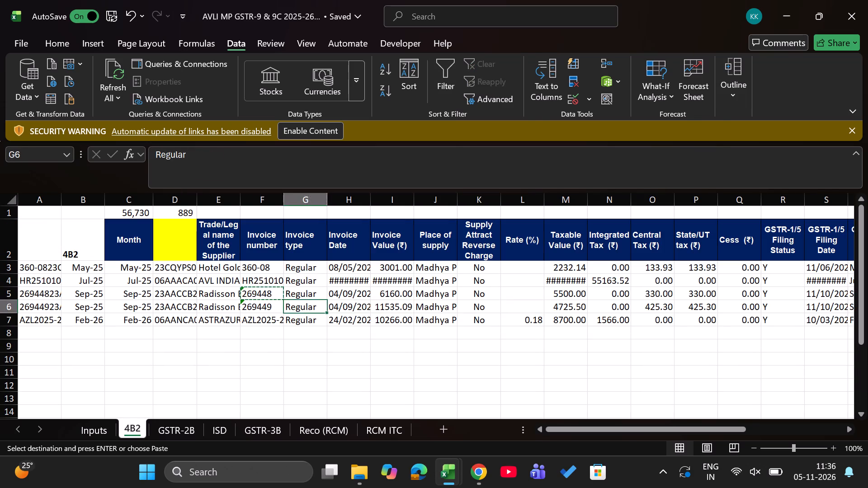
key("Left")
key("Left")
key("Left")
key("Left")
key("Up")
key("ctrl+c")
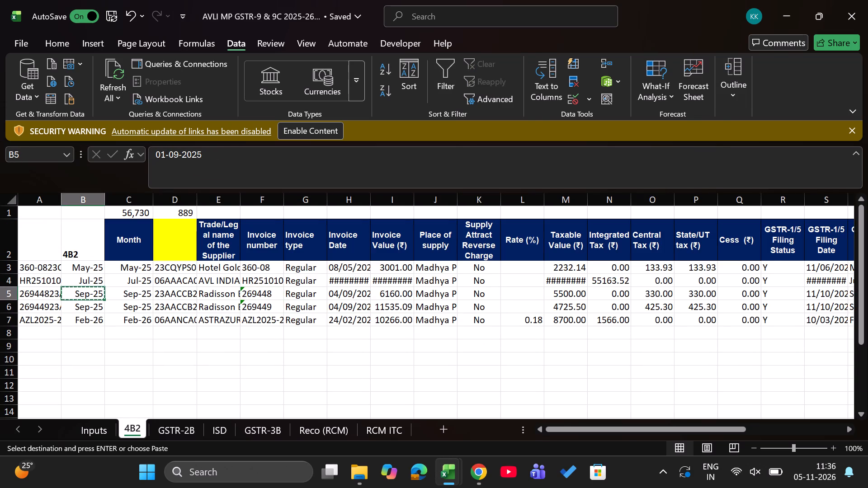
key("ctrl+Page_Down")
key("Return")
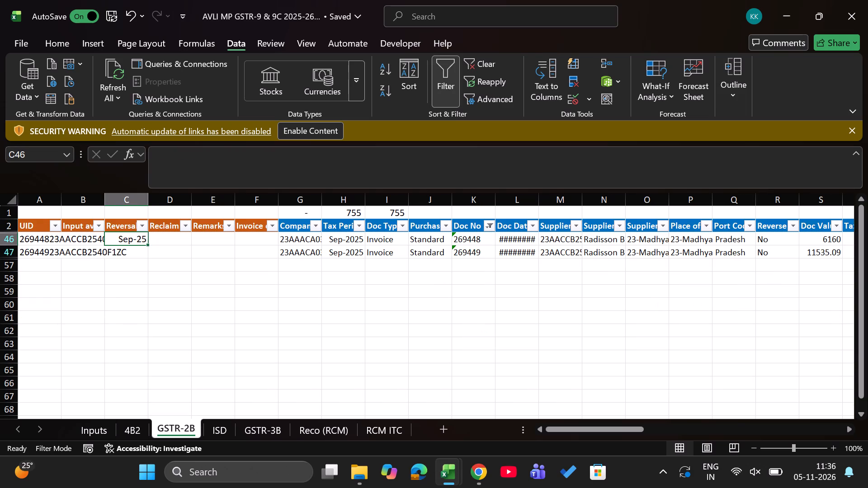
Copy Sep-25 from the Reversal cell of invoice 269448 into the Reversal cell of invoice 269449.
key("ctrl+c")
key("Down")
key("Return")
Filter the Doc No column in GSTR-2B by invoice number AZL2025-26/400, copied from F7 of the 4B2 sheet.
key("Right")
key("Right")
key("Right")
key("Right")
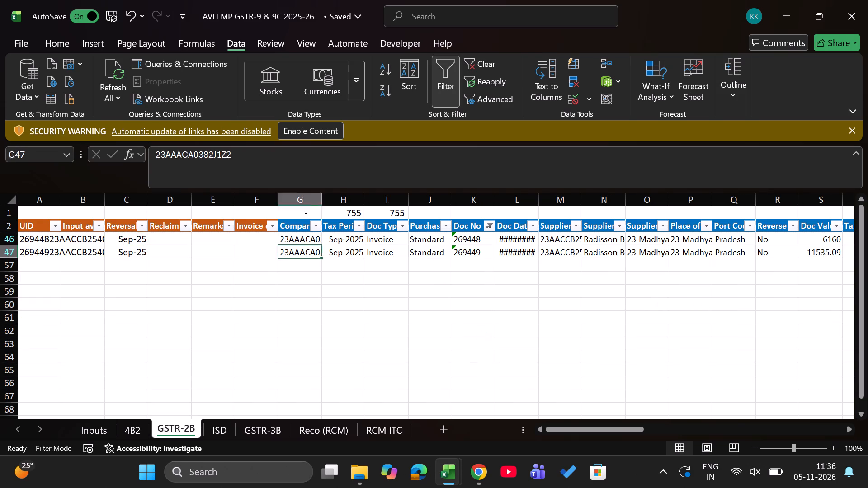
key("Right")
key("Right")
key("Right")
key("Right")
key("Up")
key("Up")
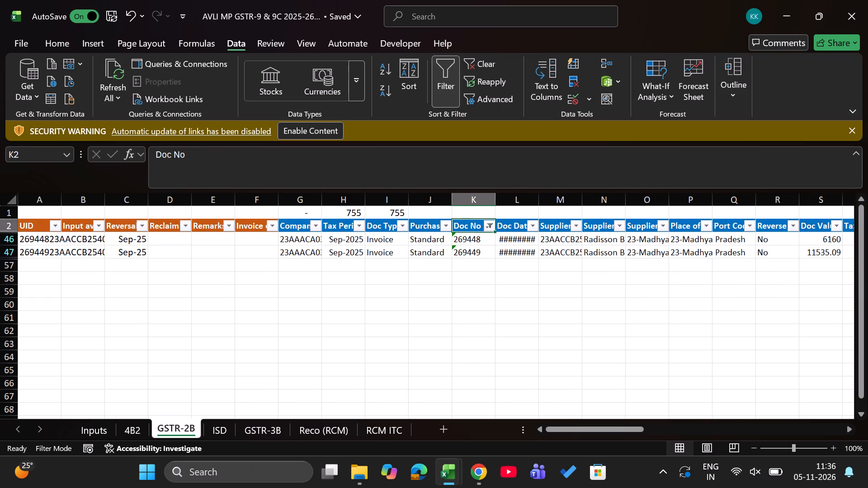
key("ctrl+Page_Up")
key("Down")
key("Down")
key("Right")
key("Right")
key("Right")
key("Right")
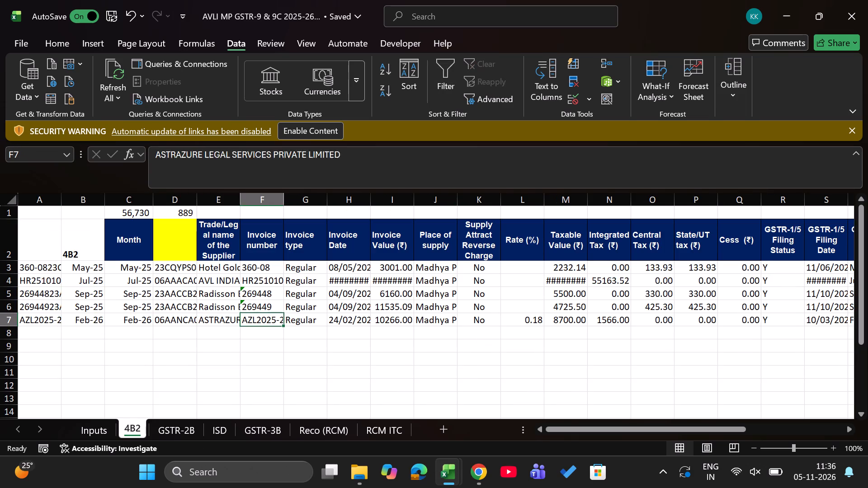
key("ctrl+c")
key("ctrl+Page_Down")
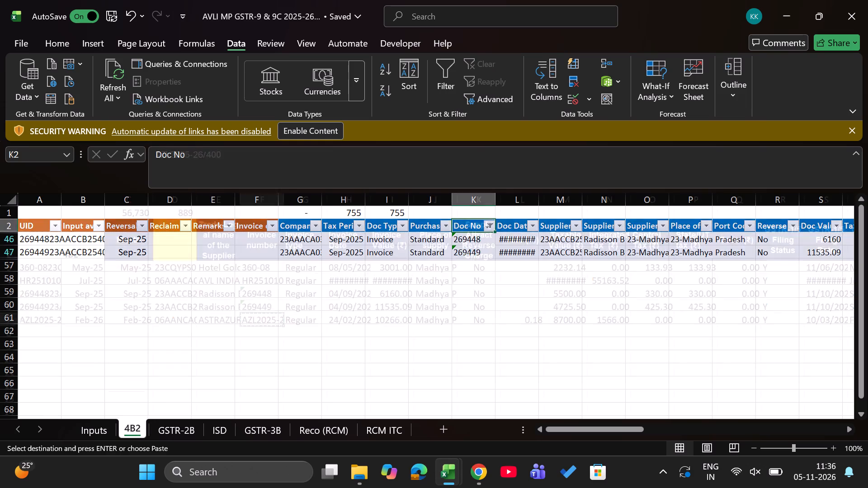
key("alt+Down")
key("alt+Down")
key("alt+Down")
key("alt+Down")
key("alt+Down")
key("alt+Down")
key("alt+Down")
key("alt+Down")
key("Down")
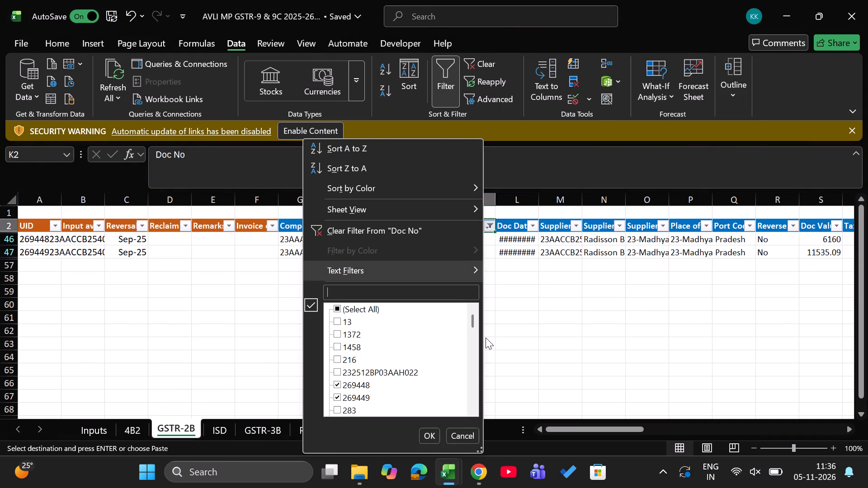
key("ctrl+v")
key("Return")
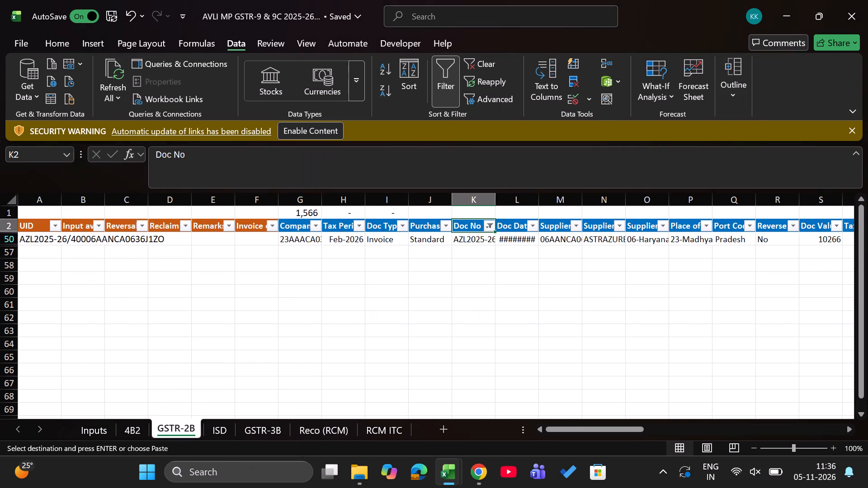
Copy Feb-26 from B7 of the 4B2 sheet into the Reversal column for invoice AZL2025-26/400 in GSTR-2B.
key("ctrl+Page_Up")
key("ctrl+Page_Down")
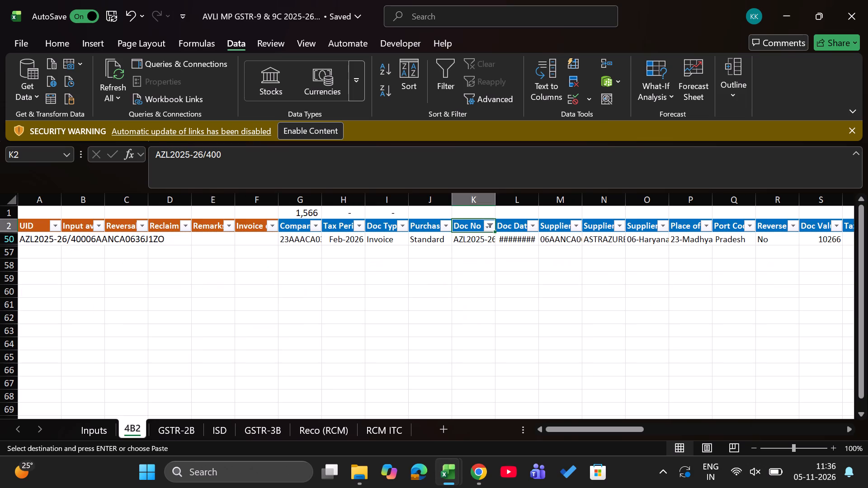
key("Left")
key("Down")
key("Right")
key("Right")
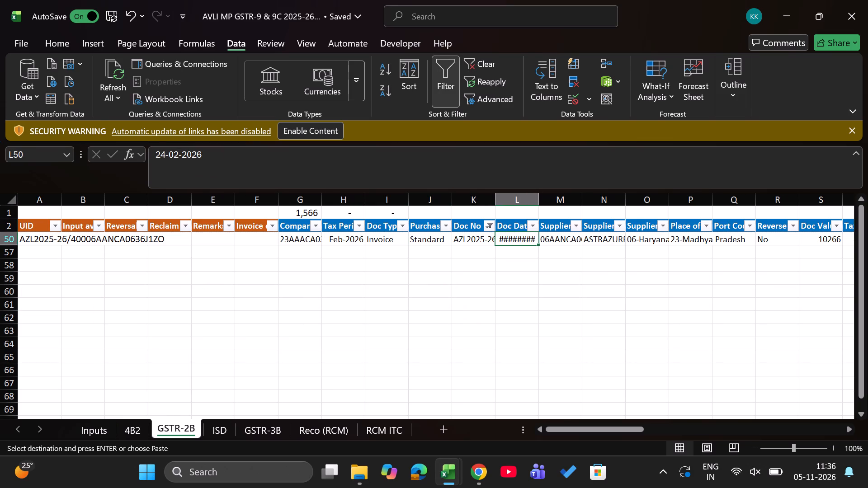
key("ctrl+Page_Up")
key("Left")
key("Left")
key("Left")
key("Left")
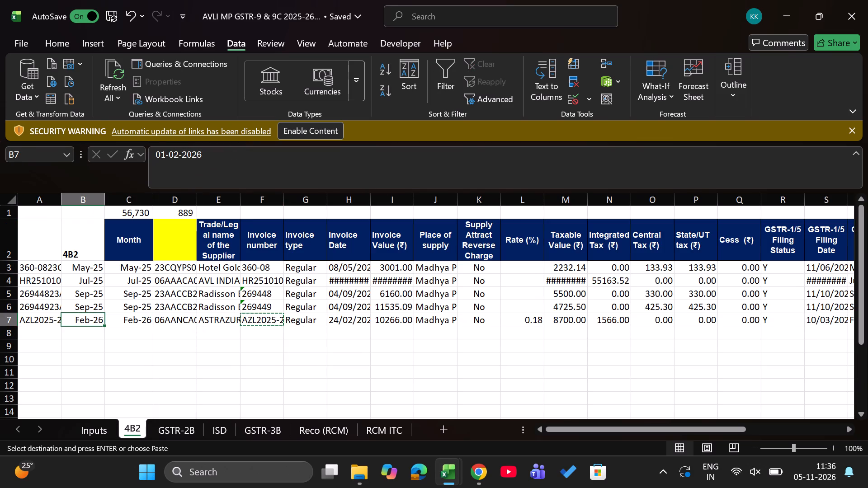
key("ctrl+c")
key("ctrl+Page_Down")
key("Right")
key("Right")
key("Left")
key("Left")
key("Left")
key("Left")
key("Left")
key("Left")
key("Left")
key("Left")
key("Left")
key("Left")
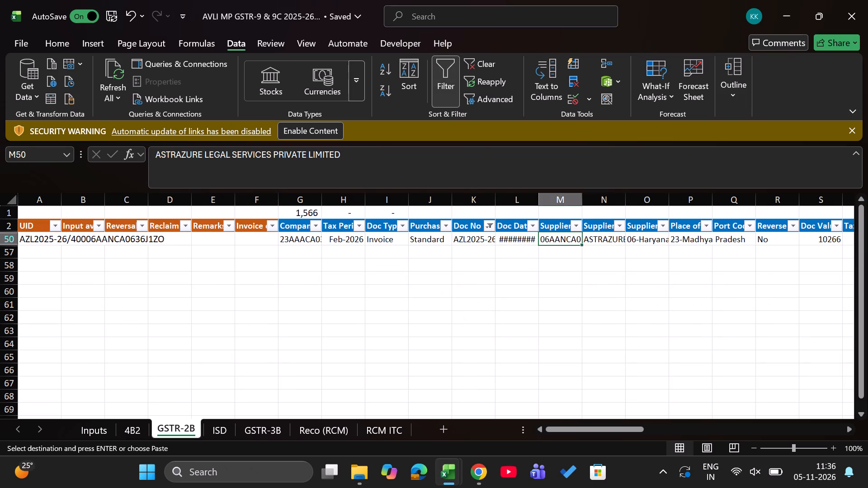
key("Left")
key("Return")
Clear the Doc No filter in GSTR-2B and return to cell A1.
key("Right")
key("Right")
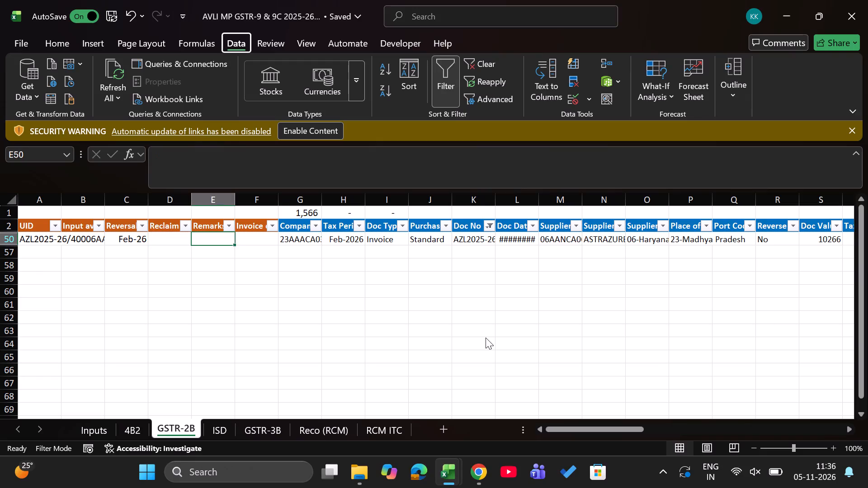
type("ac")
key("Right")
key("Left")
key("Left")
key("Left")
key("Left")
key("Left")
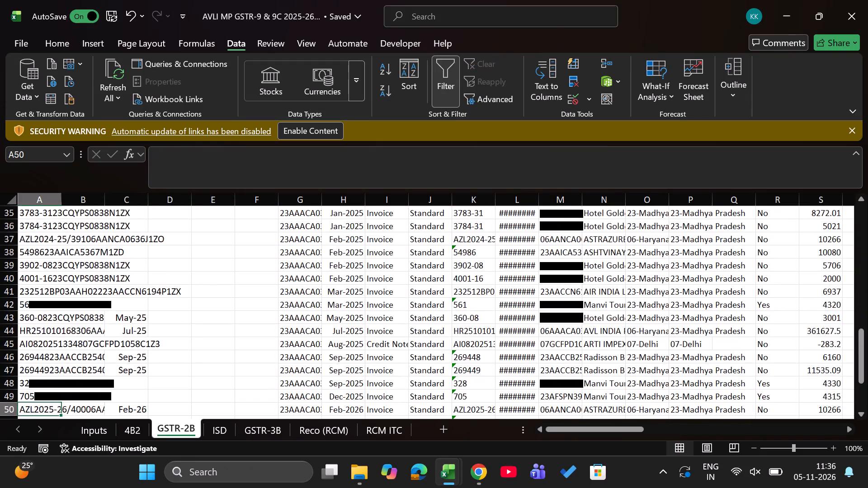
key("Left")
key("ctrl+Up")
key("ctrl+Up")
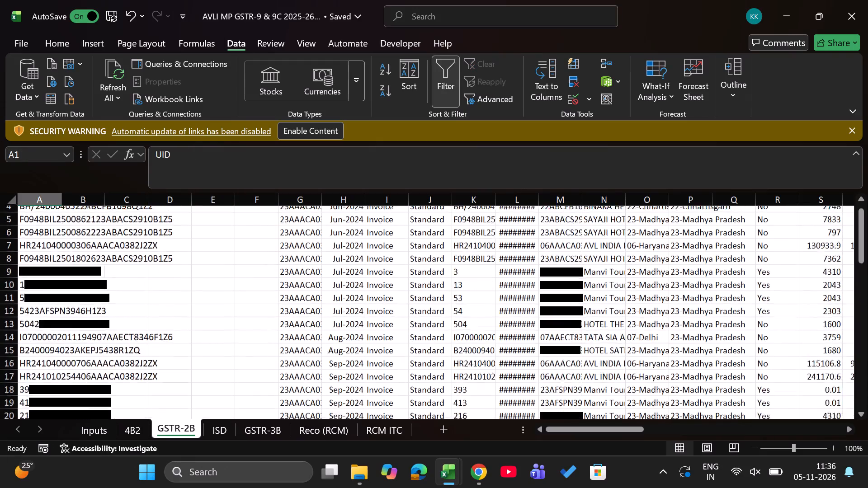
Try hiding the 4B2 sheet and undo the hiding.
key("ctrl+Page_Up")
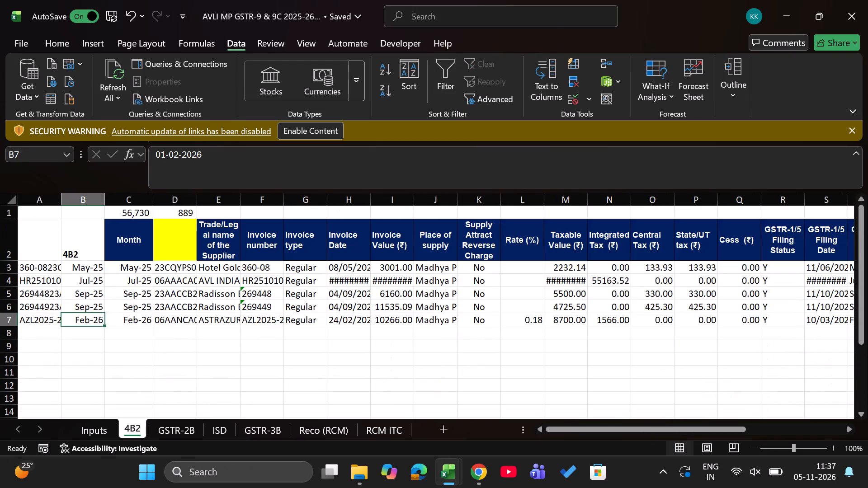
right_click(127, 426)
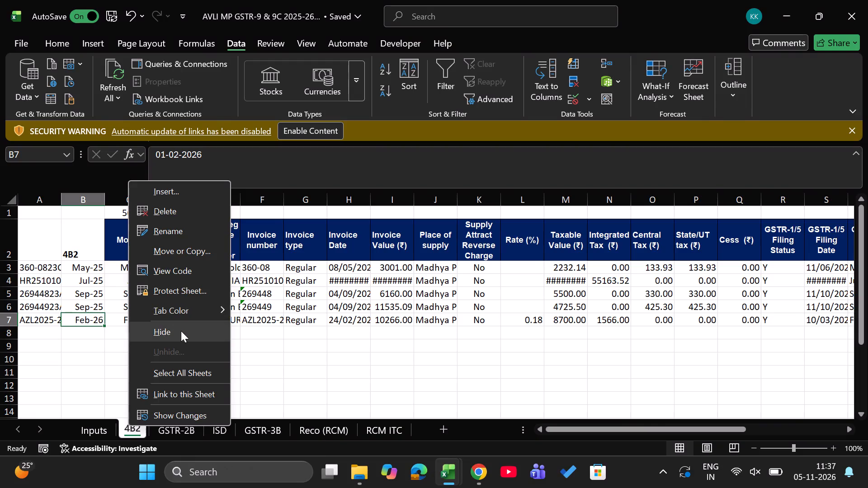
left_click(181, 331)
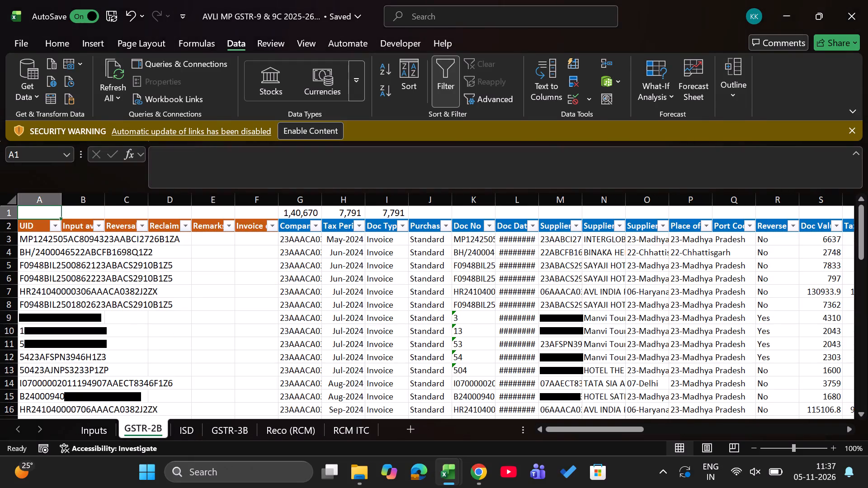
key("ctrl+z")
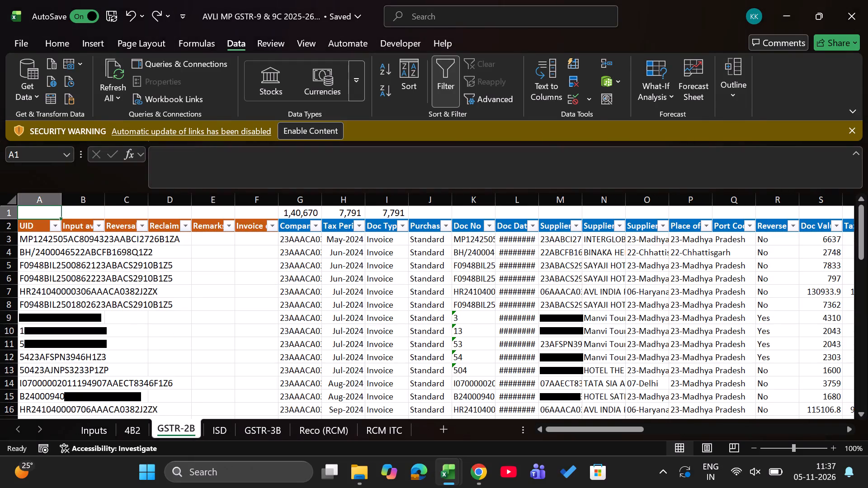
Filter blanks out of the Reversal column in GSTR-2B and compare the tax totals with the 4B2 sheet.
key("Down")
key("Right")
key("Right")
key("alt+Down")
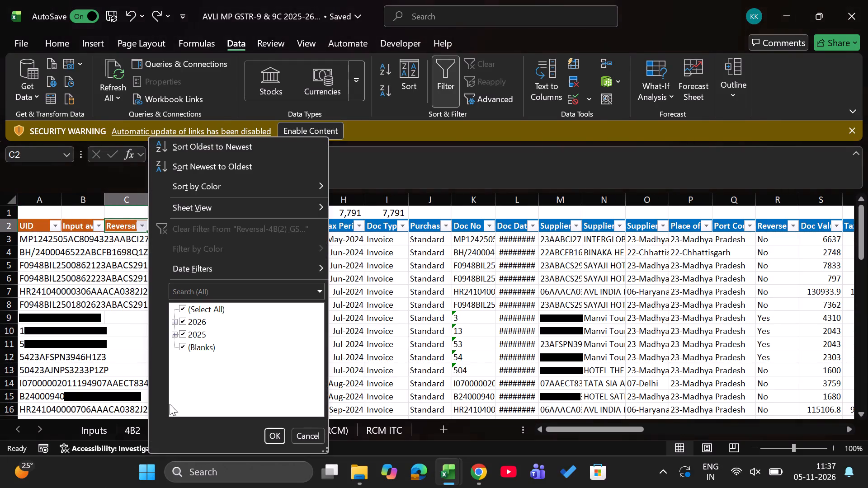
left_click(216, 348)
key("Return")
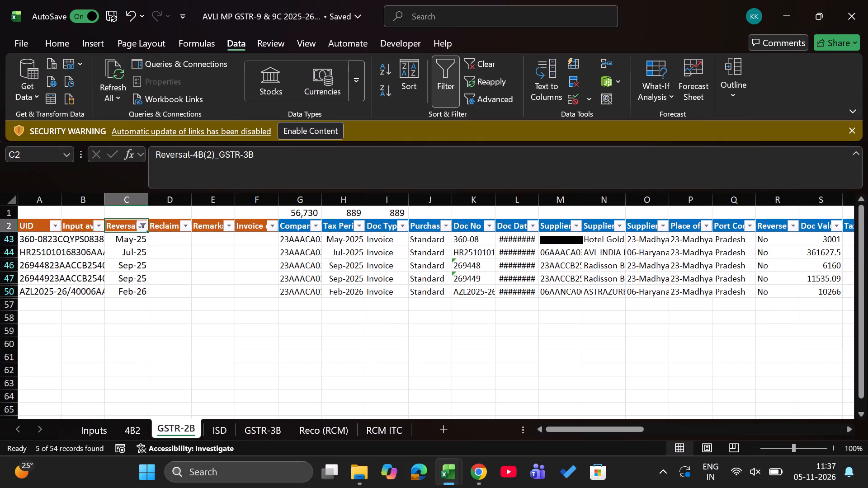
key("ctrl+Page_Up")
key("ctrl+Page_Down")
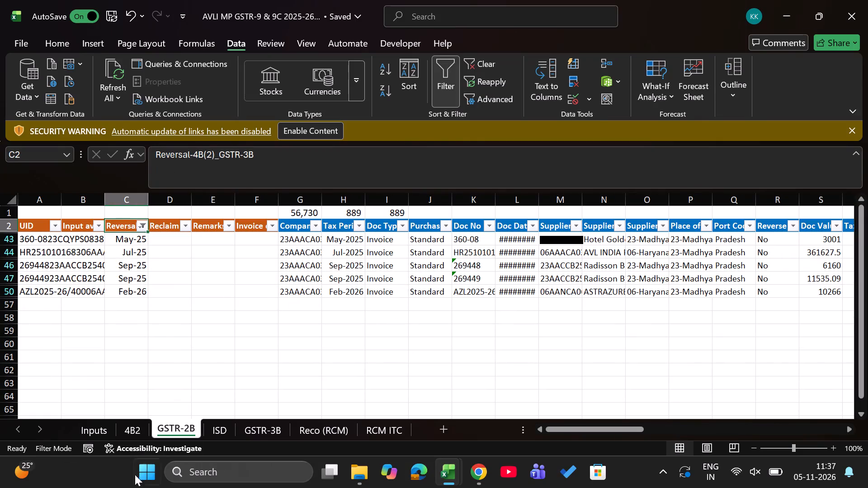
Hide the 4B2 sheet.
left_click(140, 434)
right_click(140, 434)
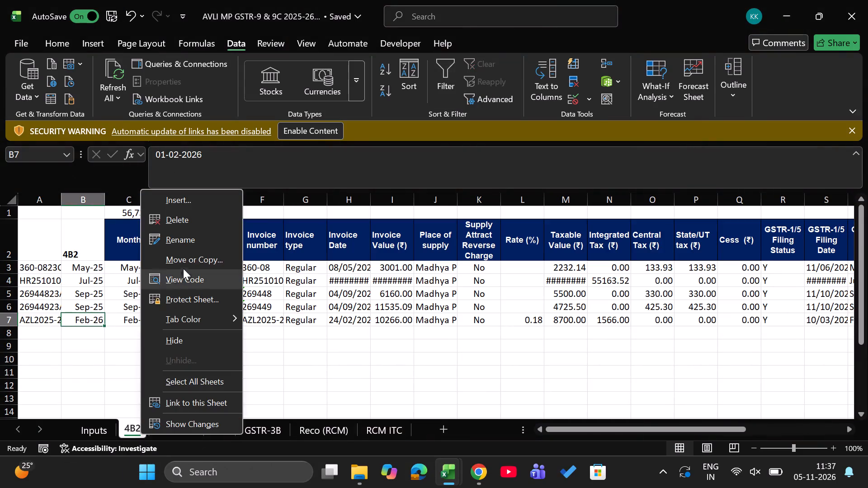
left_click(199, 342)
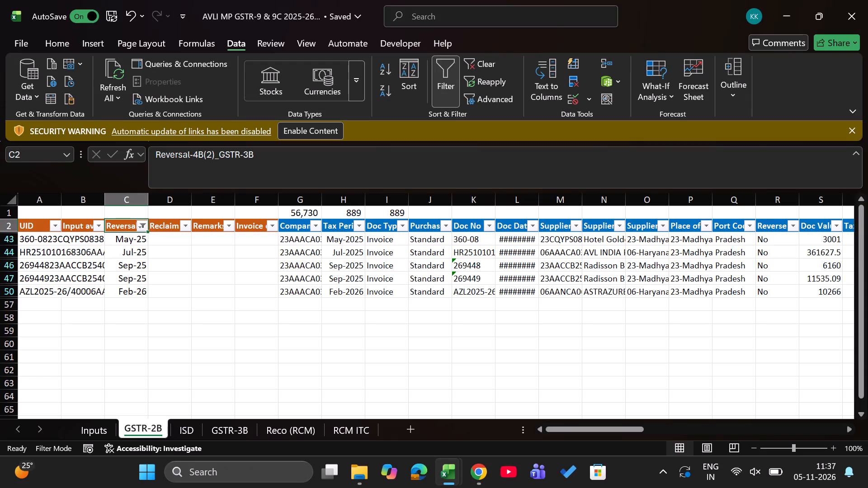
Clear the Reversal column filter in GSTR-2B and go to the UID header.
type("ac")
key("Left")
key("Left")
key("Left")
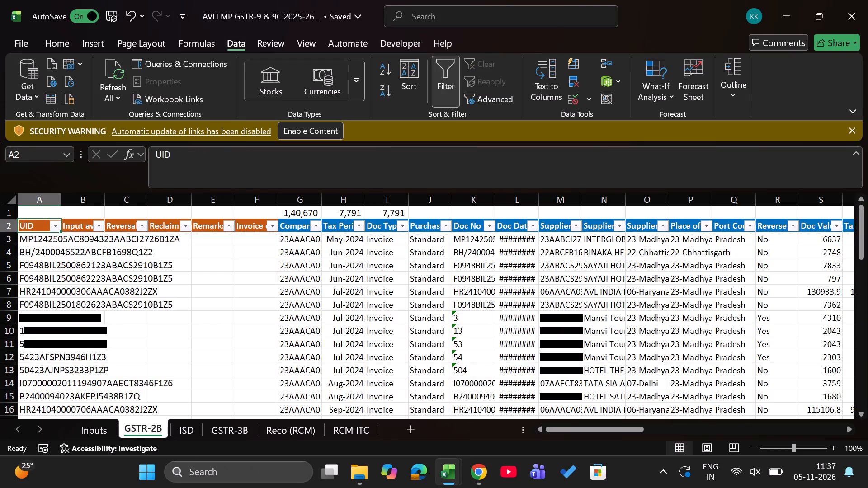
Look through the ISD, GSTR-3B, Reco (RCM) and RCM ITC sheets of the MP workbook.
key("ctrl+Page_Down")
key("Right")
key("Up")
key("Left")
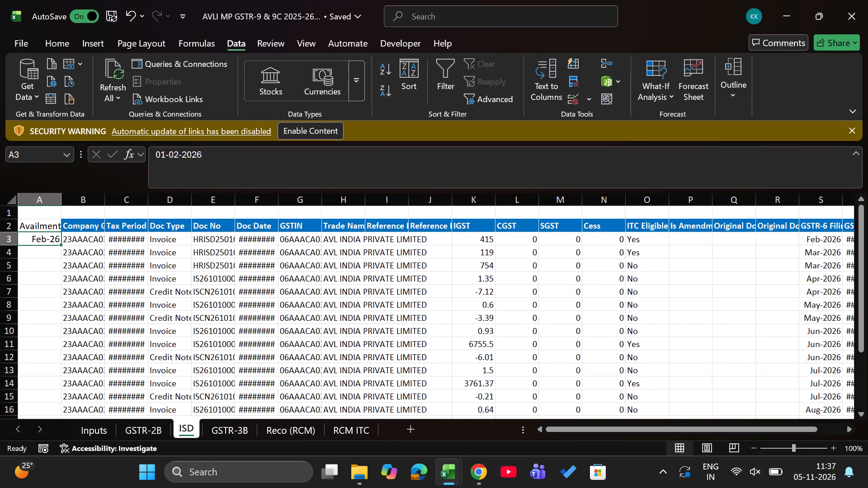
key("ctrl+Page_Down")
key("ctrl+Page_Down")
key("ctrl+Page_Down")
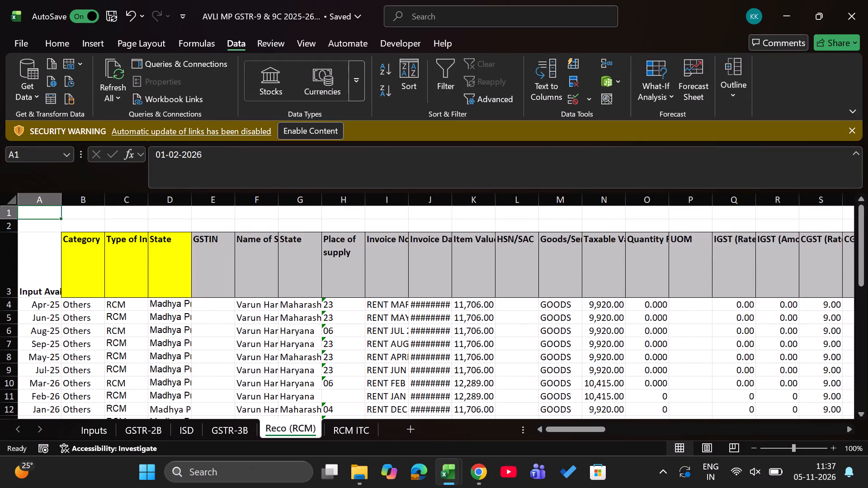
key("ctrl+Page_Up")
key("ctrl+Page_Up")
key("ctrl+Page_Down")
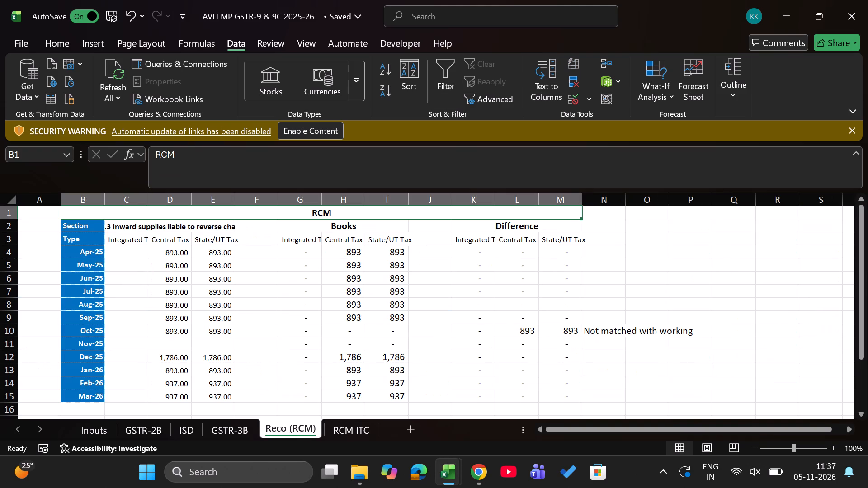
Switch to the AVLI KL GSTR-9 & 9C 2025-26 workbook and open its Reco sheet.
key("alt+Tab")
key("alt+Tab")
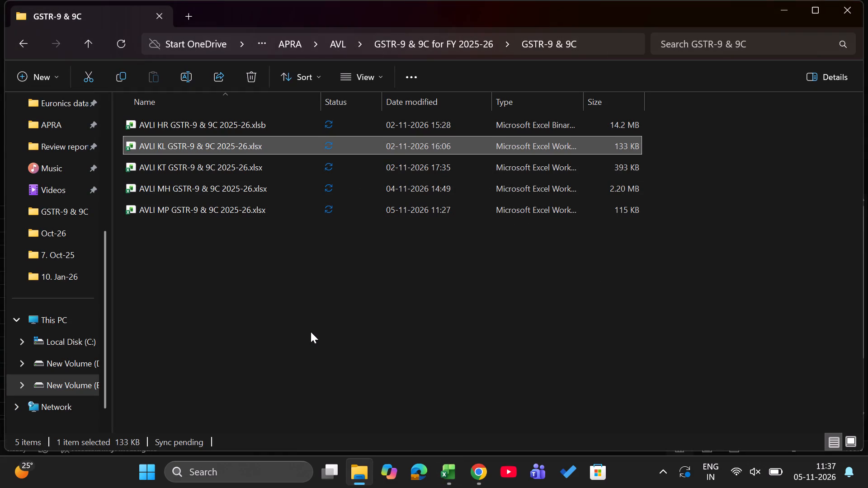
key("alt+Tab")
key("alt+Tab")
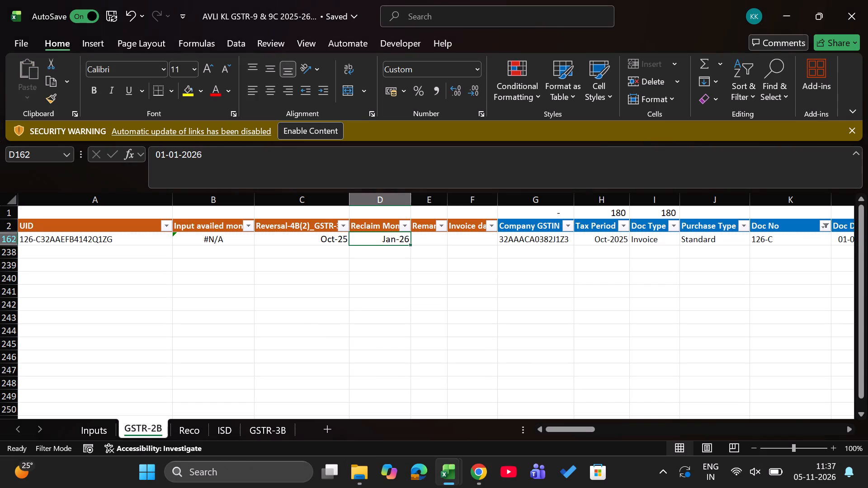
left_click(206, 435)
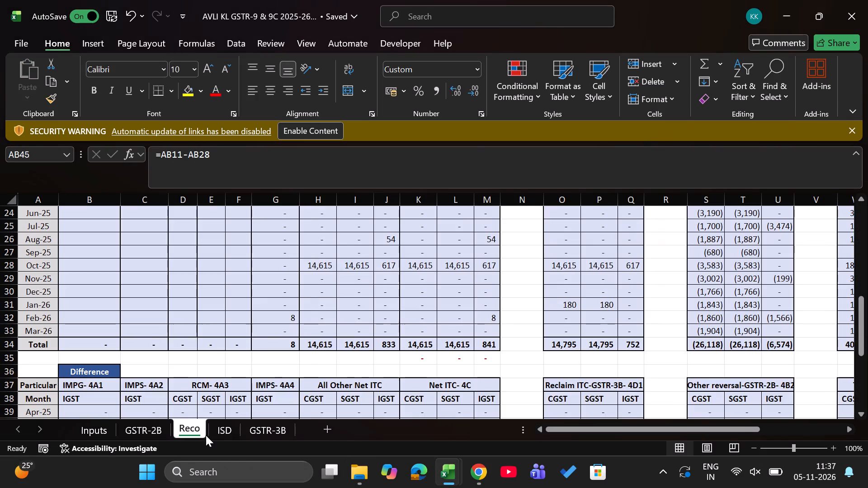
right_click(206, 435)
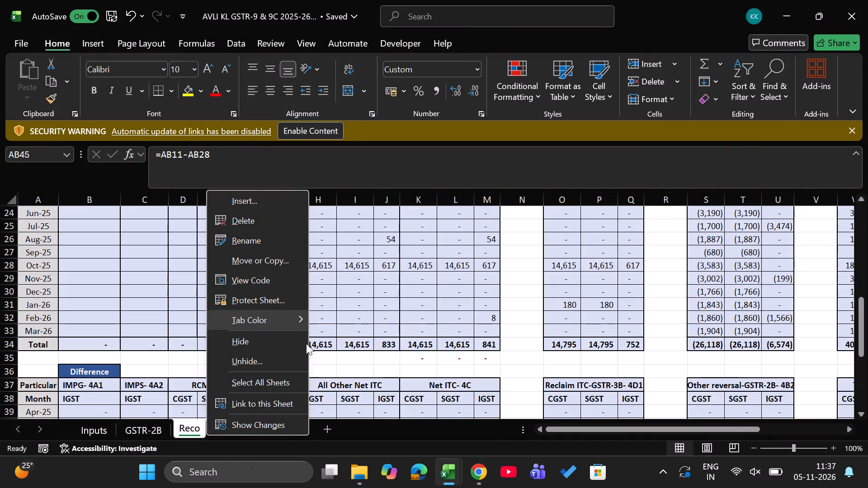
left_click(507, 317)
Copy the whole Kerala reconciliation, from A1 to AC51, including its Difference table but not the remarks beyond the last column.
key("ctrl+Up")
key("ctrl+Up")
key("ctrl+Up")
key("ctrl+Up")
key("ctrl+Up")
key("ctrl+Up")
key("ctrl+Up")
key("ctrl+Up")
key("ctrl+Up")
key("ctrl+Up")
key("ctrl+Up")
key("ctrl+Up")
key("ctrl+Up")
key("ctrl+Up")
key("ctrl+Up")
key("ctrl+Up")
key("ctrl+Up")
key("ctrl+Up")
key("ctrl+Up")
key("ctrl+Up")
key("ctrl+Up")
key("ctrl+Up")
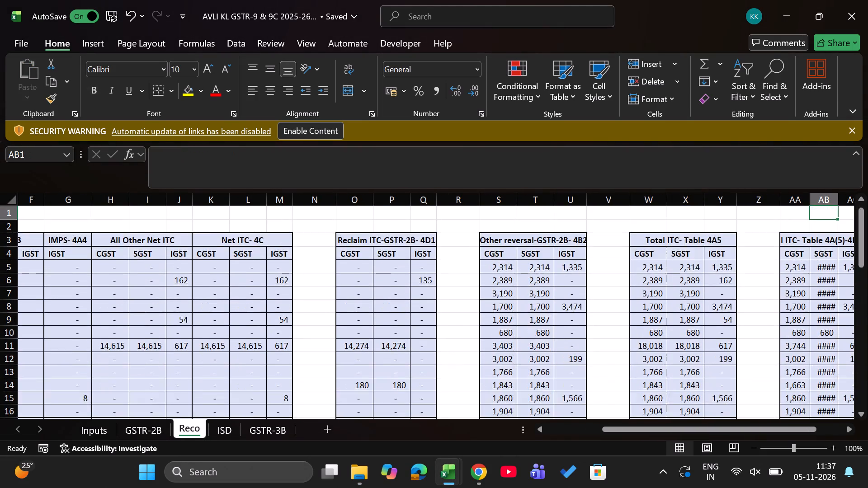
key("ctrl+Left")
key("ctrl+Left")
key("ctrl+Left")
key("ctrl+Left")
key("shift+Down")
key("shift+Down")
key("shift+Down")
key("shift+Down")
key("shift+Down")
key("shift+Down")
key("shift+Down")
key("shift+Down")
key("shift+Down")
key("shift+Down")
key("shift+Down")
key("shift+Down")
key("shift+Down")
key("shift+Down")
key("shift+Down")
key("shift+Down")
key("shift+Down")
key("shift+Down")
key("shift+Down")
key("shift+Down")
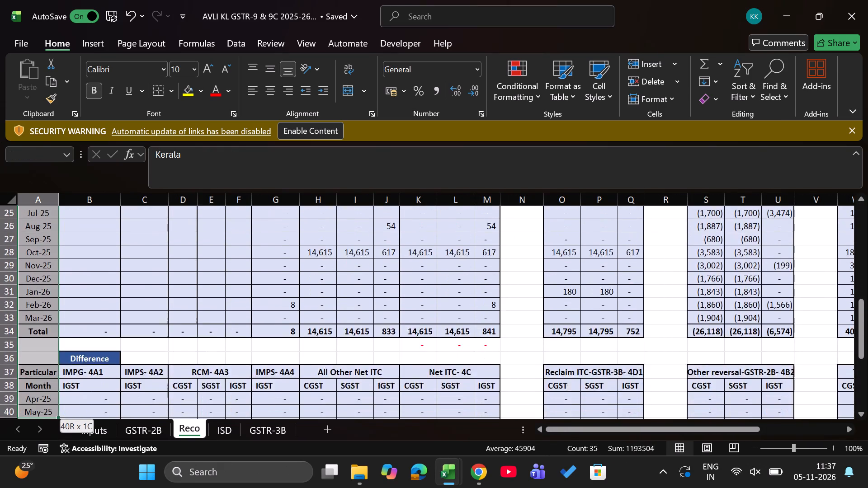
key("shift+Up")
key("shift+Up")
key("shift+Up")
key("shift+Up")
key("ctrl+shift+Right")
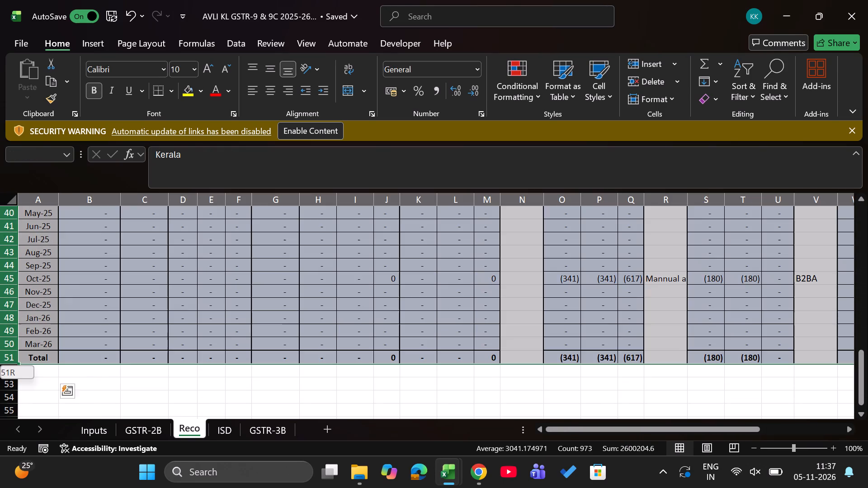
key("shift+Right")
key("shift+Right")
key("shift+Left")
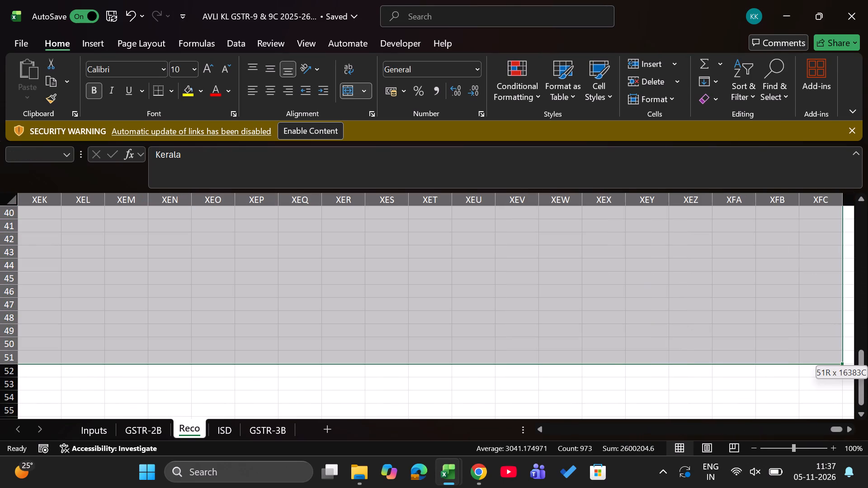
key("ctrl+shift+Left")
key("shift+Right")
key("shift+Right")
key("shift+Right")
key("shift+Right")
key("shift+Right")
key("shift+Right")
key("shift+Right")
key("shift+Right")
key("shift+Right")
key("shift+Right")
key("shift+Right")
key("shift+Right")
key("shift+Right")
key("shift+Right")
key("shift+Right")
key("shift+Right")
key("shift+Right")
key("shift+Right")
key("shift+Right")
key("shift+Right")
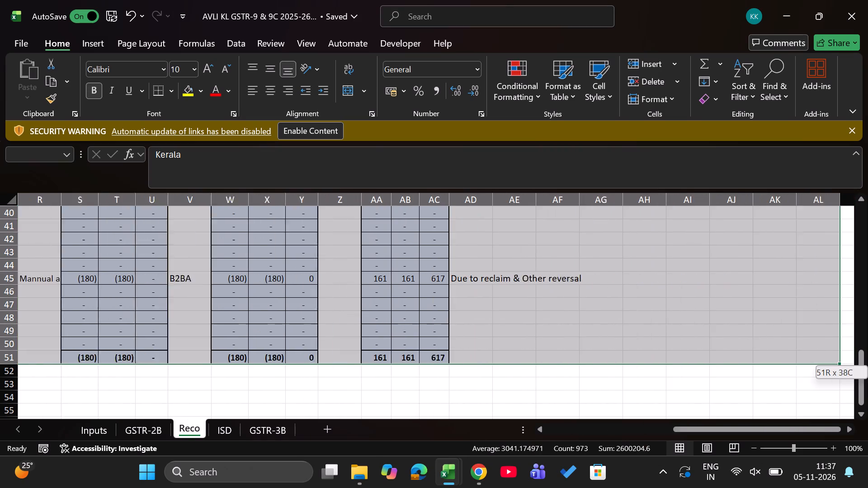
key("shift+Left")
key("shift+Left")
key("shift+Left")
key("shift+Left")
key("shift+Left")
key("shift+Left")
key("shift+Left")
key("shift+Left")
key("shift+Left")
key("shift+Left")
key("ctrl+c")
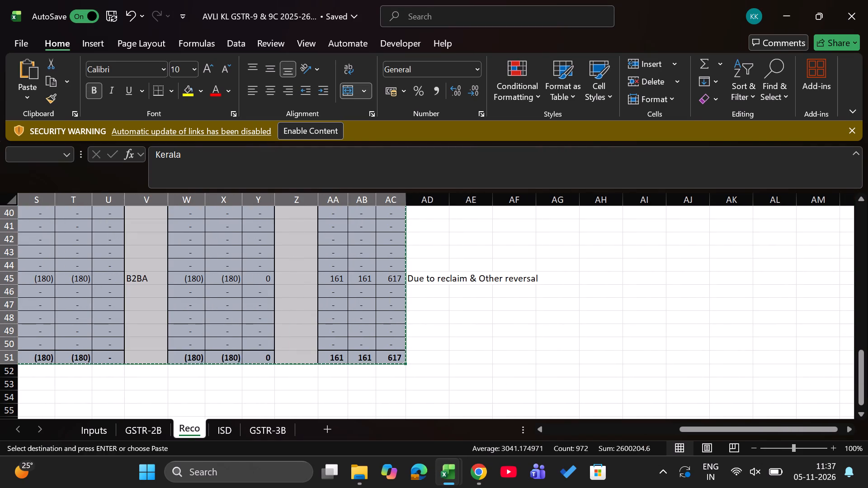
Return to the AVLI MP workbook, add a new sheet after Reco (RCM), and paste the copied reconciliation at A1.
key("alt+Tab")
key("alt+Tab")
key("alt+Tab")
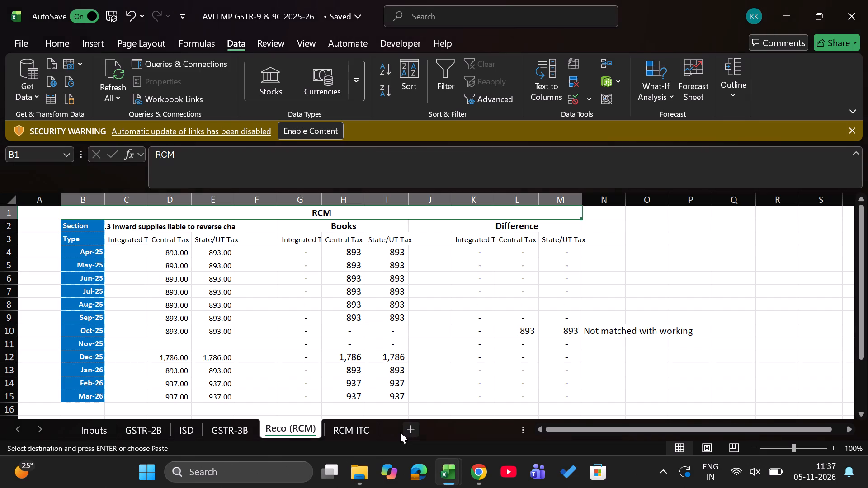
left_click(405, 429)
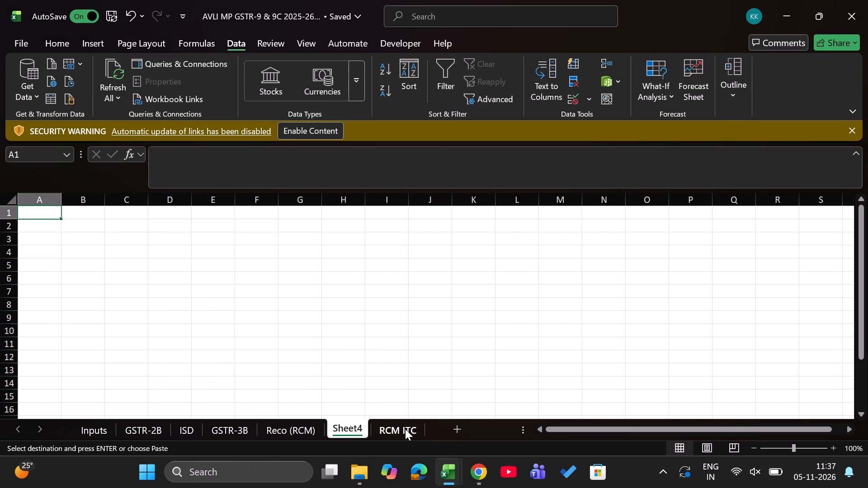
key("Down")
key("Right")
key("Left")
key("Up")
key("ctrl+v")
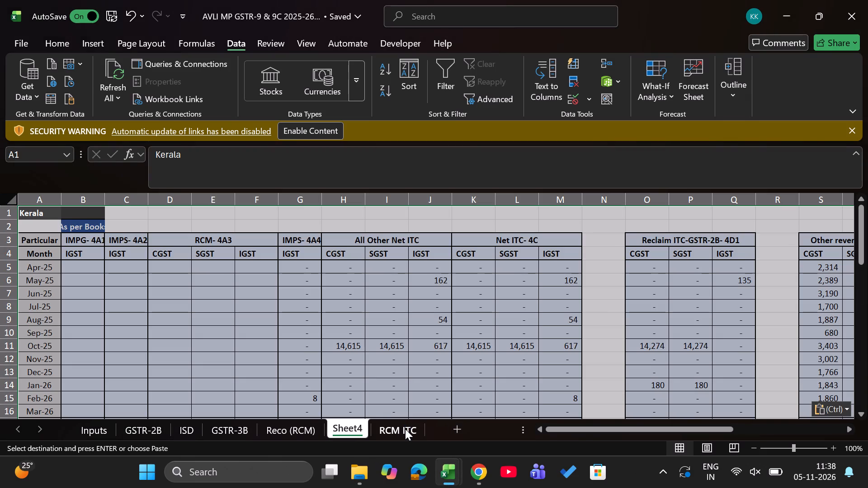
Change the state heading in A1 of the pasted reconciliation to Madhya Pradesh.
key("Left")
key("Up")
key("Down")
key("Up")
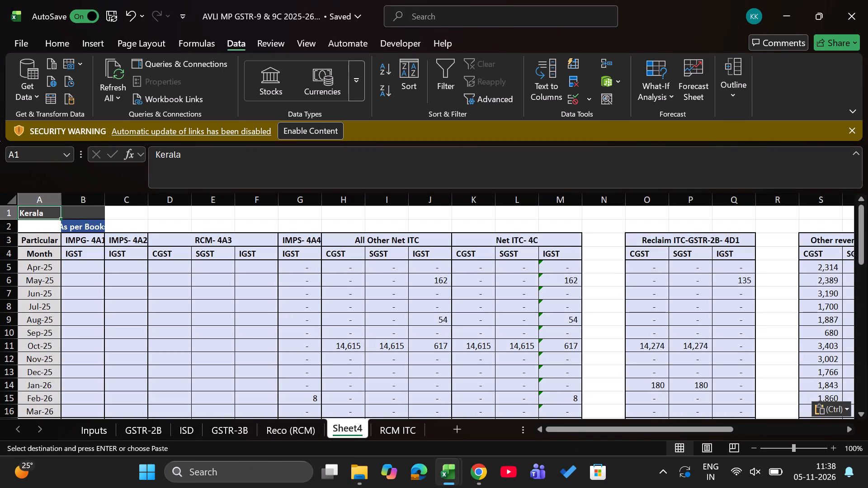
type("Madhya Pradesh")
key("Return")
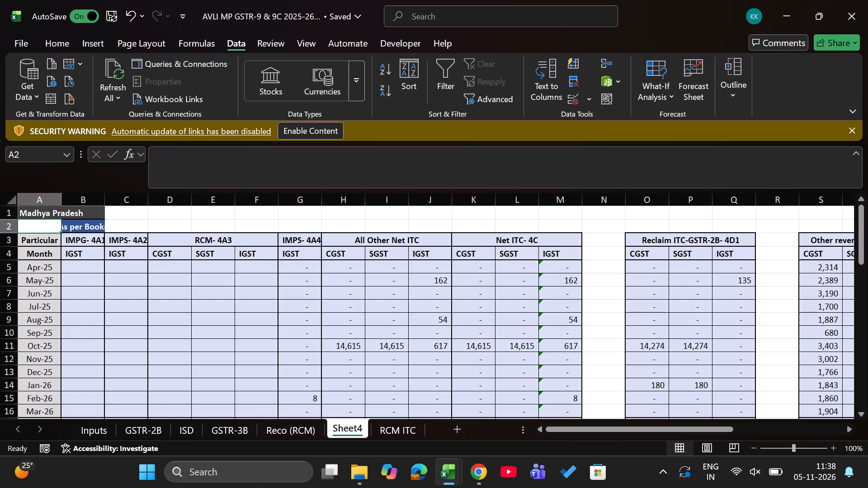
Rename the new sheet as Reco.
type("hor")
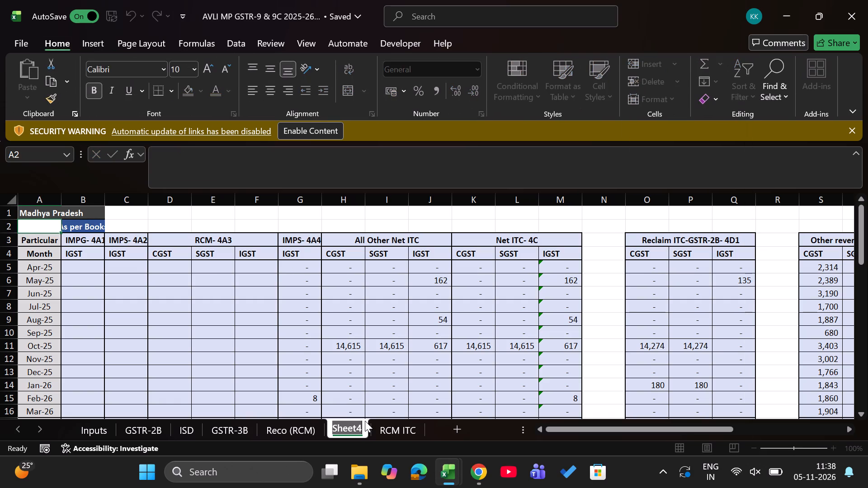
type("rec")
key("BackSpace")
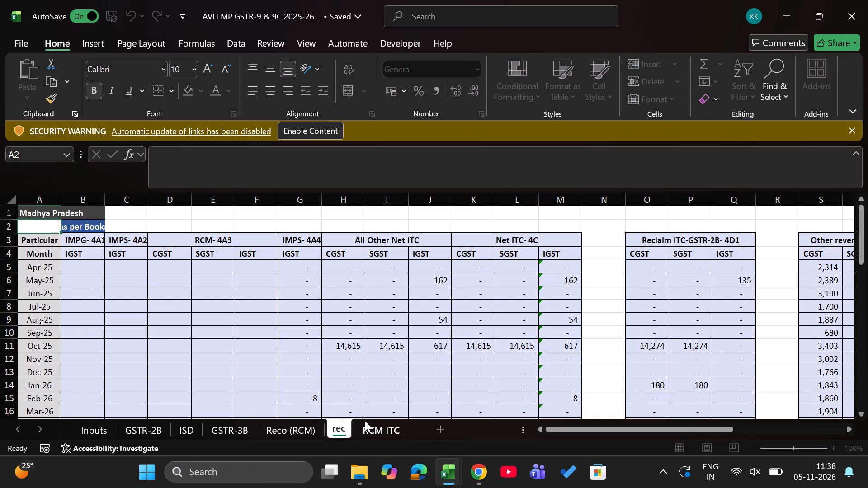
key("BackSpace")
key("BackSpace")
type("Reco")
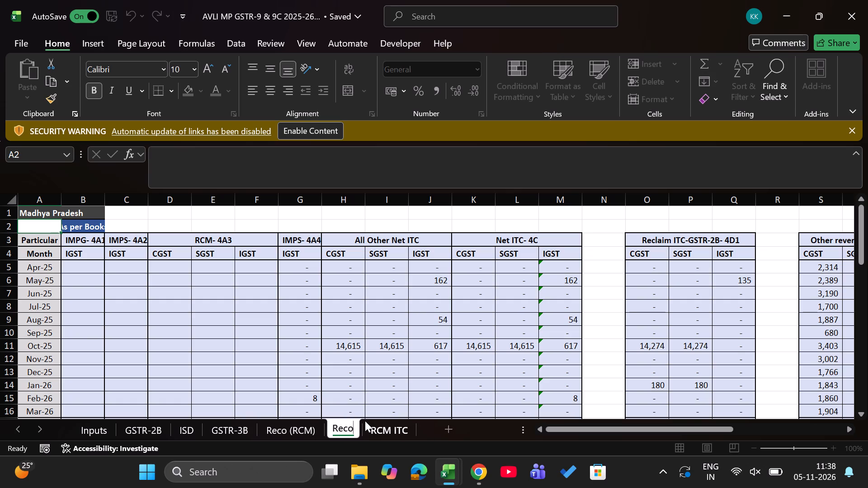
key("Return")
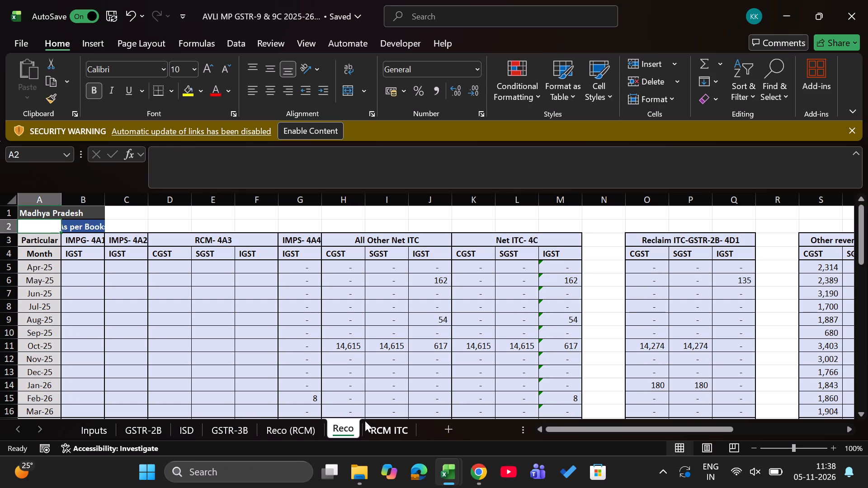
Clear the Apr-25 to Mar-26 entries under IMPS- 4A4 and All Other Net ITC in the As per Books table, keeping the Total row.
key("Down")
key("Down")
key("Right")
key("Right")
key("Right")
key("Down")
key("Right")
key("Right")
key("Right")
key("shift+Right")
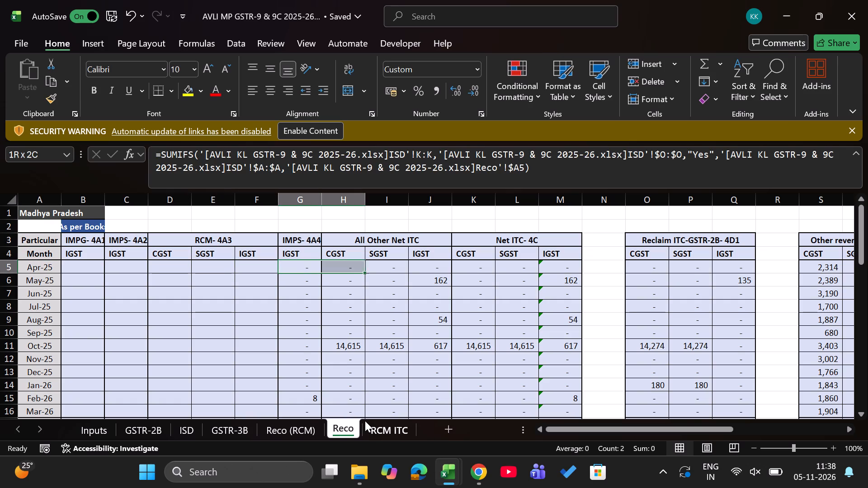
key("shift+Right")
key("shift+Right")
key("shift+Right")
key("shift+Right")
key("shift+Left")
key("shift+Left")
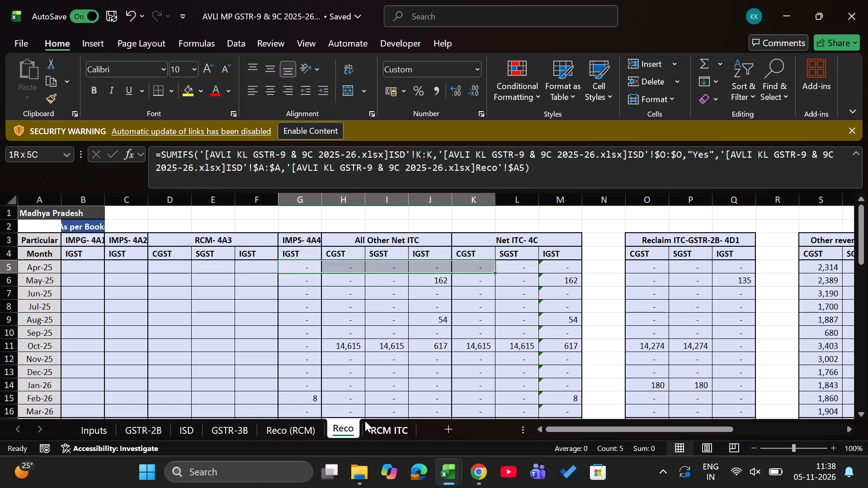
key("ctrl+shift+Down")
key("shift+Up")
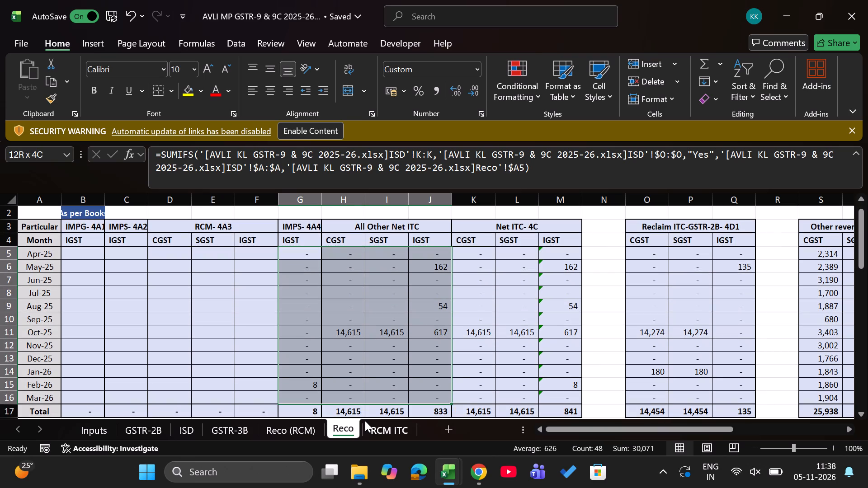
key("Delete")
Clear the Apr-25 to Mar-26 CGST, SGST and IGST entries under Reclaim ITC-GSTR-2B- 4D1, keeping the Total row.
key("Right")
key("Right")
key("Right")
key("Right")
key("Right")
key("Right")
key("Right")
key("Right")
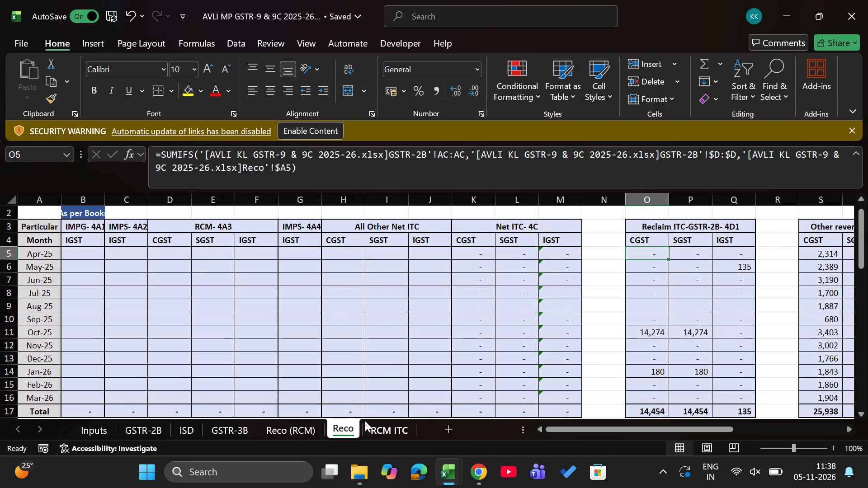
key("Right")
key("Right")
key("Left")
key("Left")
key("shift+Right")
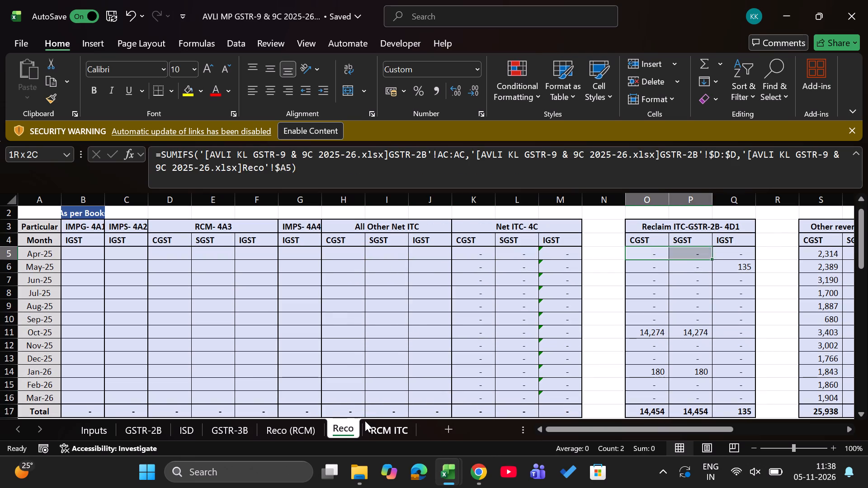
key("shift+Right")
key("ctrl+shift+Down")
key("shift+Up")
key("Delete")
Clear the Apr-25 to Mar-26 CGST, SGST and IGST entries under Other reversal-GSTR-2B- 4B2 in the books section, keeping the Total row.
key("Right")
key("Right")
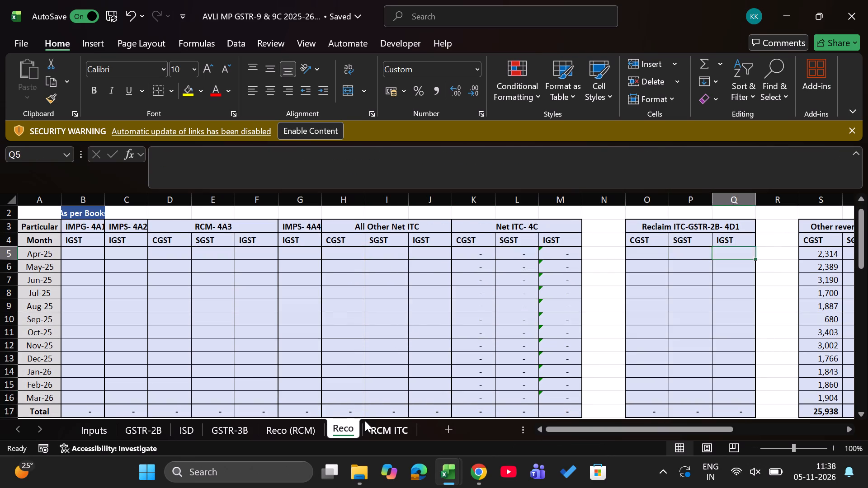
key("Right")
key("Right")
key("shift+Right")
key("shift+Right")
key("shift+Right")
key("shift+Right")
key("shift+Left")
key("shift+Left")
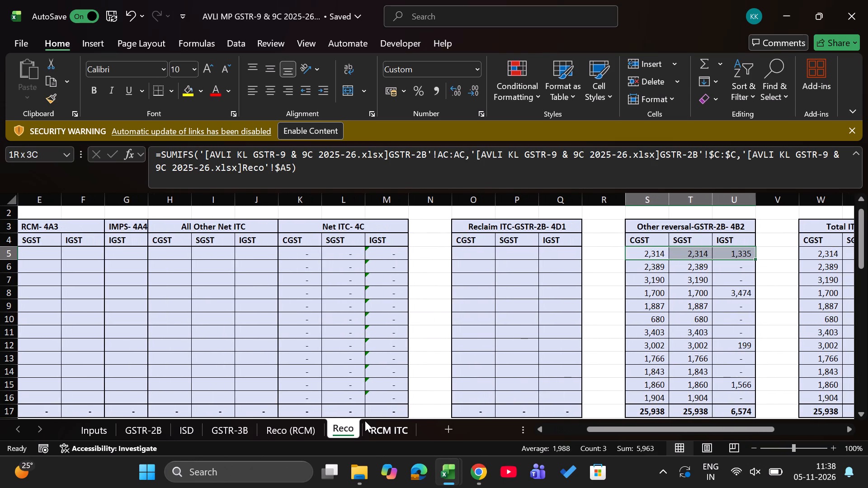
key("ctrl+shift+Down")
key("shift+Up")
key("Delete")
Check the cells under Total ITC- Table 4A5 and Total ITC- Table 4A(5)-4D(1)= 2B in the books section for leftover Kerala entries.
key("Right")
key("Right")
key("Right")
key("Right")
key("Right")
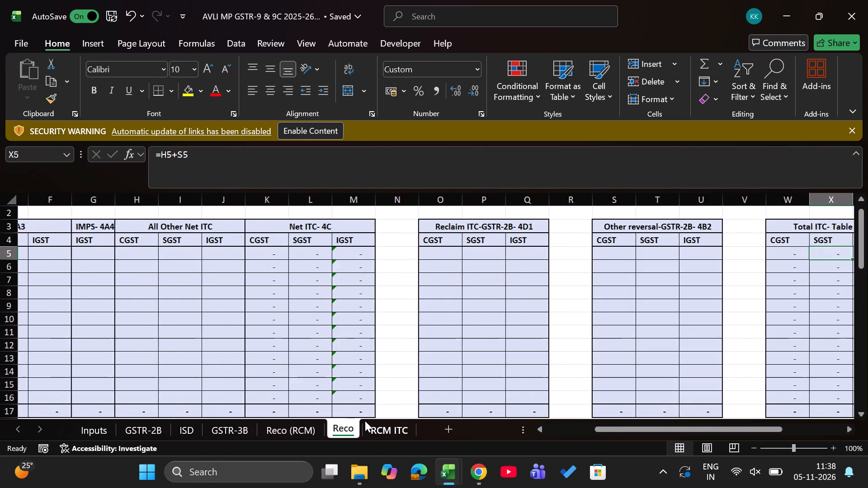
key("Right")
key("Right")
key("Right")
key("Right")
key("Right")
key("Right")
key("Right")
key("Left")
key("Left")
key("Left")
key("Left")
key("Left")
key("Left")
key("Left")
key("Left")
key("Left")
key("Left")
key("Left")
key("Left")
key("Left")
key("Left")
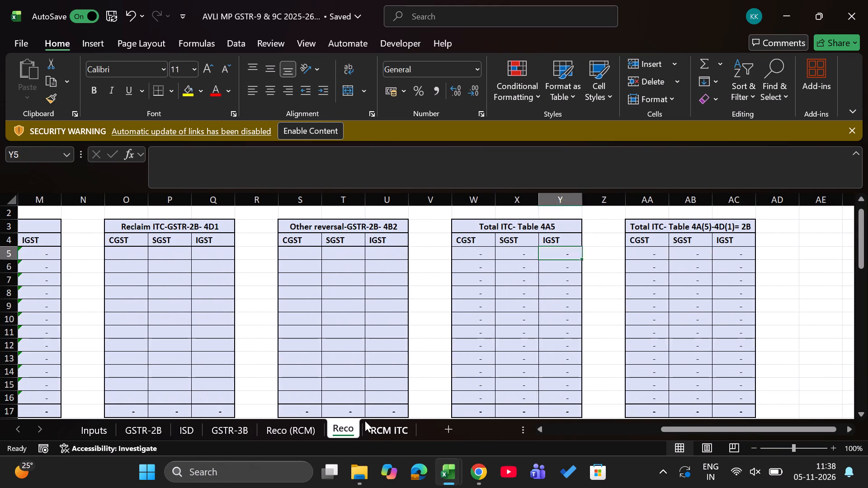
Look across the columns of the GSTR-3B section below the books tables to see which entries come from the Kerala workbook.
key("Down")
key("Down")
key("Down")
key("Down")
key("Down")
key("Down")
key("Down")
key("Down")
key("Down")
key("Down")
key("Down")
key("Down")
key("Down")
key("Down")
key("Down")
key("Down")
key("Down")
key("Down")
key("Down")
key("Down")
key("Left")
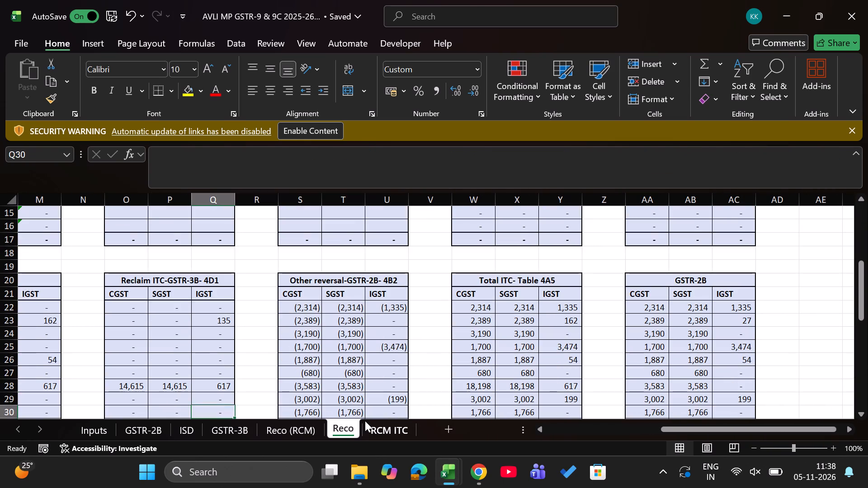
key("Left")
key("Left")
key("Left")
key("Left")
key("Left")
key("Left")
key("Left")
key("Left")
key("Left")
key("Left")
key("Left")
key("Left")
key("Left")
key("Left")
key("Left")
key("Left")
key("Left")
key("Left")
key("Left")
key("Left")
key("Up")
key("Right")
key("Right")
key("Right")
key("Right")
key("Right")
key("Right")
key("Right")
key("Right")
key("Right")
key("Right")
key("Right")
key("Right")
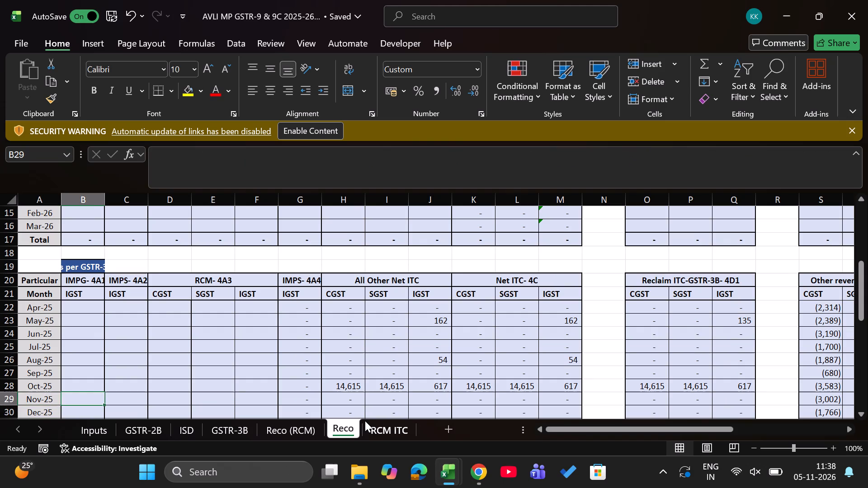
key("Right")
key("Right")
key("Left")
key("Left")
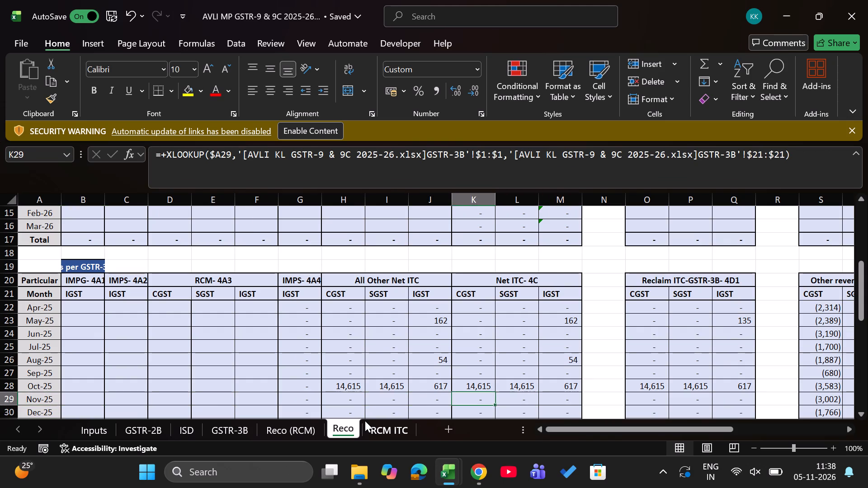
Clear the Apr-25 to Mar-26 entries of the GSTR-3B section from IMPS- 4A4 through the GSTR-2B columns, keeping the Total row.
key("Left")
key("Left")
key("Left")
key("Left")
key("ctrl+Up")
key("Down")
key("Down")
key("ctrl+shift+Down")
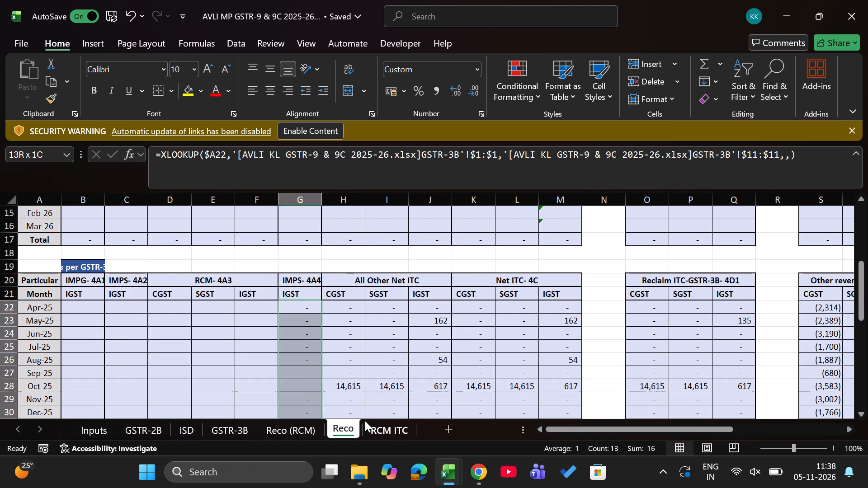
key("shift+Up")
key("shift+Right")
key("shift+Right")
key("shift+Right")
key("shift+Right")
key("shift+Right")
key("shift+Right")
key("shift+Right")
key("shift+Right")
key("shift+Right")
key("shift+Right")
key("shift+Right")
key("shift+Right")
key("shift+Right")
key("shift+Right")
key("shift+Right")
key("shift+Right")
key("shift+Right")
key("shift+Right")
key("shift+Right")
key("shift+Right")
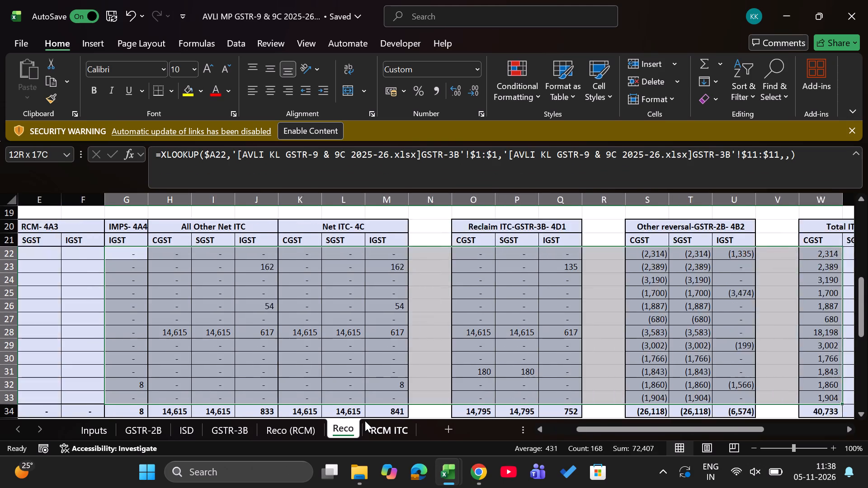
key("shift+Right")
key("shift+Right")
key("shift+Right")
key("shift+Left")
key("shift+Left")
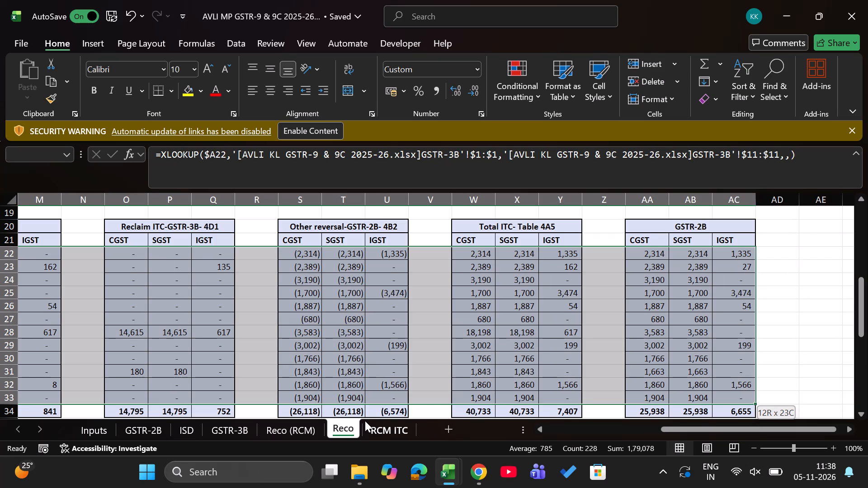
key("Delete")
Check the cleared GSTR-3B section, the rows beneath it and the RCM- 4A3 cells of the books section for leftover entries.
key("Down")
key("Down")
key("Down")
key("Down")
key("Down")
key("Down")
key("Down")
key("Down")
key("Down")
key("Down")
key("Down")
key("Down")
key("Down")
key("Down")
key("Down")
key("Down")
key("Down")
key("Down")
key("Down")
key("Down")
key("Down")
key("Down")
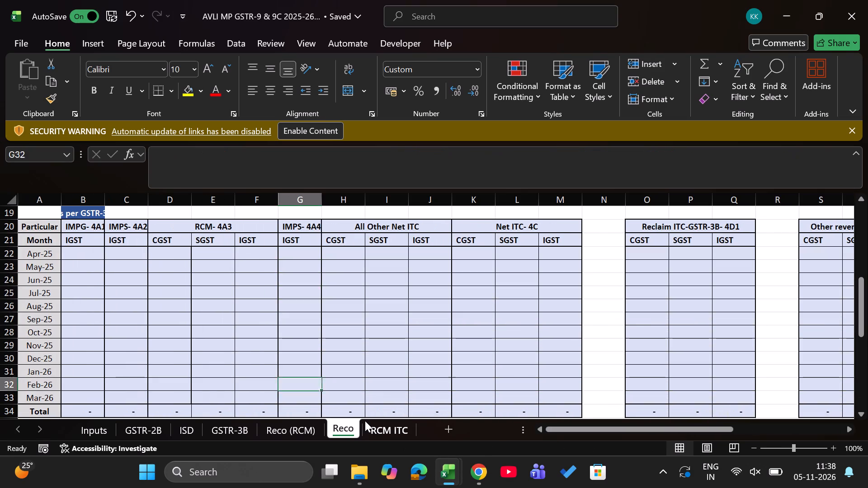
key("ctrl+Up")
key("ctrl+Up")
key("ctrl+Up")
key("ctrl+Up")
key("ctrl+Up")
key("ctrl+Up")
key("ctrl+Up")
key("ctrl+Up")
key("ctrl+Up")
key("ctrl+Up")
key("ctrl+Up")
key("ctrl+Up")
key("ctrl+Up")
key("ctrl+Up")
key("ctrl+Up")
key("ctrl+Up")
key("ctrl+Up")
key("ctrl+Up")
key("ctrl+Up")
key("ctrl+Up")
key("ctrl+Up")
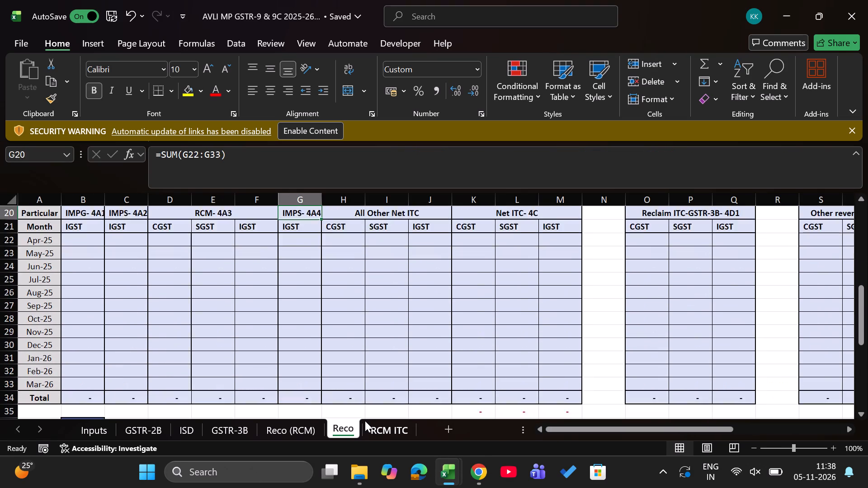
key("Left")
key("Left")
key("Left")
key("Left")
key("Left")
key("Left")
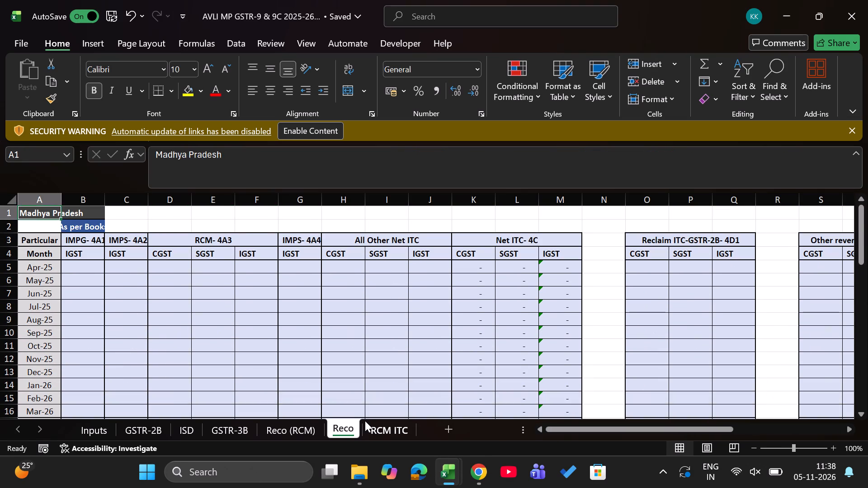
key("Down")
key("Down")
key("Down")
key("Right")
key("Right")
key("Right")
key("Right")
key("Right")
key("Right")
key("Down")
key("Left")
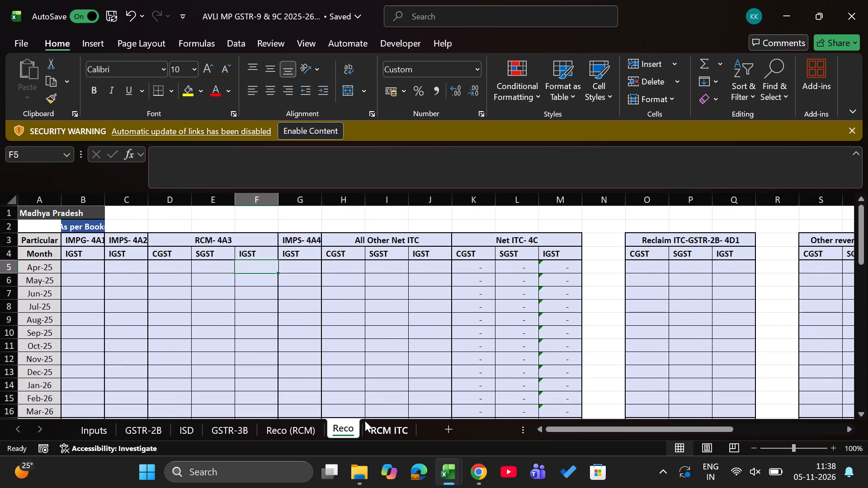
key("Left")
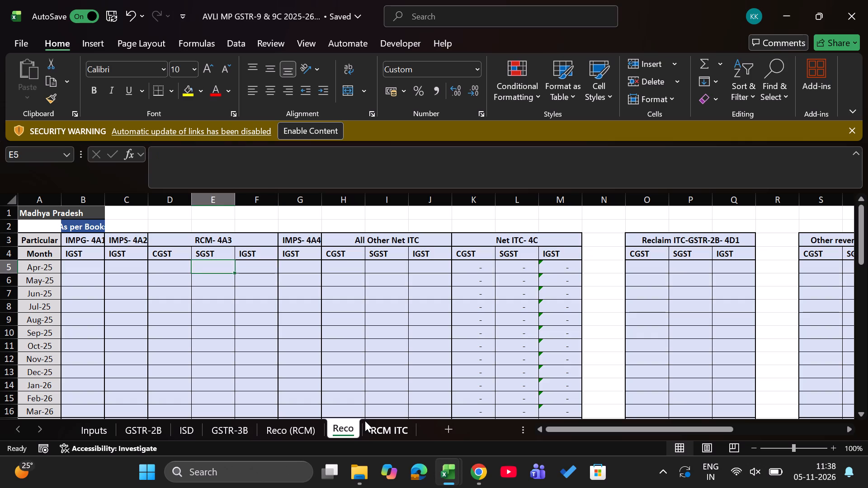
key("Right")
key("Right")
key("Left")
key("Left")
key("Left")
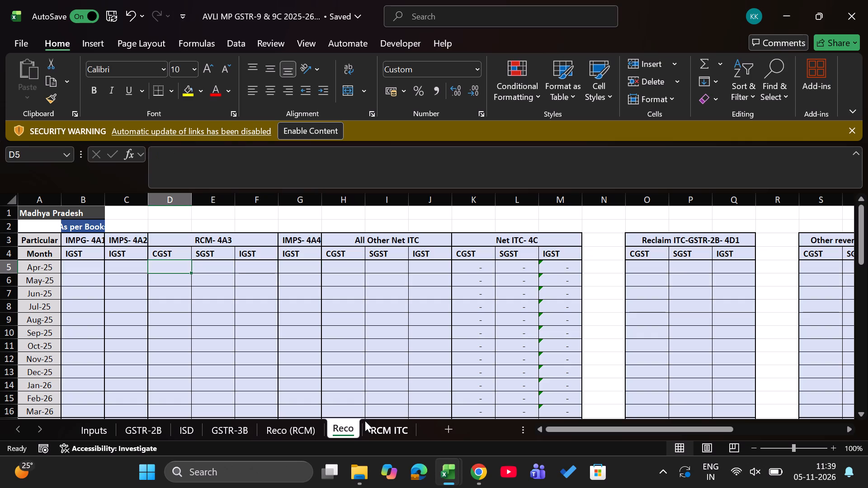
Switch to the AVLI KL GSTR-9 & 9C 2025-26 workbook and examine the RCM- 4A3 and IMPS- 4A4 formulas in its Reco sheet.
key("alt+Tab")
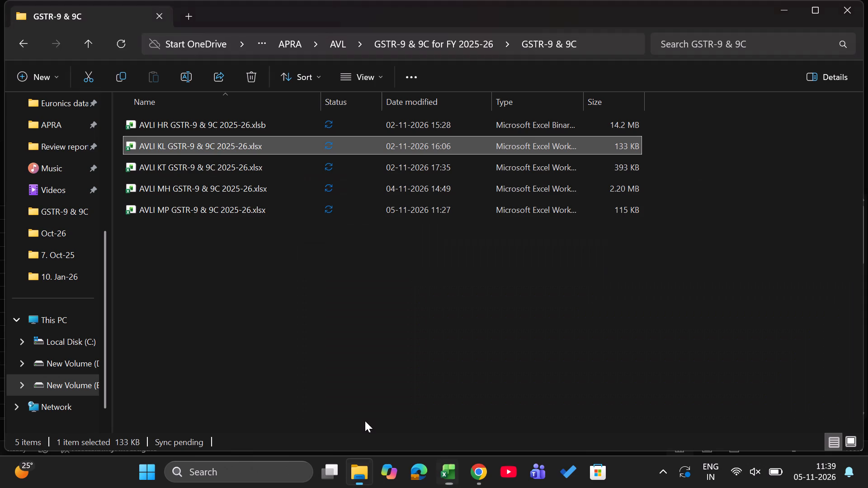
key("alt+Tab")
key("alt+Tab")
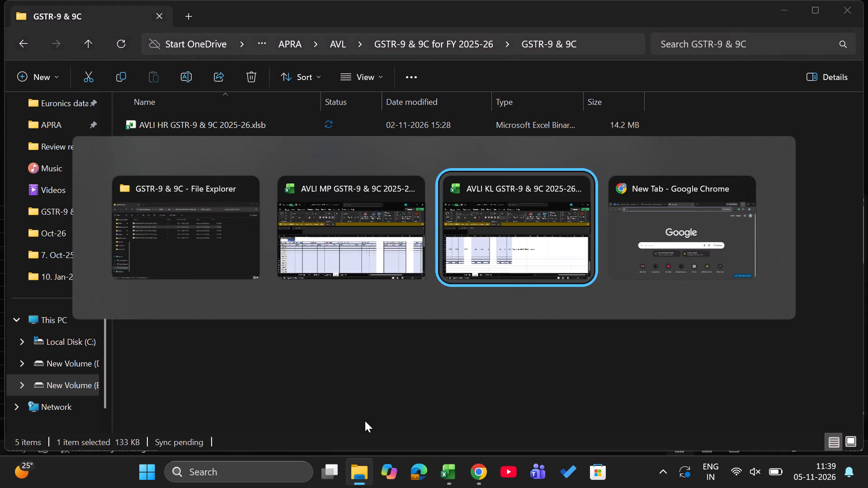
key("ctrl+Left")
key("ctrl+Left")
key("ctrl+Up")
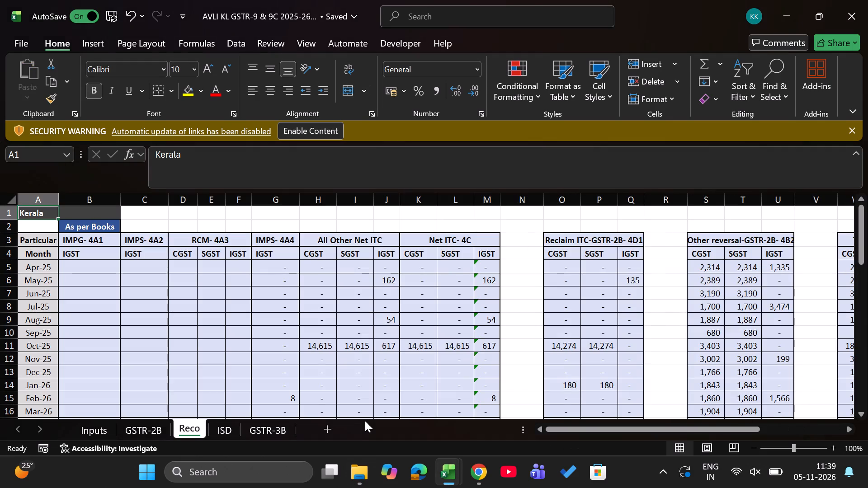
key("Down")
key("Down")
key("Right")
key("Right")
key("Right")
key("Down")
key("Down")
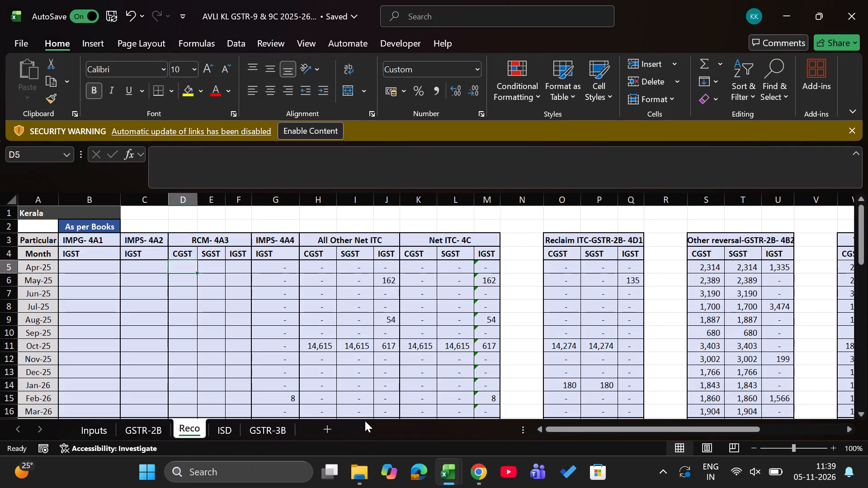
key("Down")
key("Right")
key("Right")
key("Right")
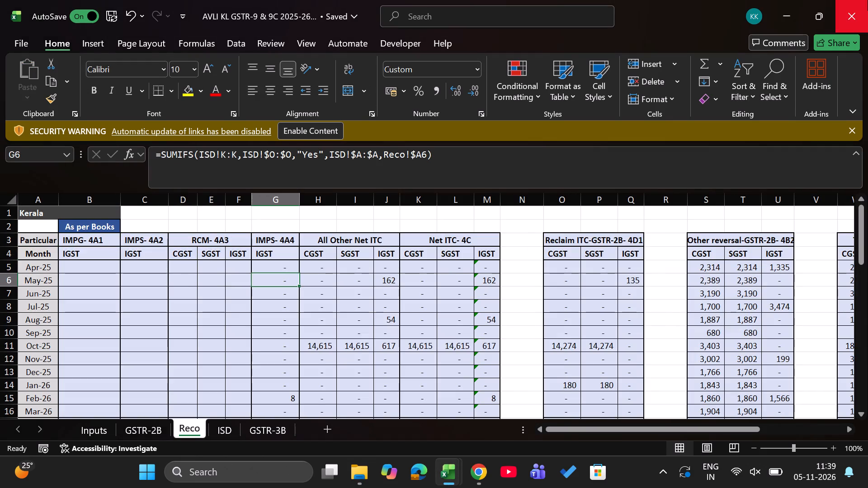
Close the AVLI KL GSTR-9 & 9C 2025-26 workbook.
left_click(867, 0)
In the books section's Apr-25 RCM- 4A3 CGST cell, enter a SUMIFS of RCM ITC column AB, matching its $A:$A to Reco!$A5.
key("Left")
key("Left")
key("Left")
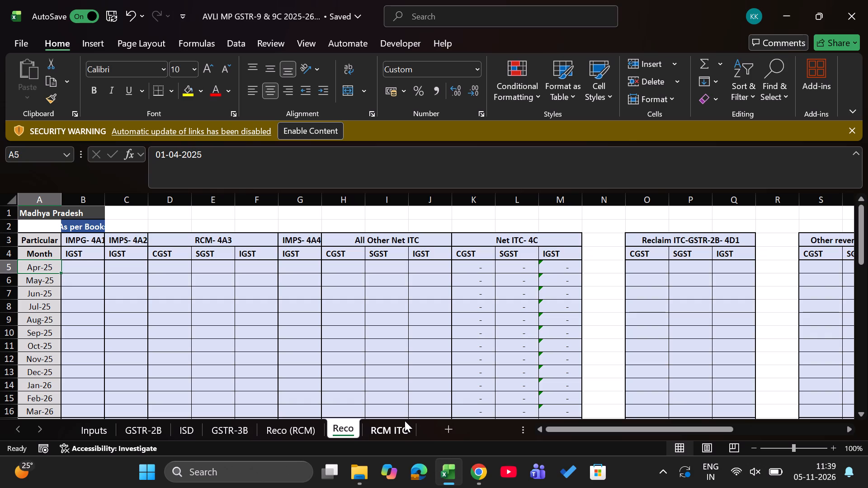
key("Down")
key("Right")
key("Right")
key("Right")
key("Right")
key("Up")
key("Left")
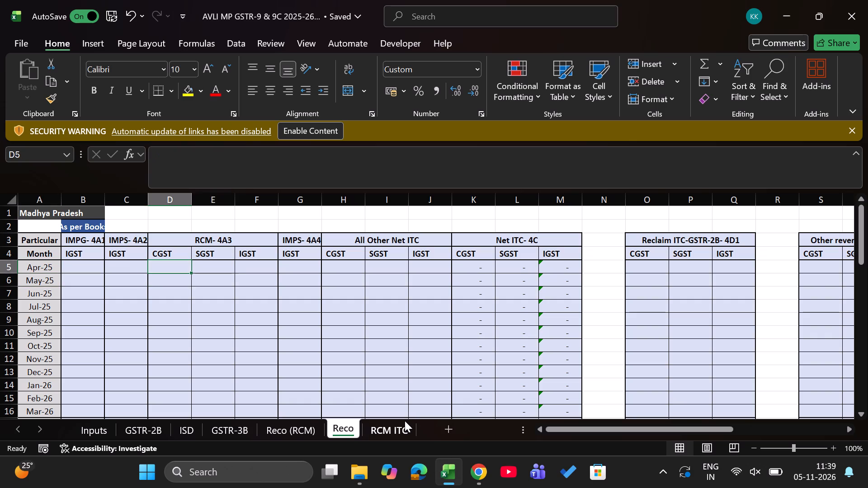
type("=sumifs")
key("Tab")
left_click(383, 431)
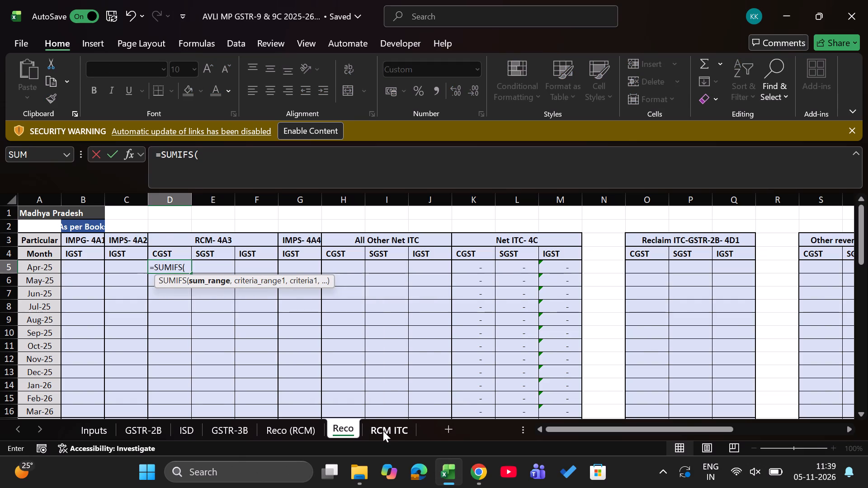
scroll(479, 243, "left", 6)
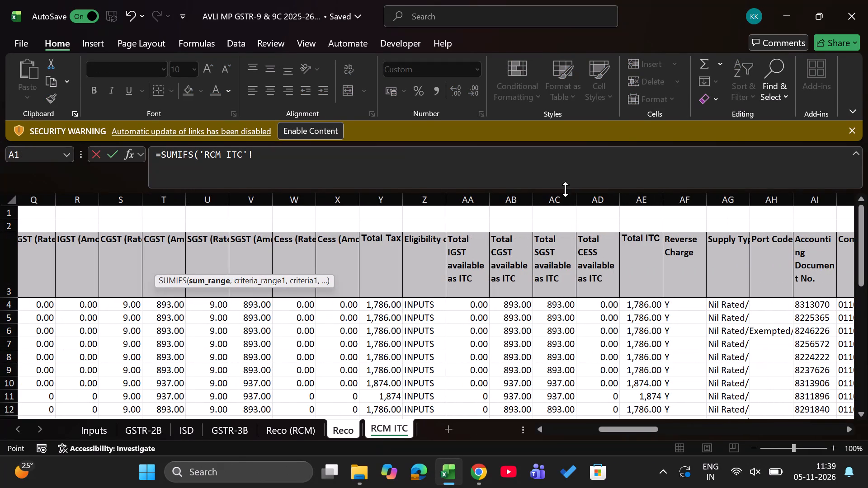
left_click(514, 199)
key("comma")
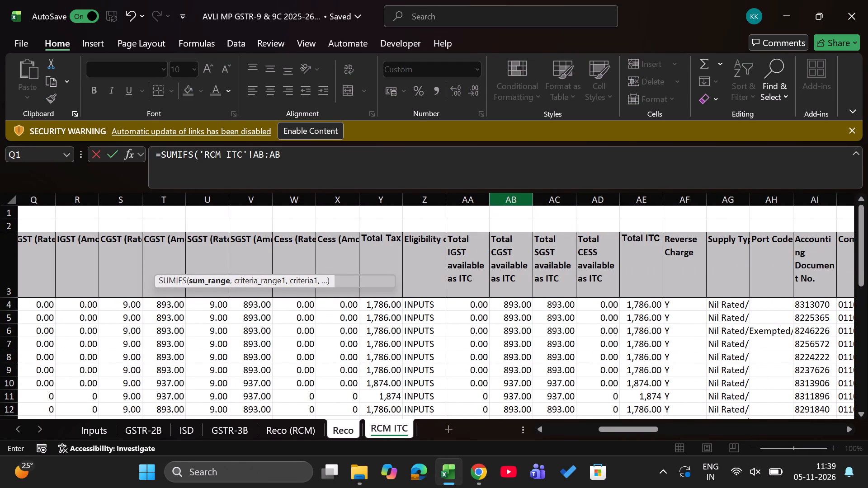
scroll(459, 313, "right", 7)
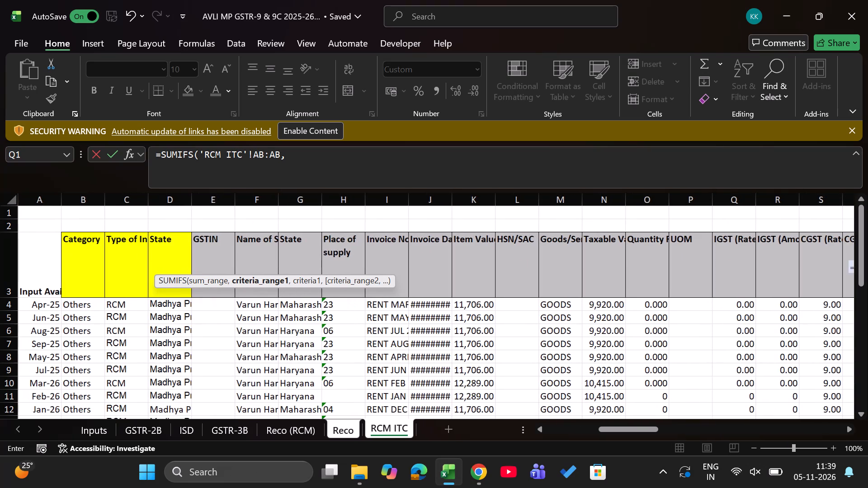
left_click(41, 199)
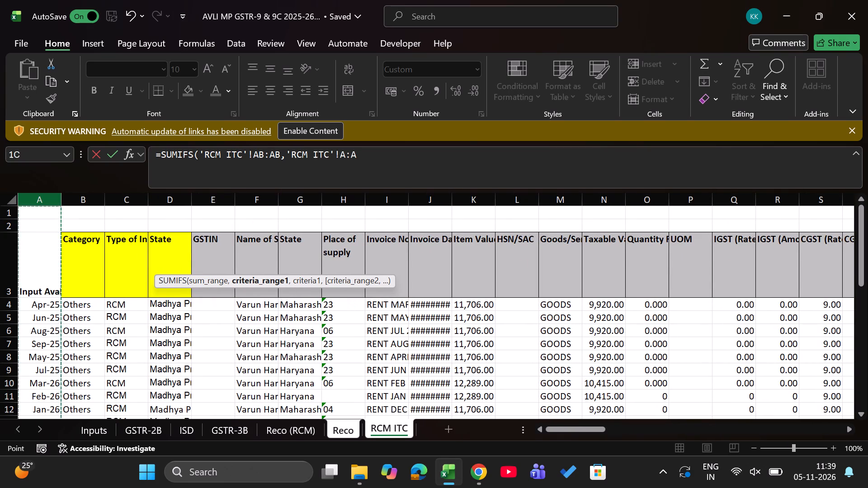
key("F4")
key("comma")
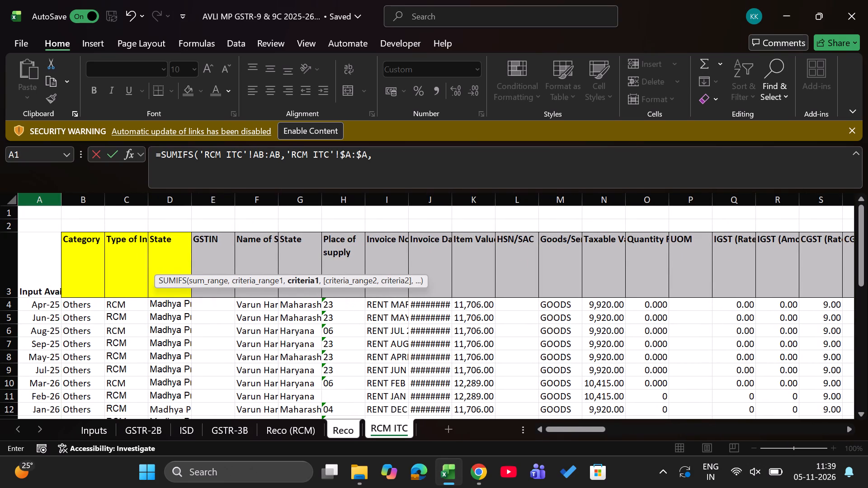
left_click(350, 427)
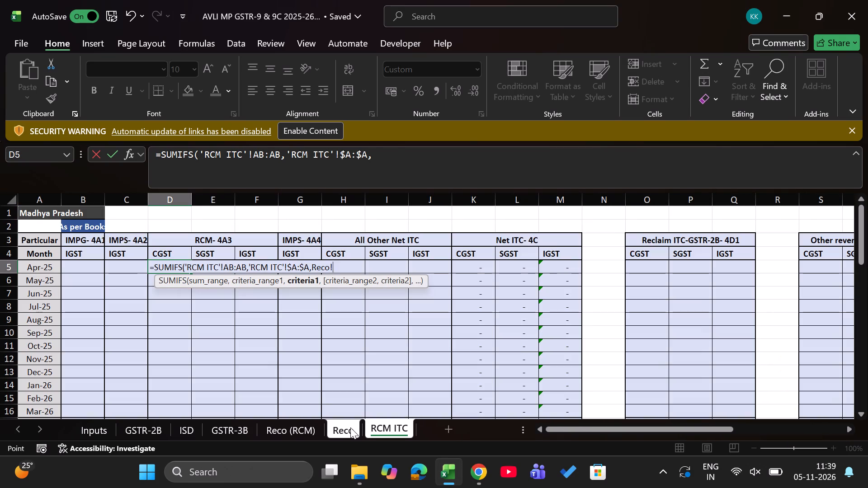
left_click(35, 268)
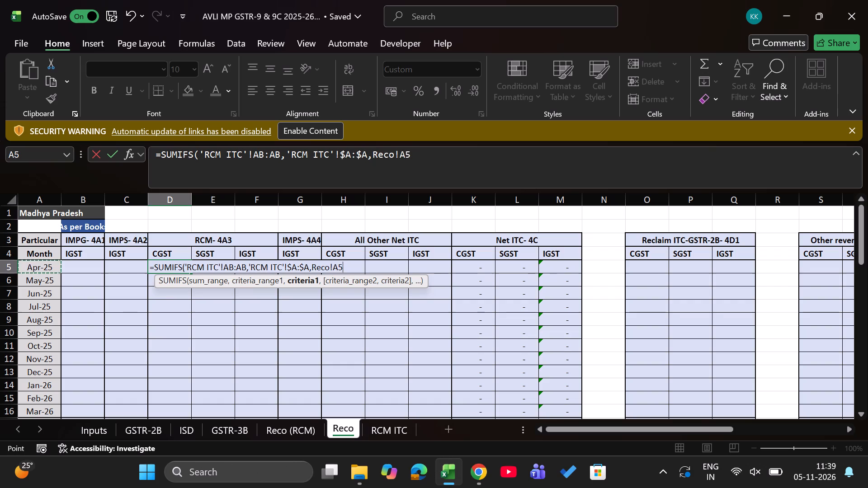
key("F4")
key("F4")
key("F4")
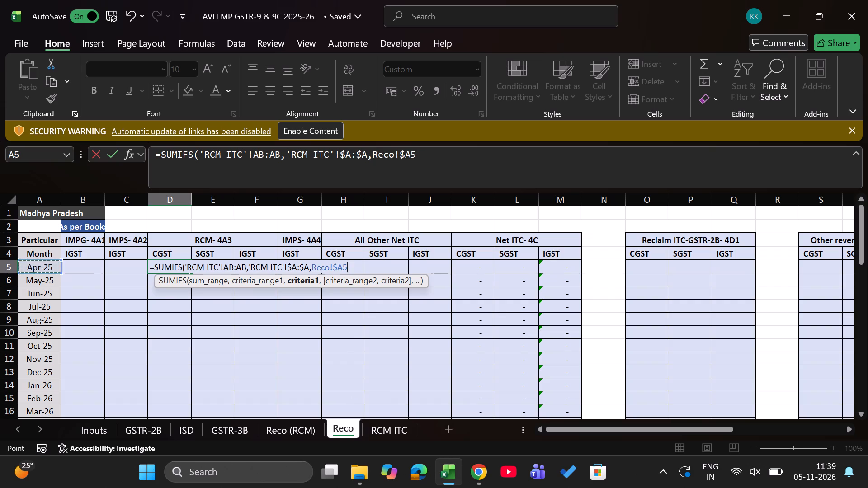
key("Return")
key("Up")
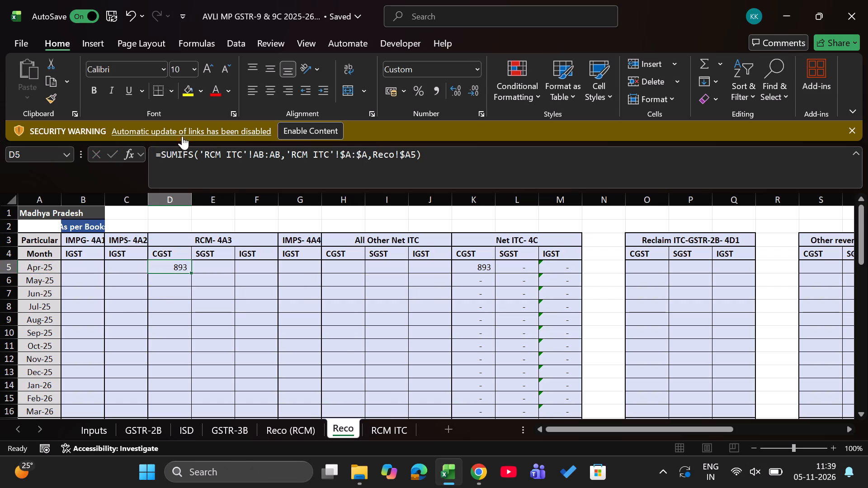
Copy the Apr-25 RCM- 4A3 CGST formula into the adjacent SGST cell of the books section.
key("ctrl+c")
key("Right")
key("Return")
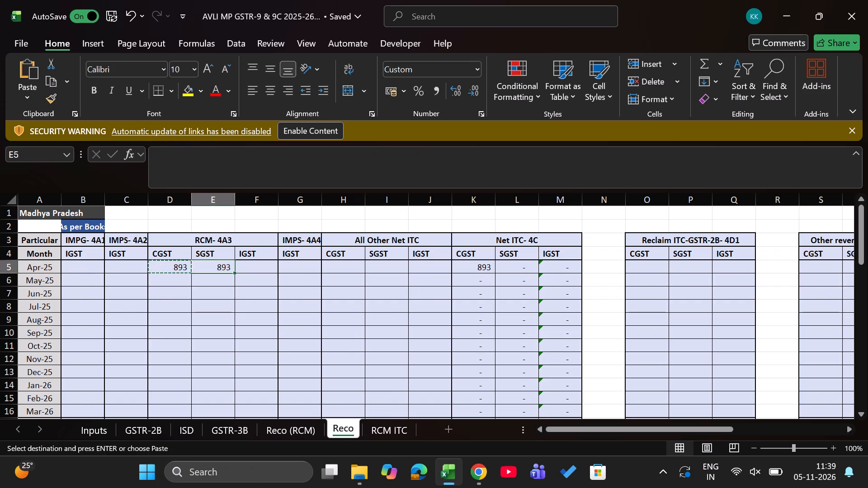
key("Left")
key("Down")
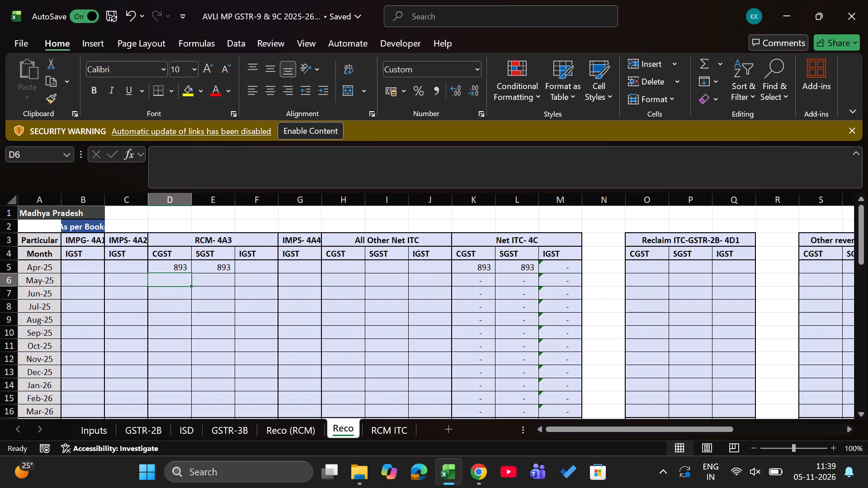
key("Up")
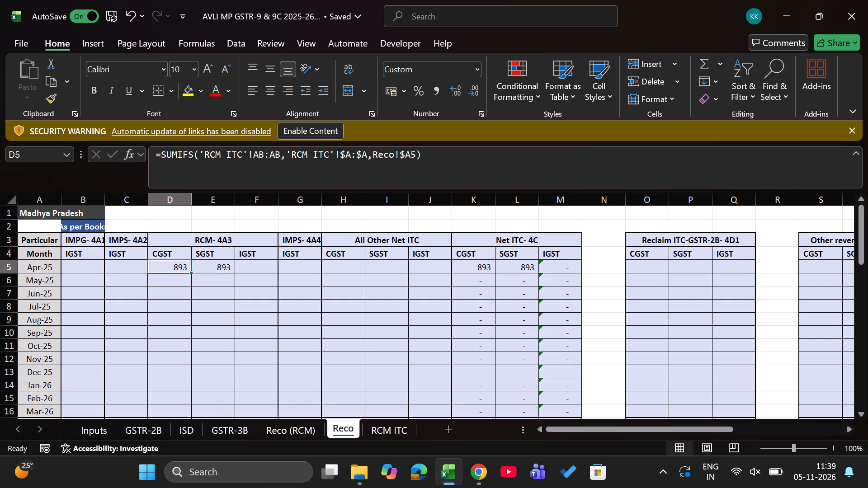
key("Right")
key("Left")
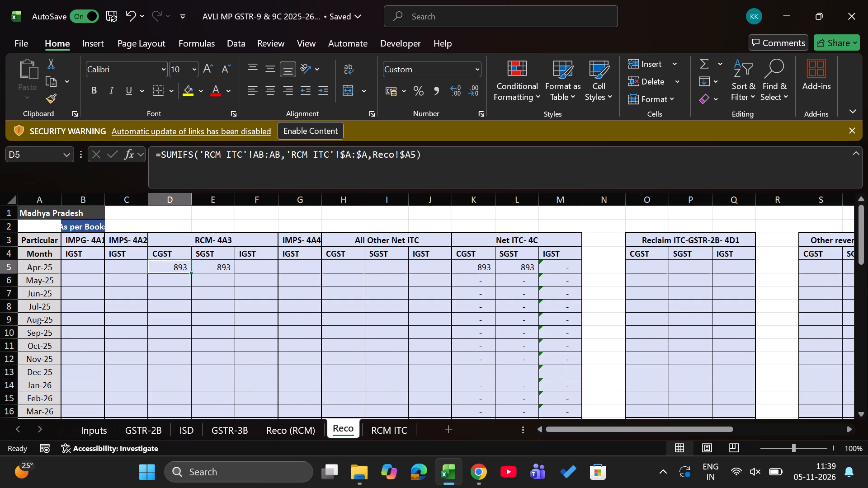
Examine the Total IGST, CGST and SGST available as ITC columns in the RCM ITC sheet.
key("ctrl+Page_Down")
key("Right")
key("Right")
key("Right")
key("Right")
key("Right")
key("Right")
key("Right")
key("Right")
key("Right")
key("Right")
key("Right")
key("Right")
key("Right")
key("Right")
key("Right")
key("Right")
key("Right")
key("Right")
key("Right")
key("Right")
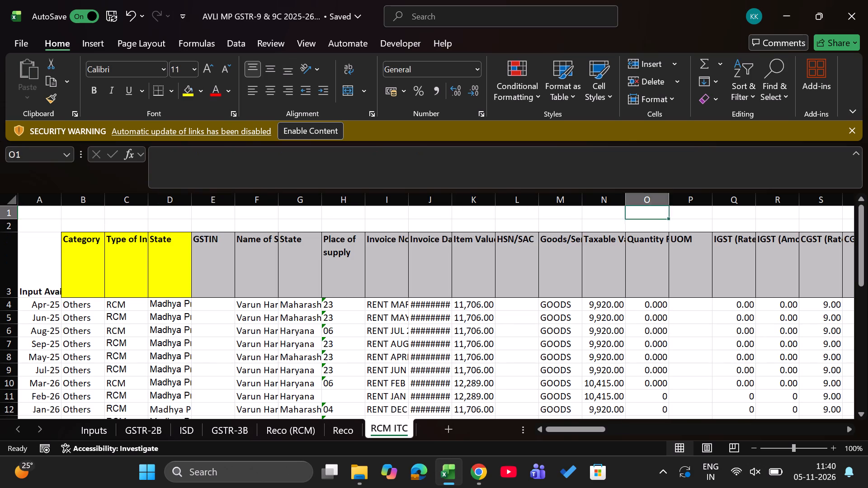
key("Left")
key("Left")
key("Left")
key("Left")
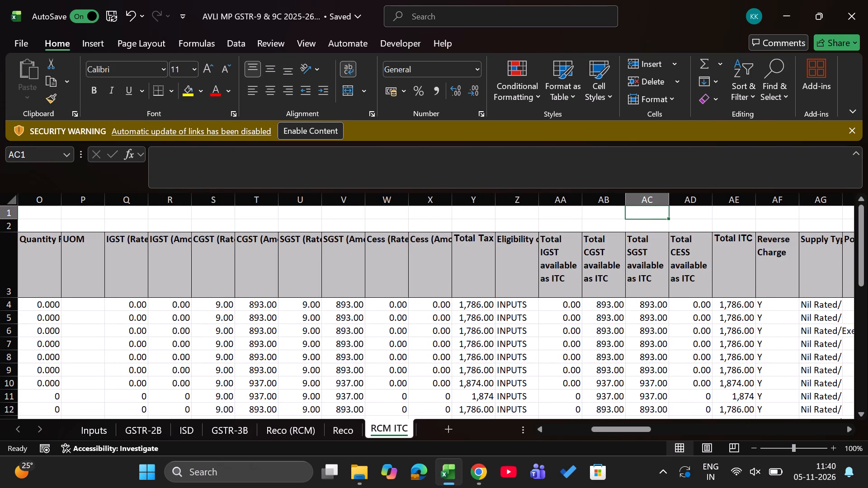
key("ctrl+Up")
key("ctrl+Page_Up")
In the Apr-25 RCM- 4A3 IGST cell, reuse the CGST SUMIFS formula with its sum range changed to RCM ITC column AA:AA.
key("Left")
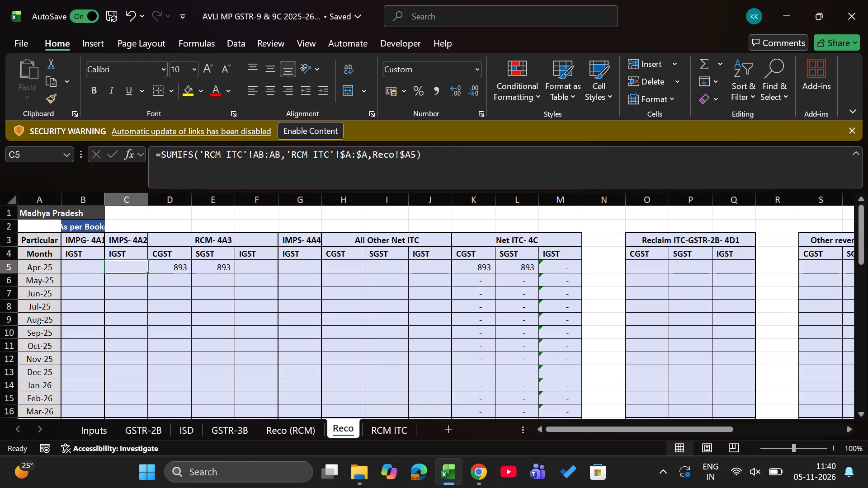
key("Right")
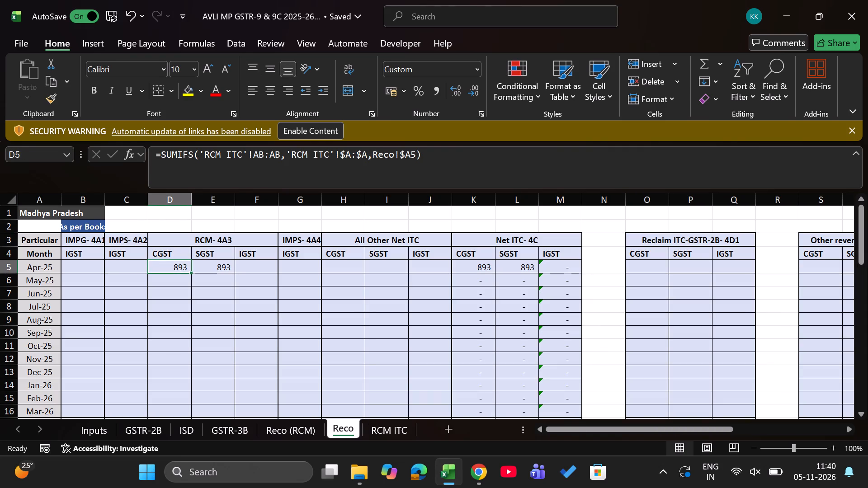
left_click_drag(160, 155, 480, 167)
key("ctrl+c")
key("Return")
key("Up")
key("Right")
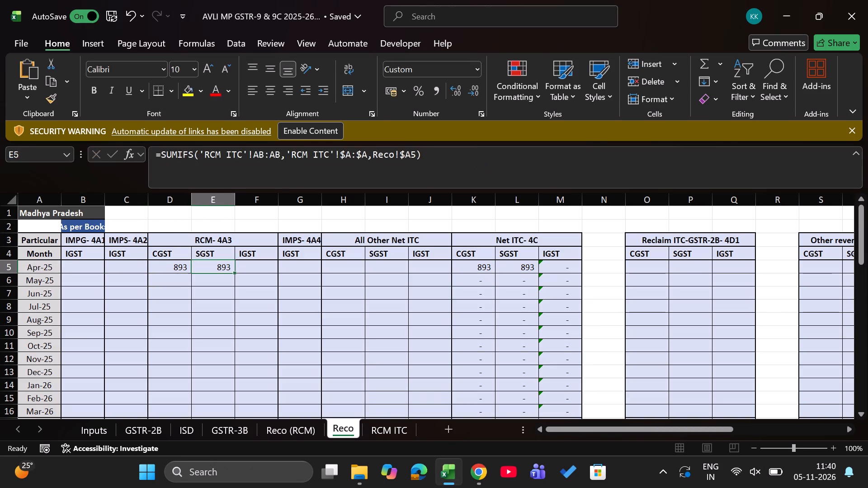
key("Right")
key("equal")
key("ctrl+v")
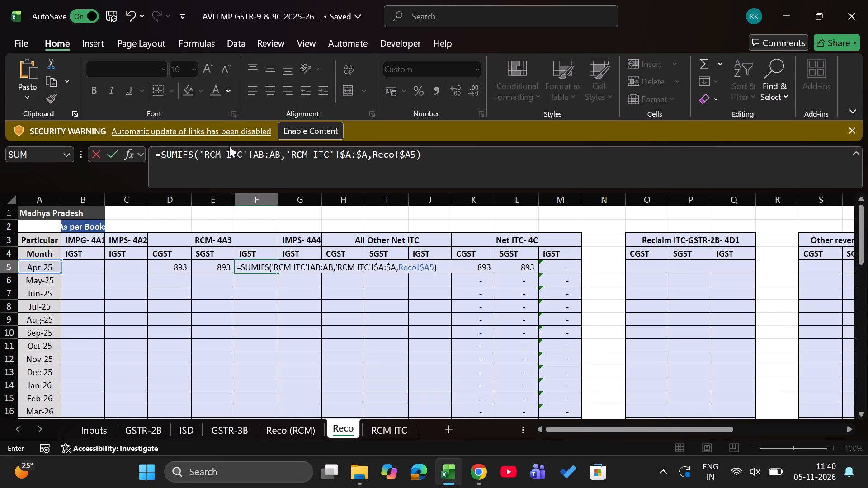
left_click(266, 151)
key("BackSpace")
key("a")
key("Right")
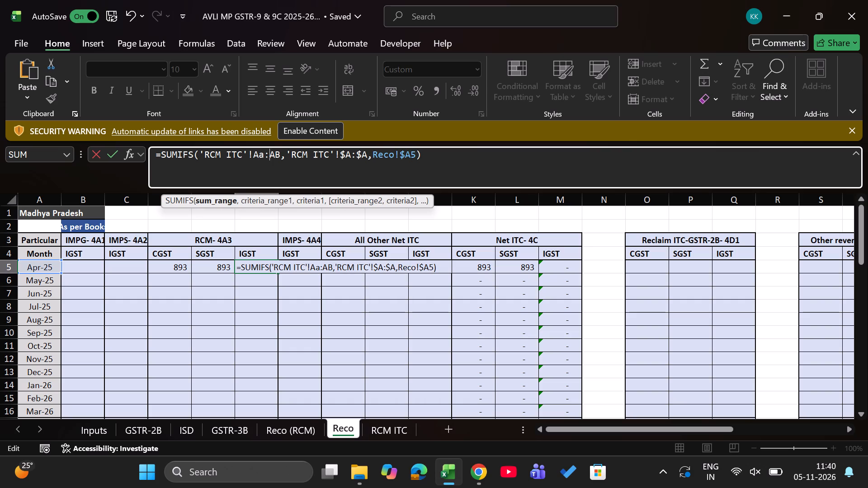
key("Right")
key("Right")
key("BackSpace")
key("a")
key("Return")
key("Up")
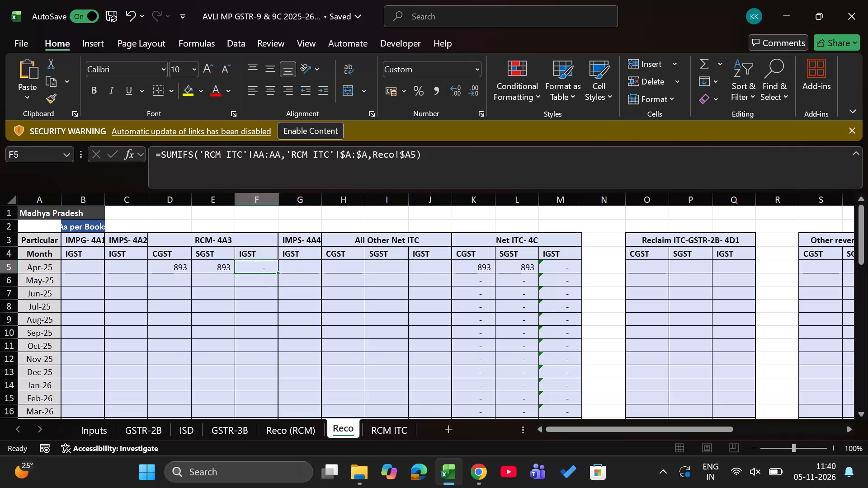
Fill the Apr-25 RCM- 4A3 CGST, SGST and IGST formulas down through Mar-26.
key("Left")
key("Left")
key("shift+Right")
key("shift+Right")
key("ctrl+shift+Down")
key("shift+Up")
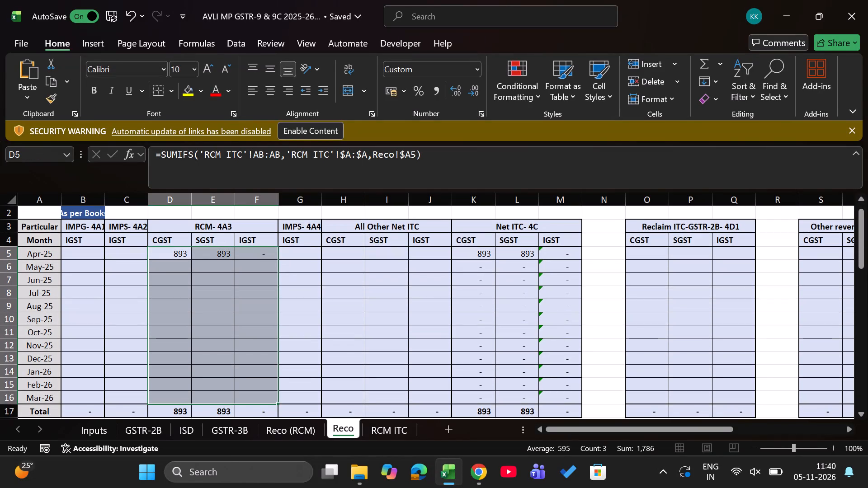
key("ctrl+d")
key("Down")
key("Down")
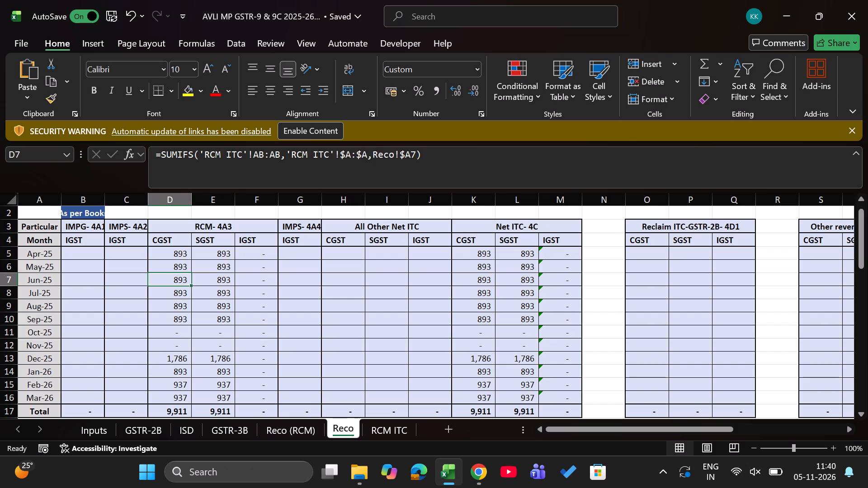
In the Apr-25 IMPS- 4A4 IGST cell, enter a SUMIFS of ISD column K:K, matching ISD!$A:$A to Reco!$A5.
key("Right")
key("Right")
key("Right")
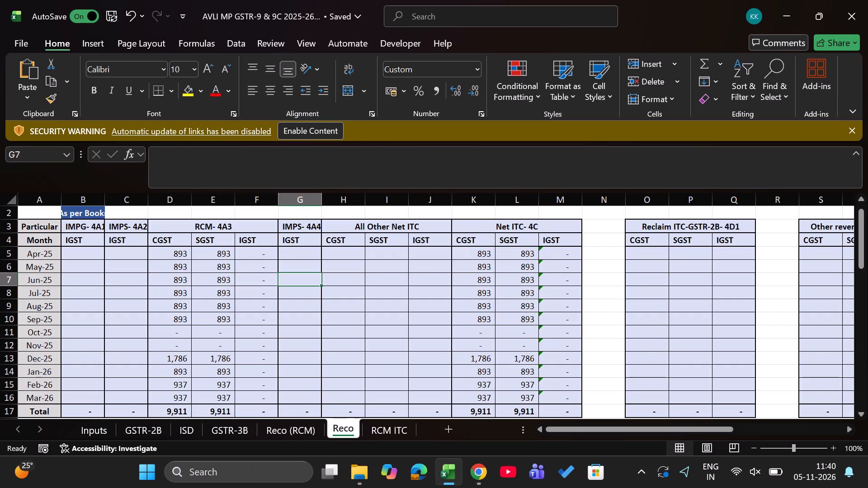
key("Up")
key("Up")
type("=sumifs")
key("Tab")
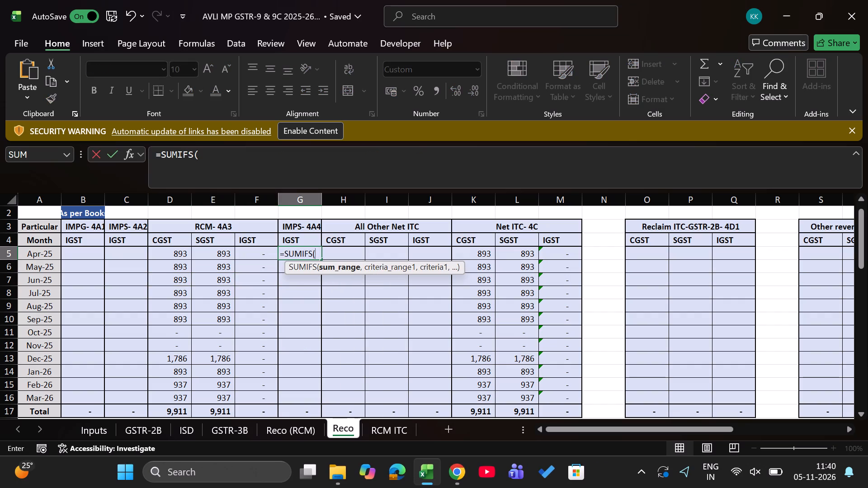
left_click(186, 436)
scroll(617, 267, "left", 1)
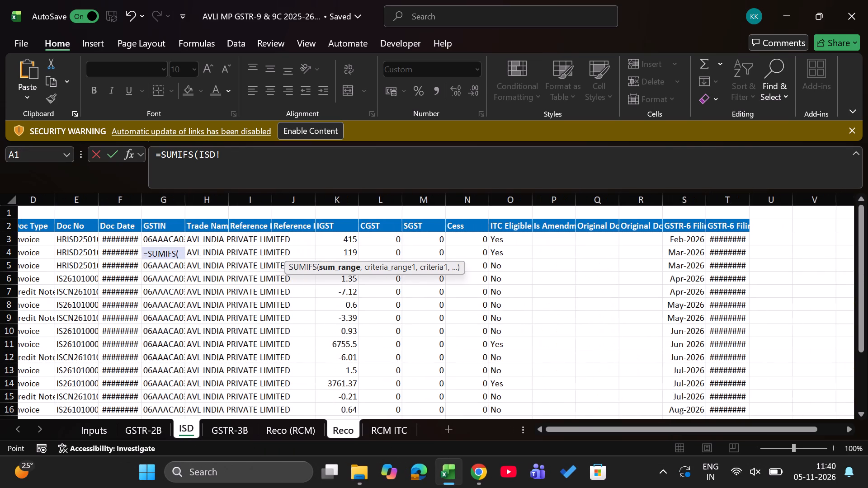
scroll(617, 267, "left", 1)
left_click(347, 202)
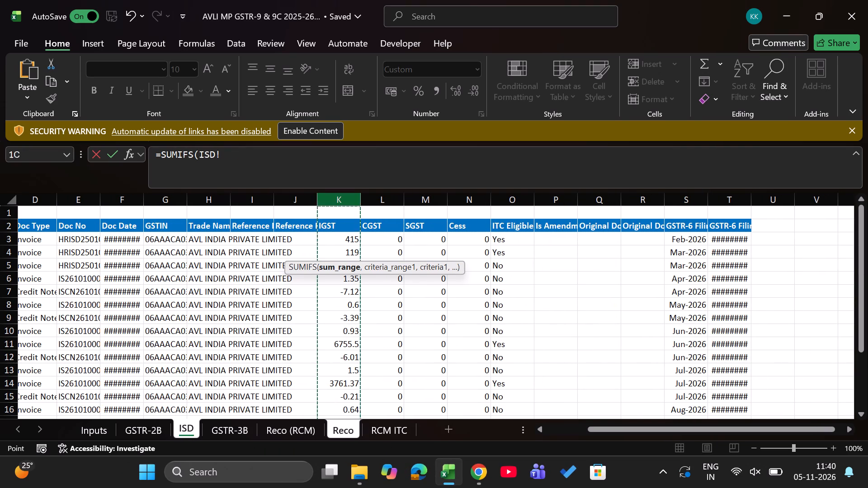
scroll(450, 332, "down", 1)
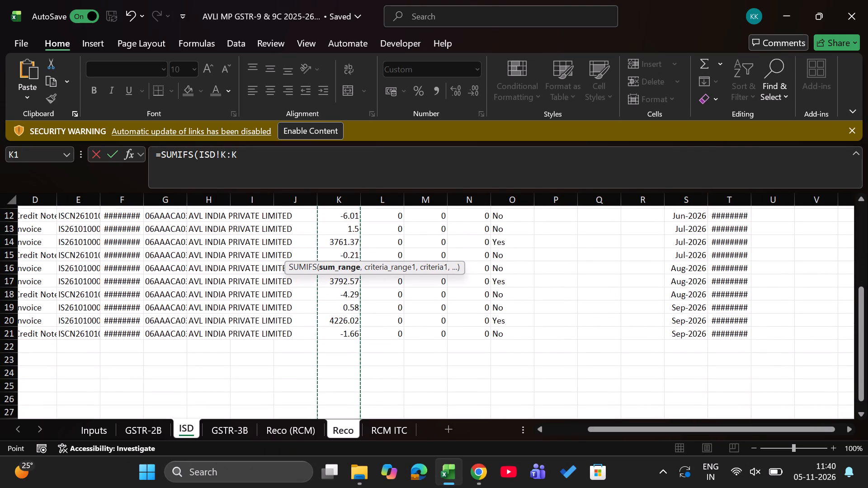
key("comma")
scroll(369, 417, "right", 7)
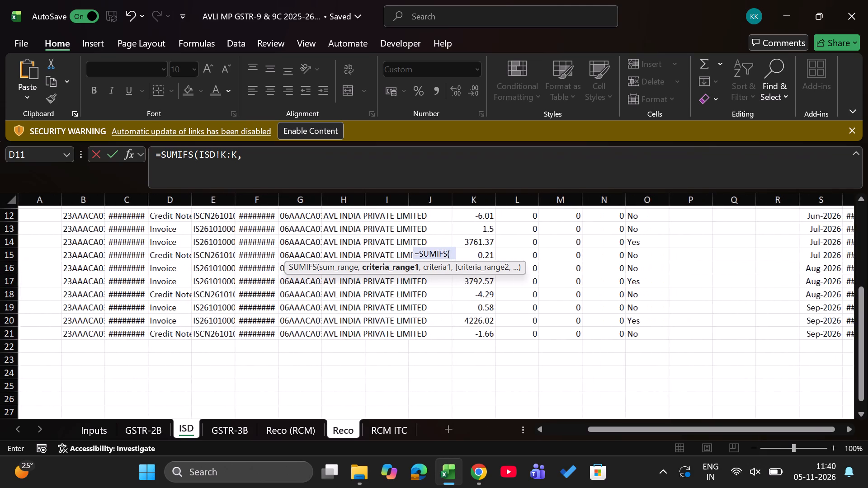
scroll(389, 345, "up", 5)
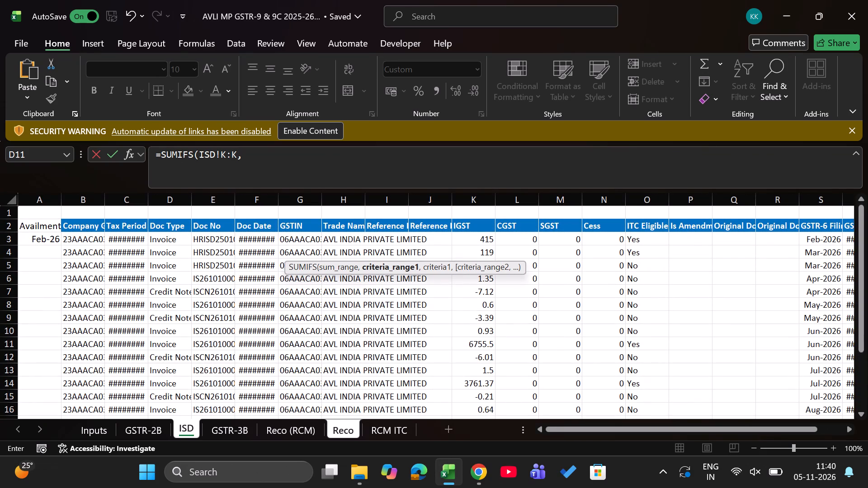
left_click(46, 201)
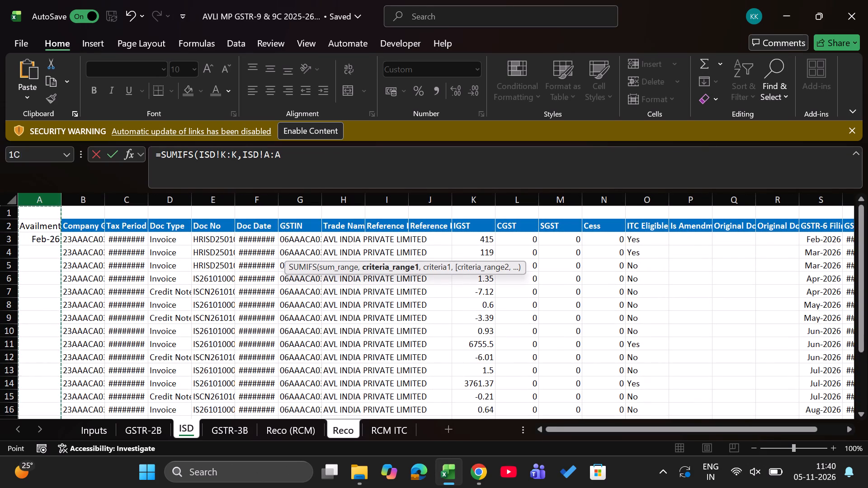
key("F4")
key("comma")
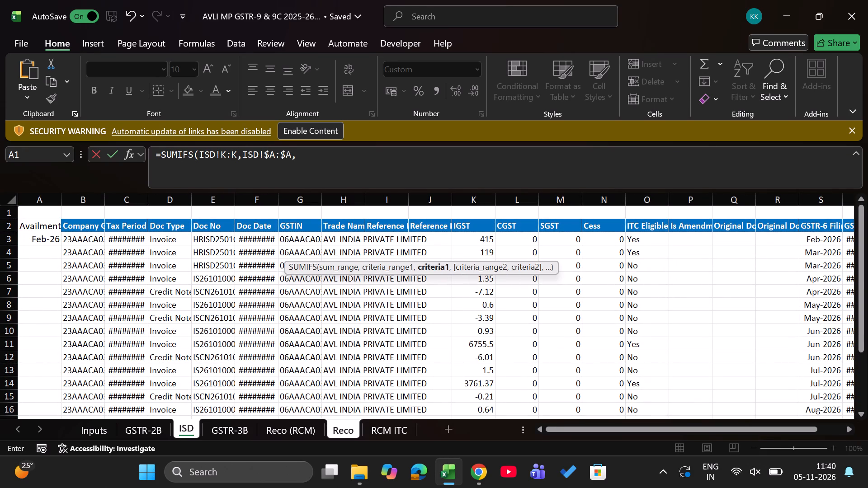
left_click(334, 430)
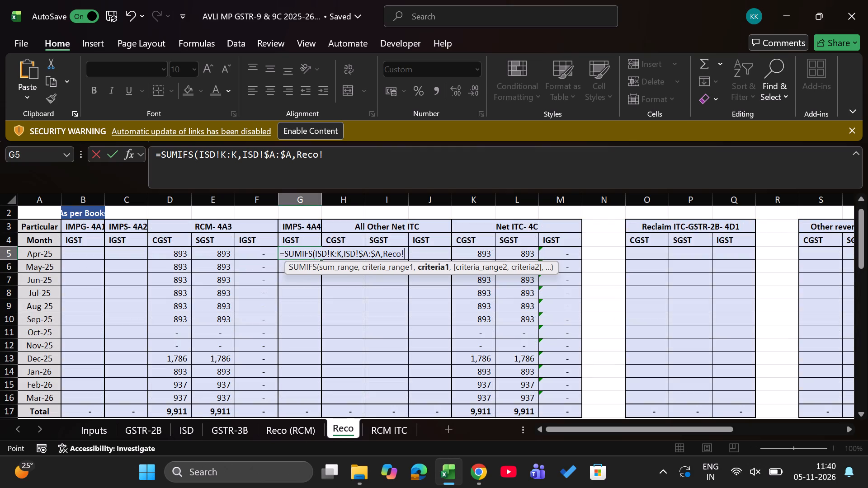
left_click(46, 252)
key("F4")
key("F4")
key("F4")
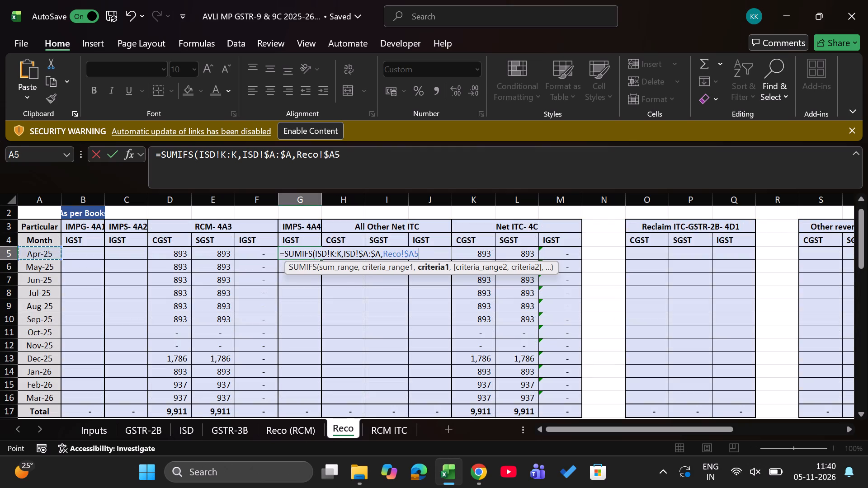
key("Return")
Fill the Apr-25 IMPS- 4A4 IGST formula down through Mar-26.
key("Up")
key("shift+Down")
key("shift+Down")
key("shift+Down")
key("shift+Down")
key("shift+Down")
key("shift+Down")
key("shift+Down")
key("shift+Down")
key("shift+Down")
key("shift+Down")
key("shift+Down")
key("shift+Down")
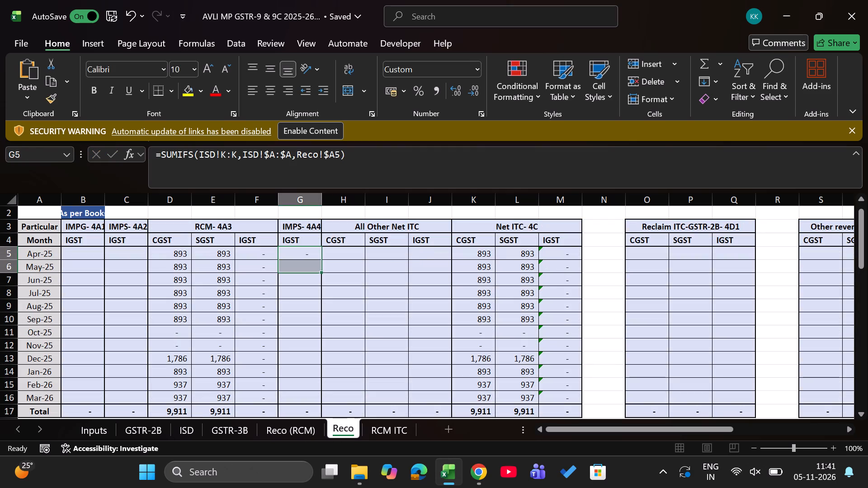
key("shift+Up")
key("ctrl+d")
key("Down")
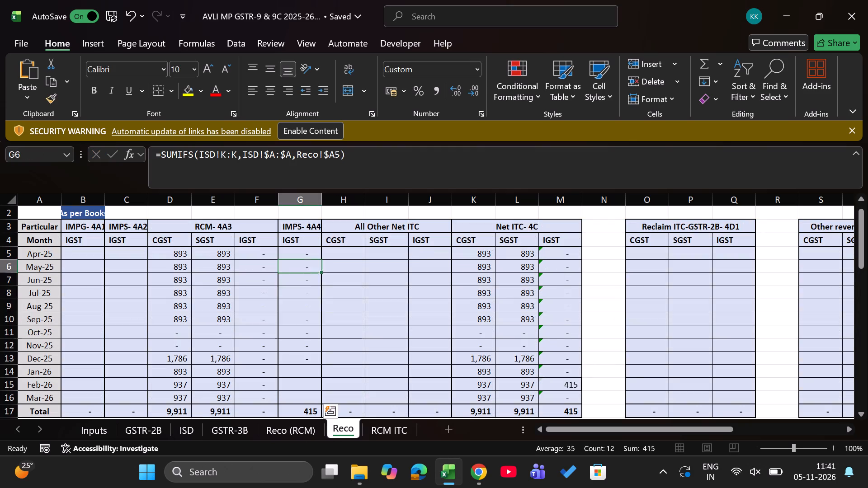
In the Apr-25 All Other Net ITC CGST cell, enter a SUMIFS of Inputs column AC:AC, matching Inputs!$A:$A to Reco!$A5.
key("Down")
key("Down")
key("Down")
key("Down")
key("Down")
key("Down")
key("Right")
key("Right")
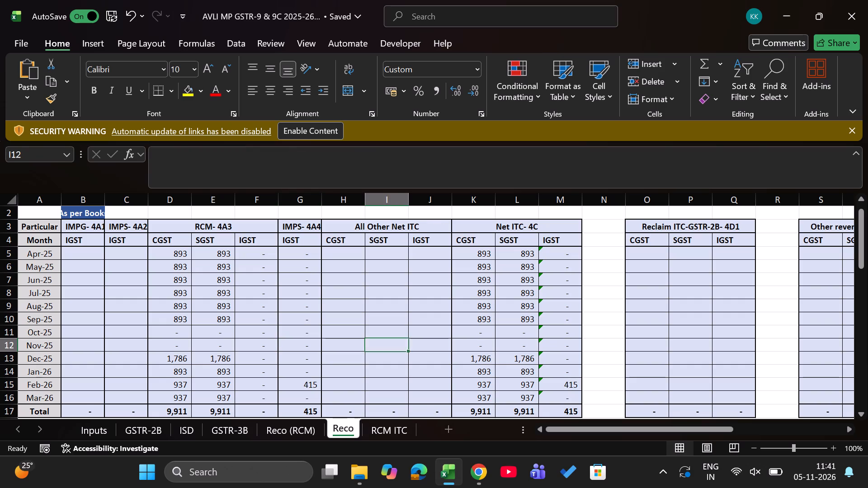
key("Right")
key("Up")
key("Up")
key("Up")
key("Up")
key("Up")
key("Up")
key("Up")
key("Up")
key("Left")
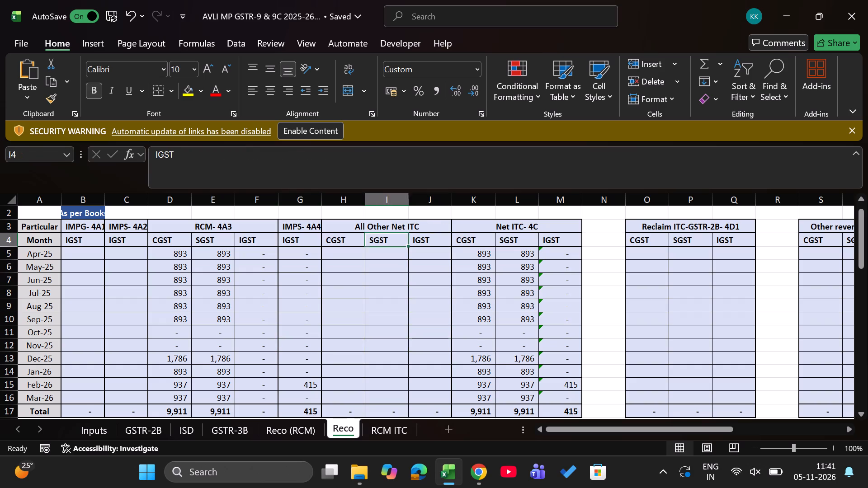
key("Left")
key("Down")
type("=s")
key("BackSpace")
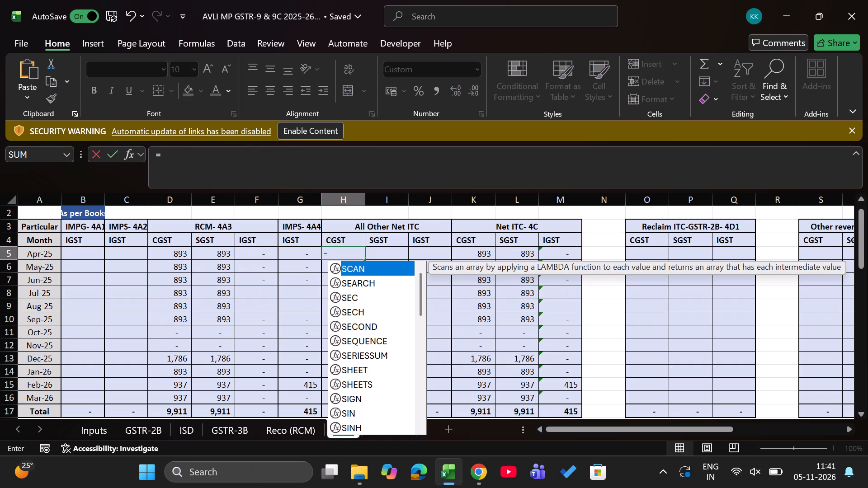
type("sumifs")
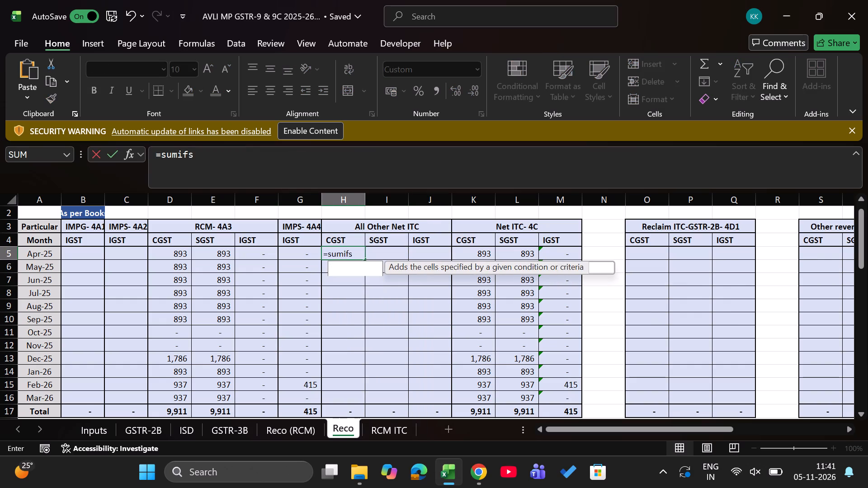
key("Tab")
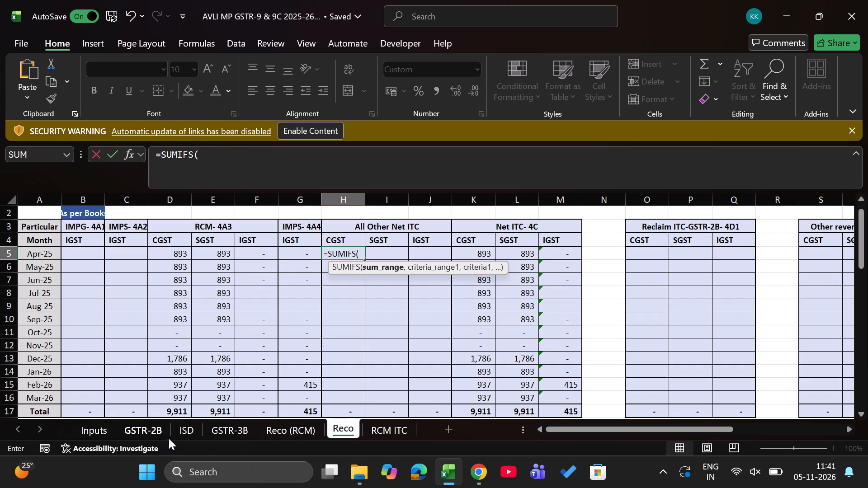
left_click(93, 427)
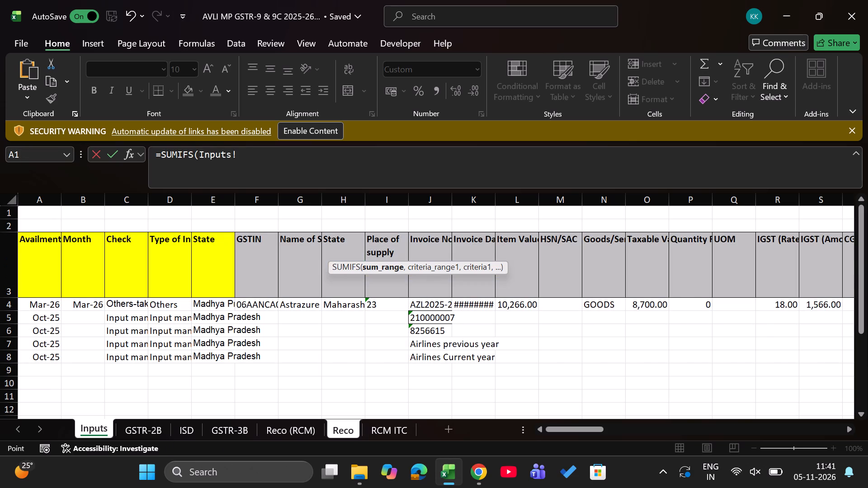
scroll(463, 342, "left", 7)
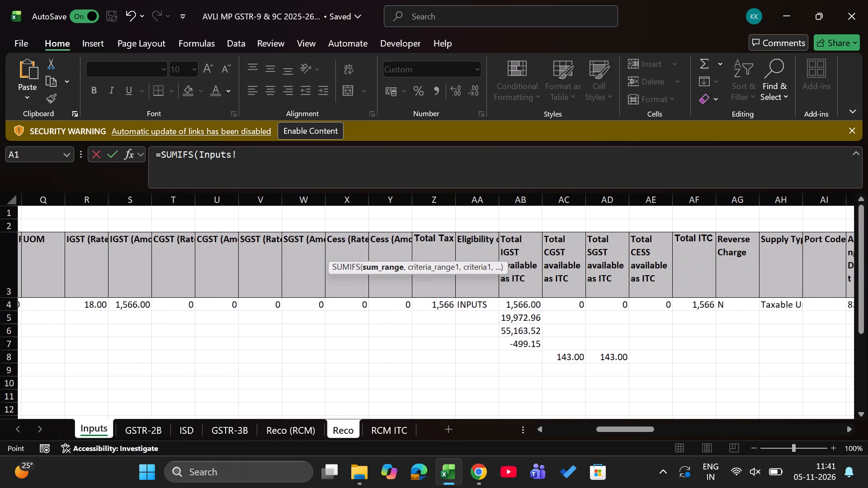
left_click(571, 202)
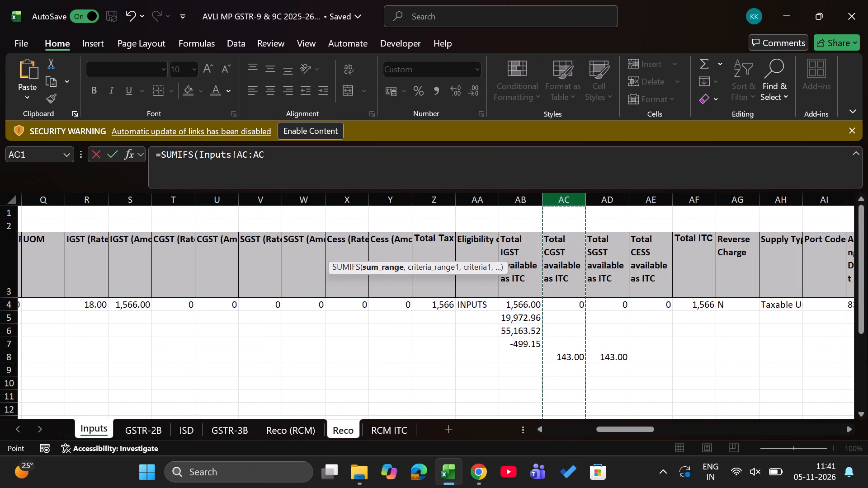
key("comma")
scroll(500, 333, "right", 10)
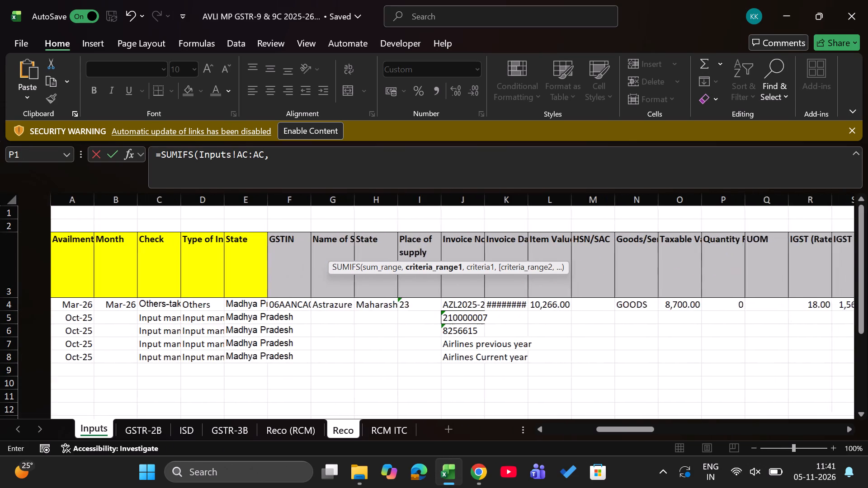
left_click(47, 201)
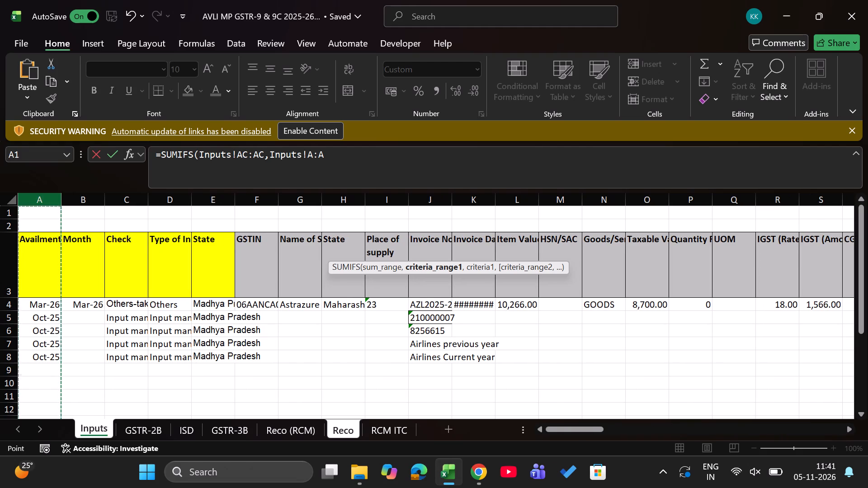
key("F4")
key("comma")
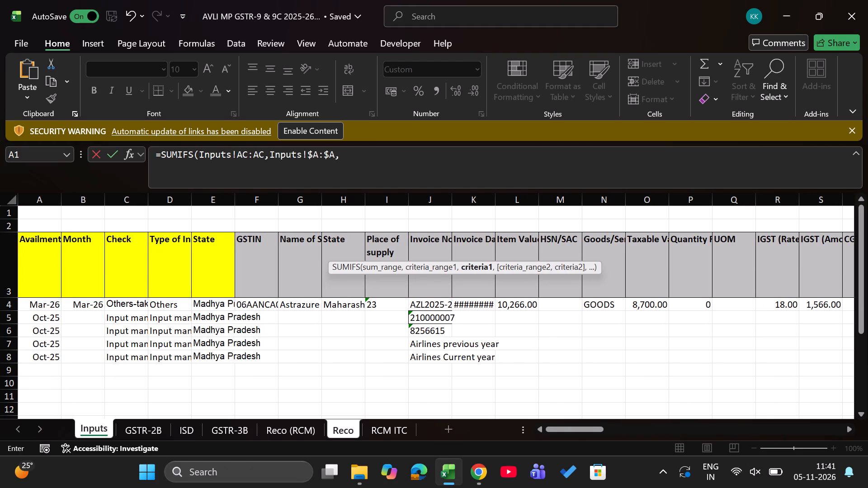
left_click(341, 431)
left_click(35, 251)
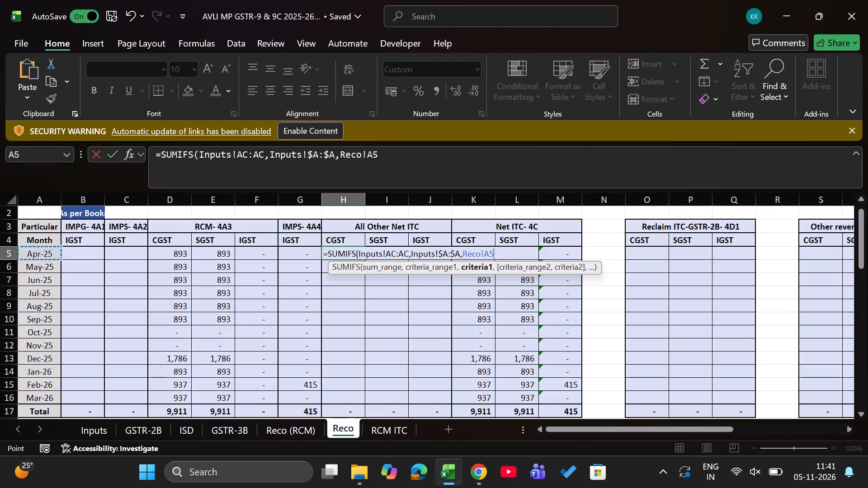
key("F4")
key("F4")
key("F4")
key("Return")
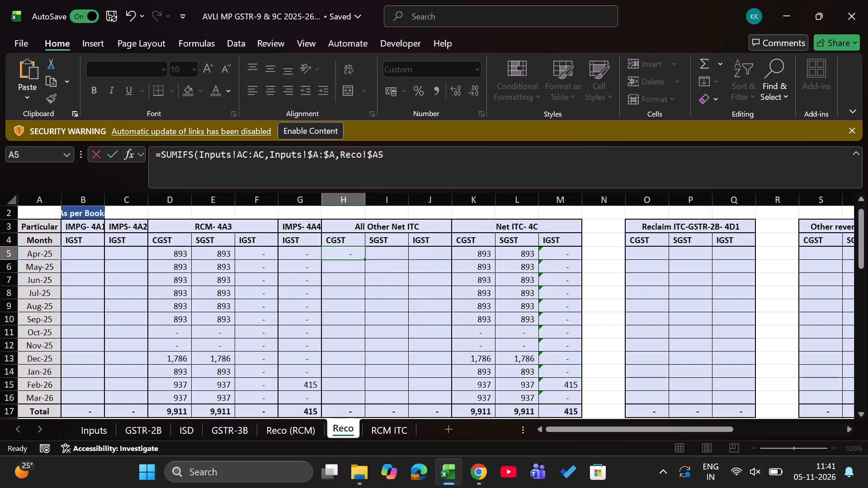
Copy the Apr-25 All Other Net ITC CGST formula into the adjacent SGST cell, shifting its sum range to Inputs AD:AD.
key("Up")
key("ctrl+c")
key("Right")
key("Return")
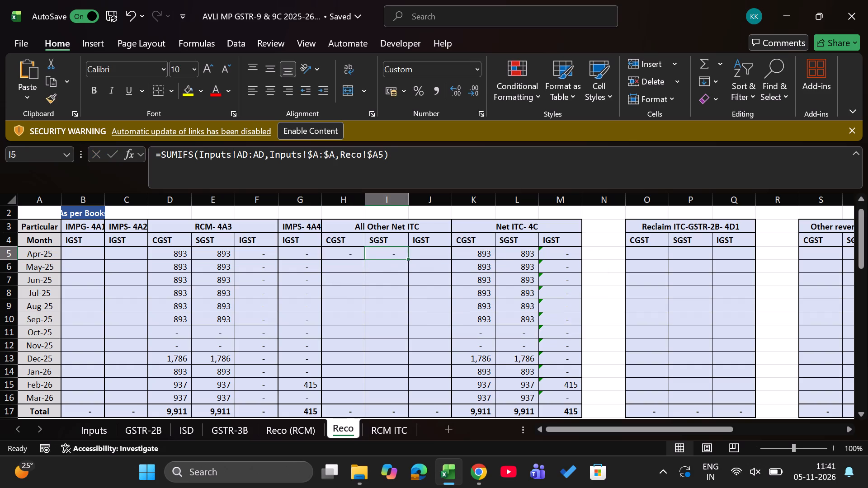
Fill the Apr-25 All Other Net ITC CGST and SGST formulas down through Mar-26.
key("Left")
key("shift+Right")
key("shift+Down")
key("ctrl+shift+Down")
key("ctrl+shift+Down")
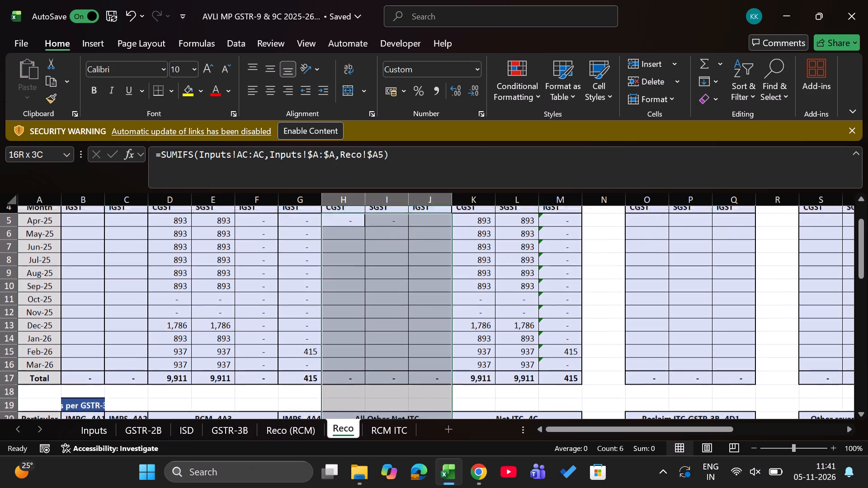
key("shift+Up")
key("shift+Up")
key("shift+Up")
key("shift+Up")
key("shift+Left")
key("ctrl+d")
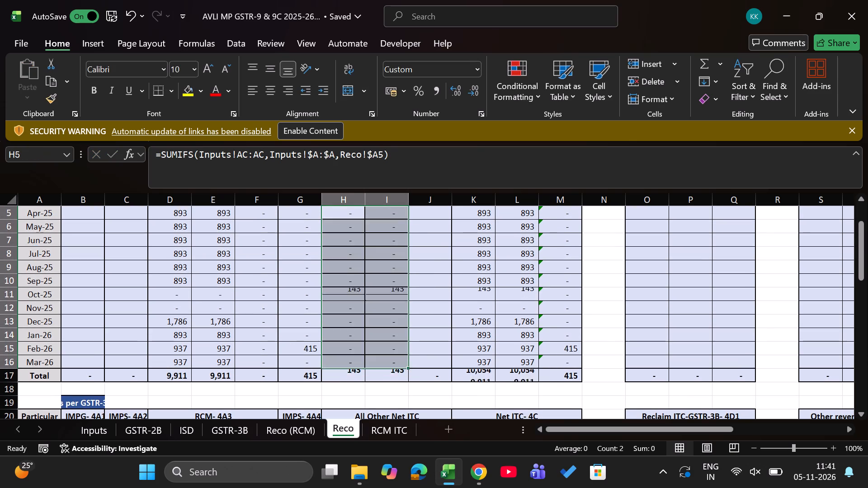
In the Apr-25 All Other Net ITC IGST cell, reuse the CGST SUMIFS formula with its sum range changed to Inputs AB:AB.
key("Right")
key("Right")
key("Up")
key("Left")
key("Down")
key("Left")
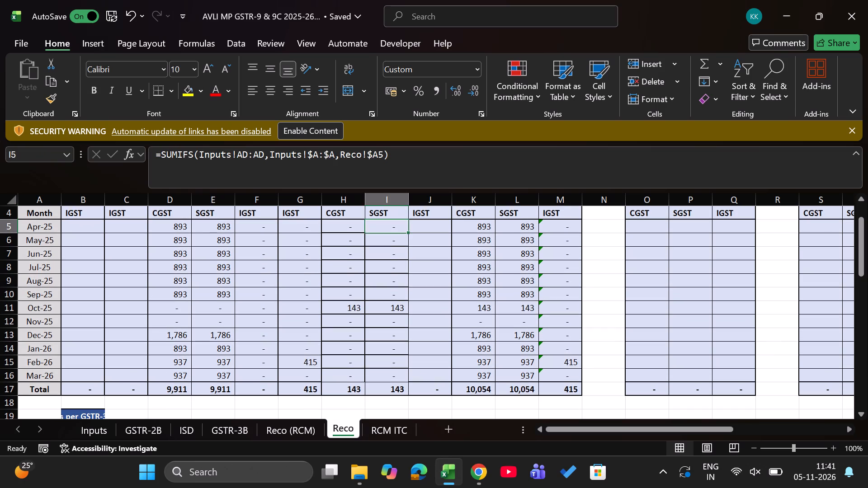
key("F2")
key("shift+Up")
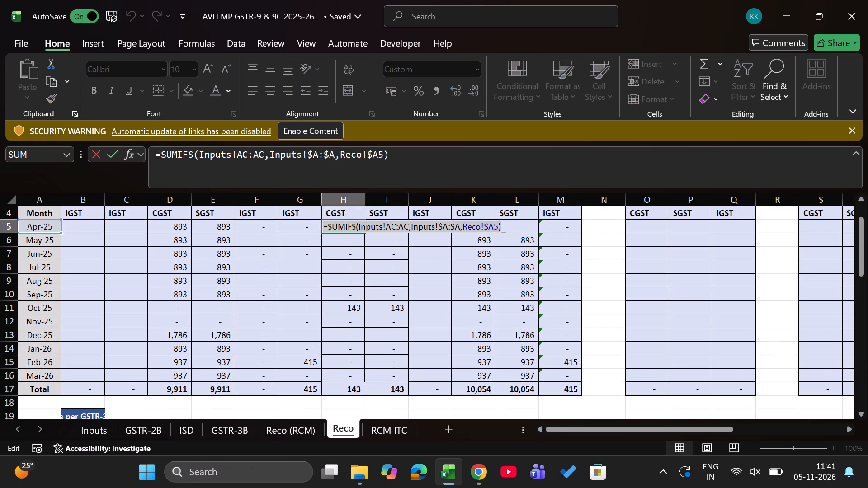
key("shift+Right")
key("shift+Right")
key("shift+Left")
key("ctrl+c")
key("Return")
key("Up")
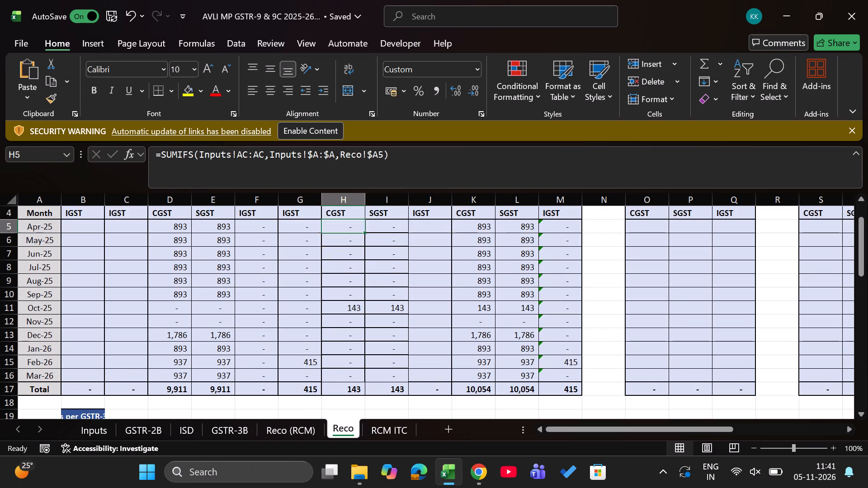
key("Right")
key("Right")
key("equal")
key("ctrl+v")
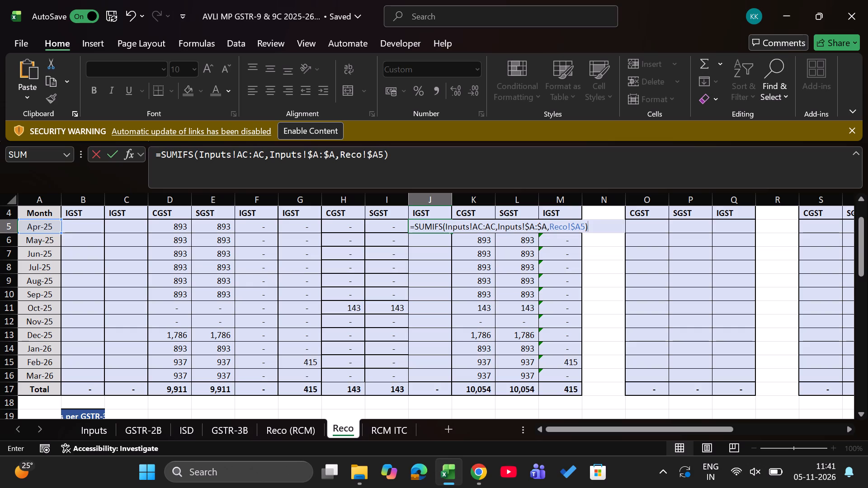
left_click(244, 155)
key("Right")
key("BackSpace")
key("b")
key("Right")
key("Right")
key("Right")
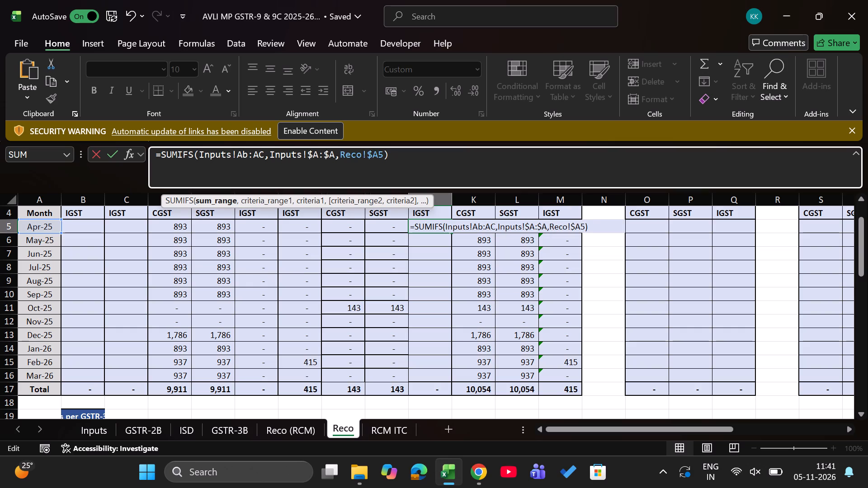
key("BackSpace")
key("b")
key("shift+Return")
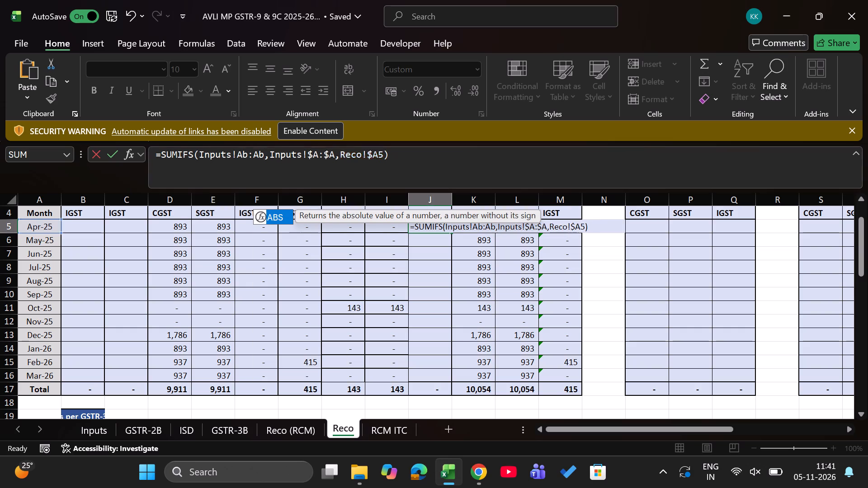
Fill the Apr-25 All Other Net ITC CGST, SGST and IGST formulas down through Mar-26.
key("Down")
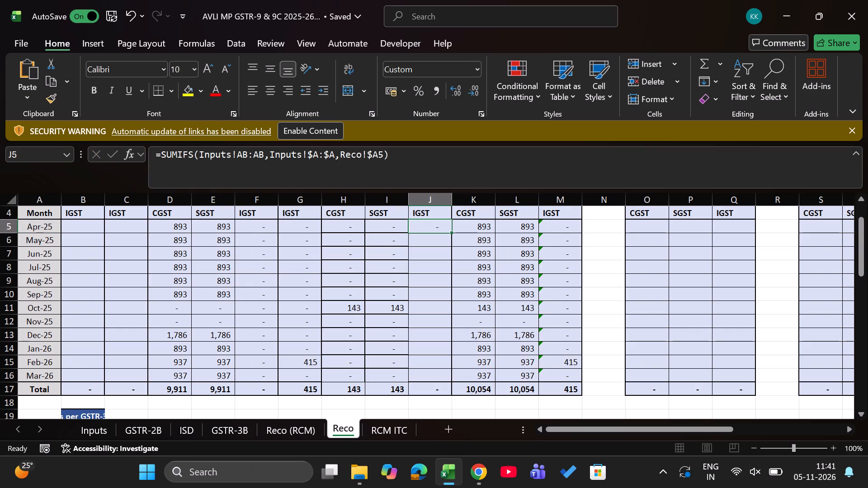
key("Left")
key("Left")
key("shift+Right")
key("shift+Right")
key("ctrl+shift+Down")
key("shift+Up")
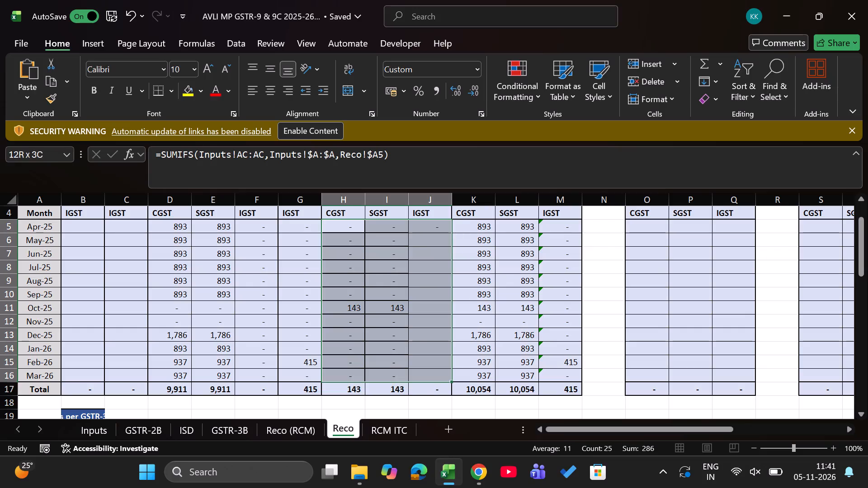
key("ctrl+d")
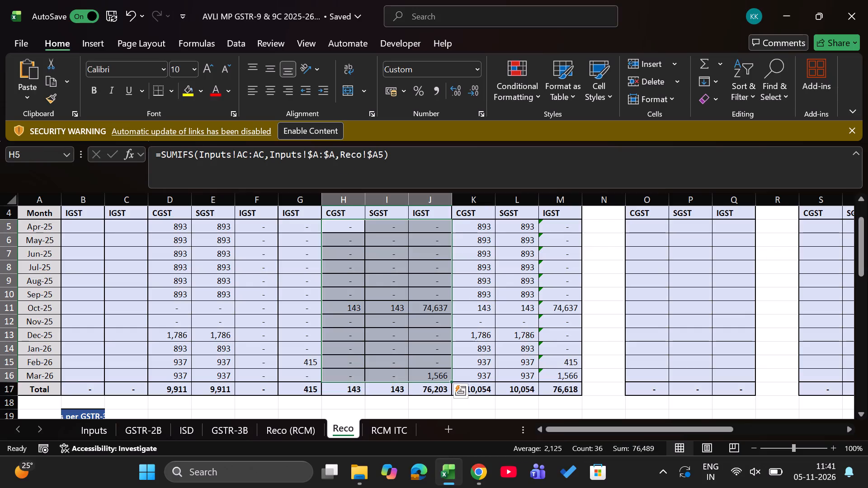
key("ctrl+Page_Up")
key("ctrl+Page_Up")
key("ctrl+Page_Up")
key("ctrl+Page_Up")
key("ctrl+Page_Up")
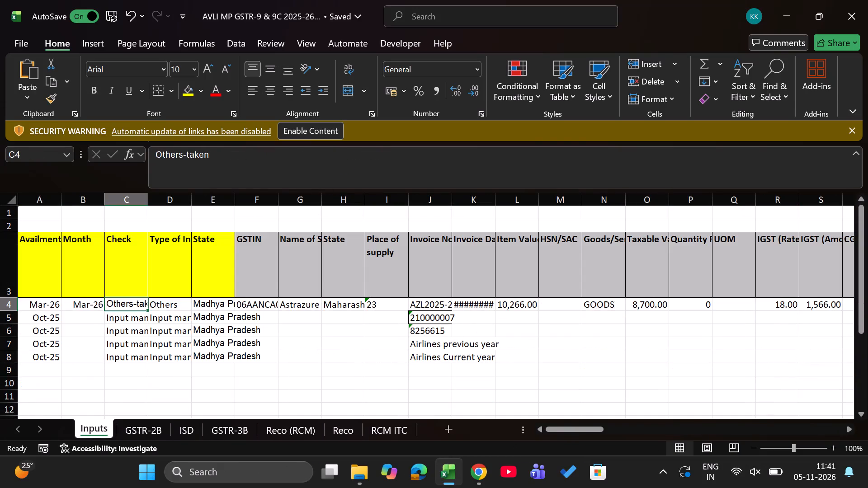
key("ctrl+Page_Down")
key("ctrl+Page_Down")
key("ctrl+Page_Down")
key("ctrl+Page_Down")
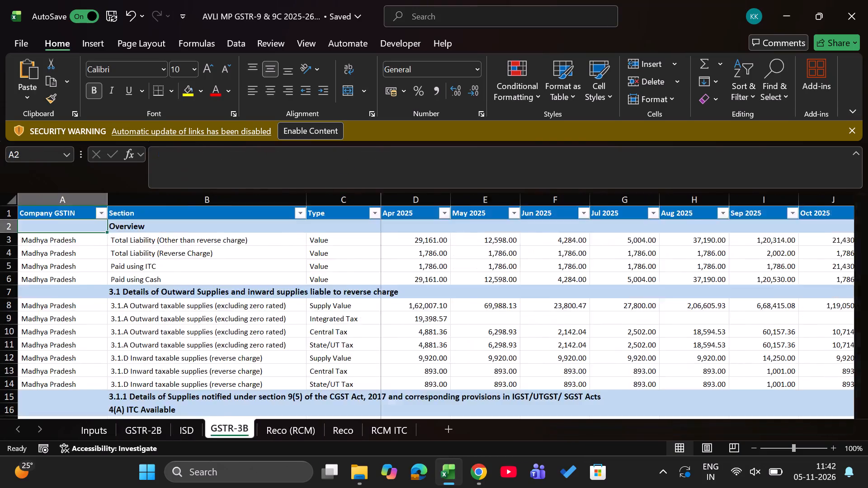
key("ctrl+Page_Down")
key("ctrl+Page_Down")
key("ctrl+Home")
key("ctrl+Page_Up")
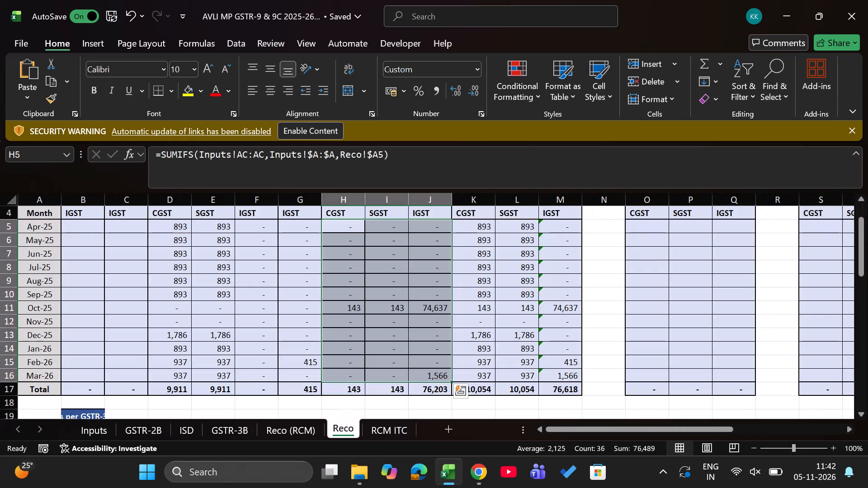
Apply all borders and a thick outside border to the All Other Net ITC cells from Apr-25 through Mar-26.
type("hba")
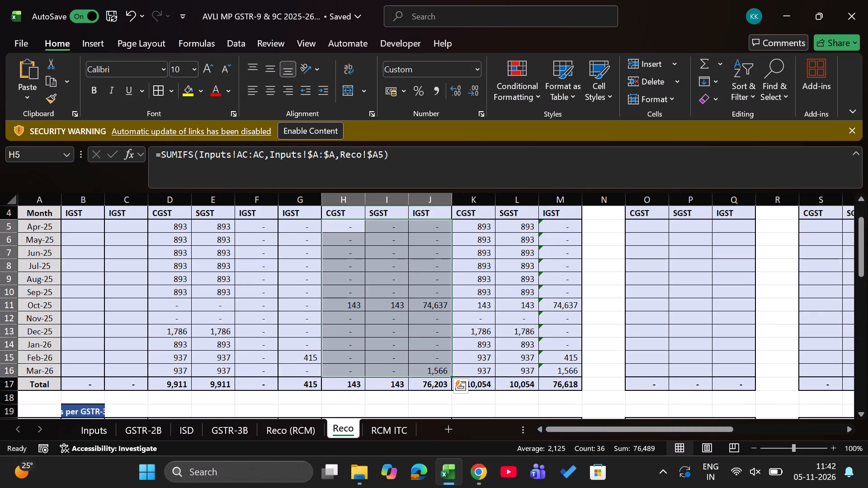
type("hbt")
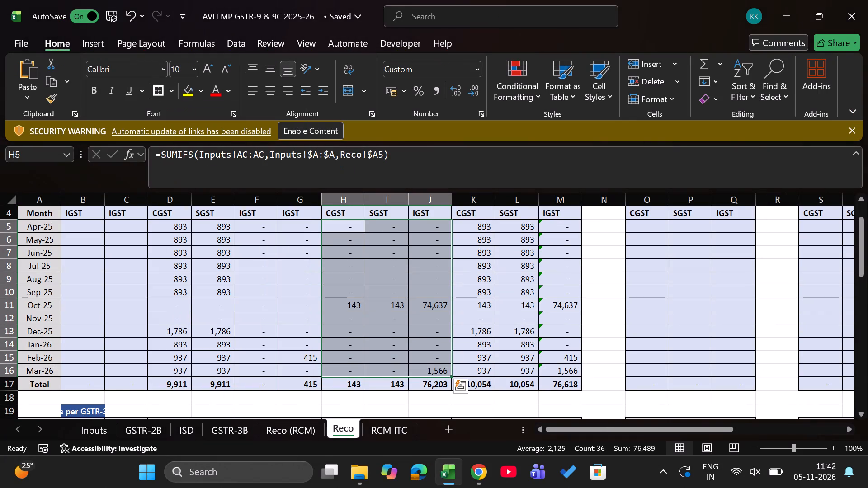
Review the Apr-25 All Other Net ITC and Net ITC- 4C formulas, and examine the Reclaim ITC-GSTR-2B- 4D1 heading.
key("Down")
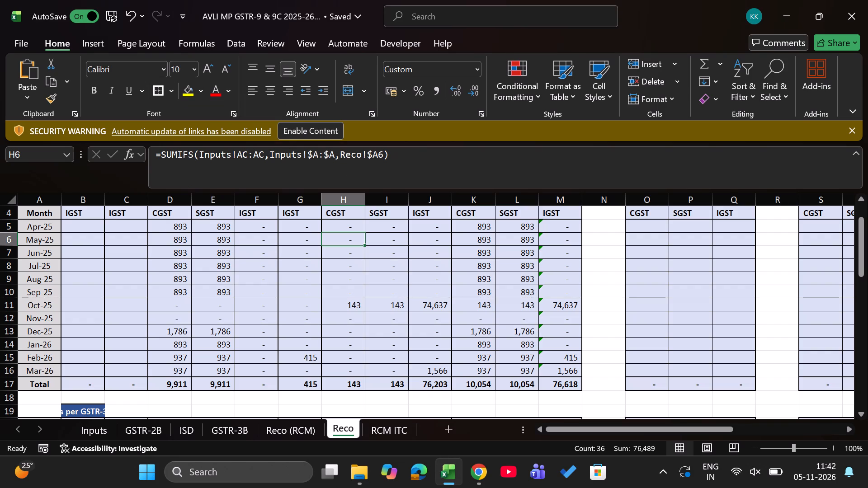
key("Up")
key("Right")
key("Right")
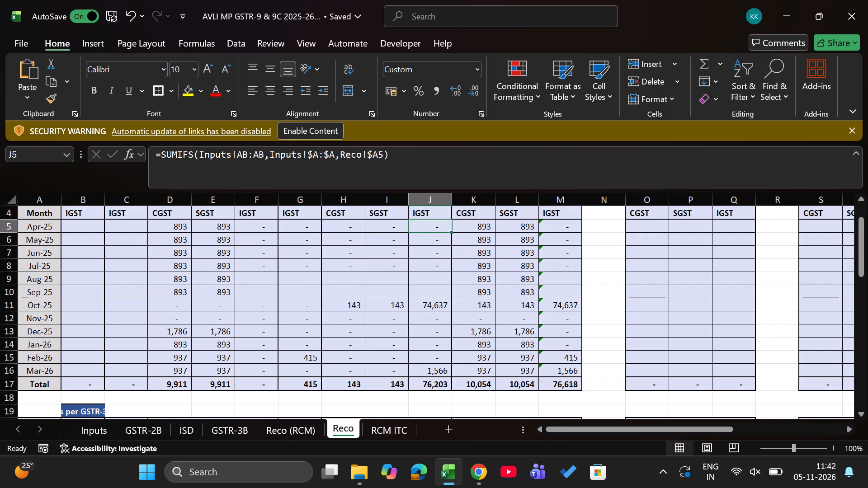
key("Right")
key("Right")
key("Right")
key("Right")
key("Left")
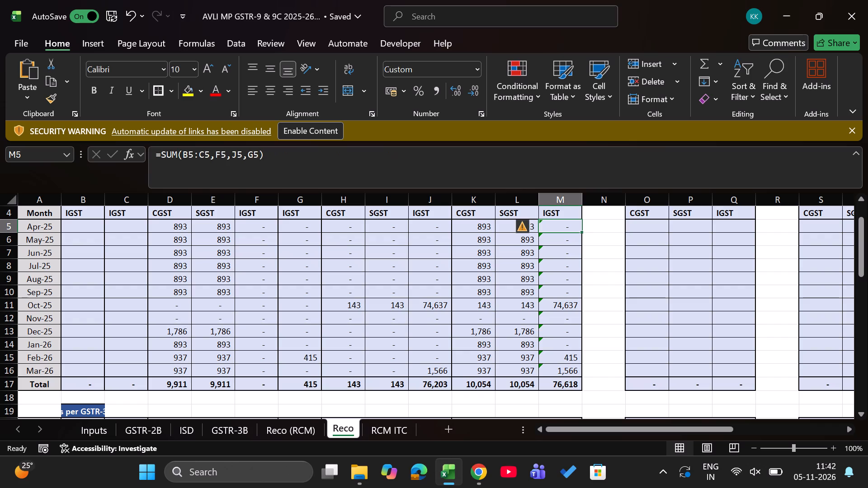
key("Right")
key("Right")
key("Right")
key("Up")
key("Up")
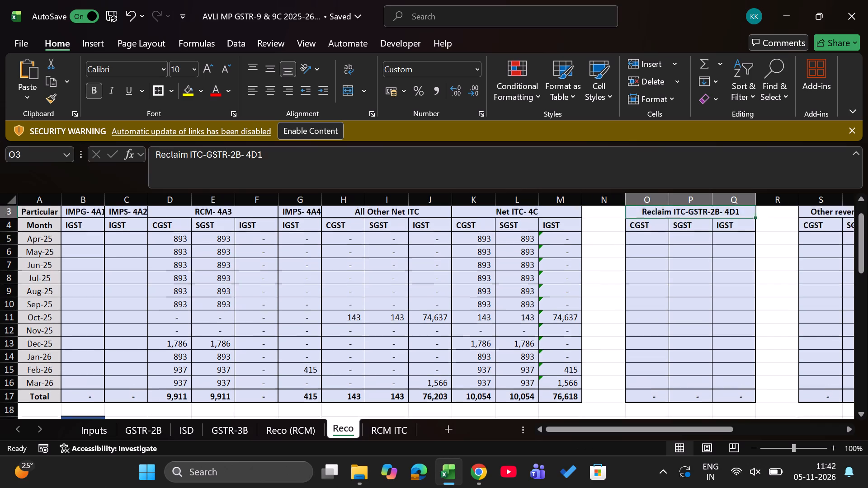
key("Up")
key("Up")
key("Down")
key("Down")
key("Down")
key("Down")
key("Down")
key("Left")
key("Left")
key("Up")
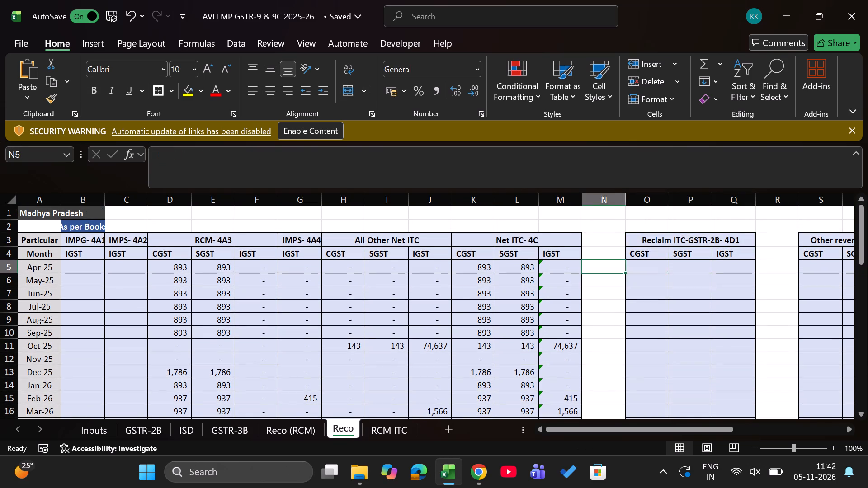
In the Apr-25 Other reversal-GSTR-2B- 4B2 CGST cell, enter a SUMIFS of GSTR-2B AC:AC matching GSTR-2B $C:$C to Reco $A5.
key("Right")
key("Right")
key("Right")
key("Right")
key("Right")
key("Right")
key("Right")
key("Right")
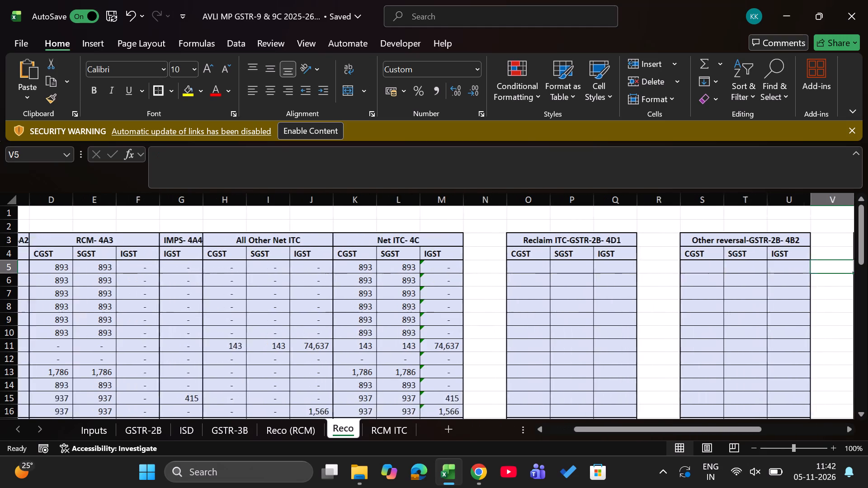
key("Left")
key("Left")
key("Left")
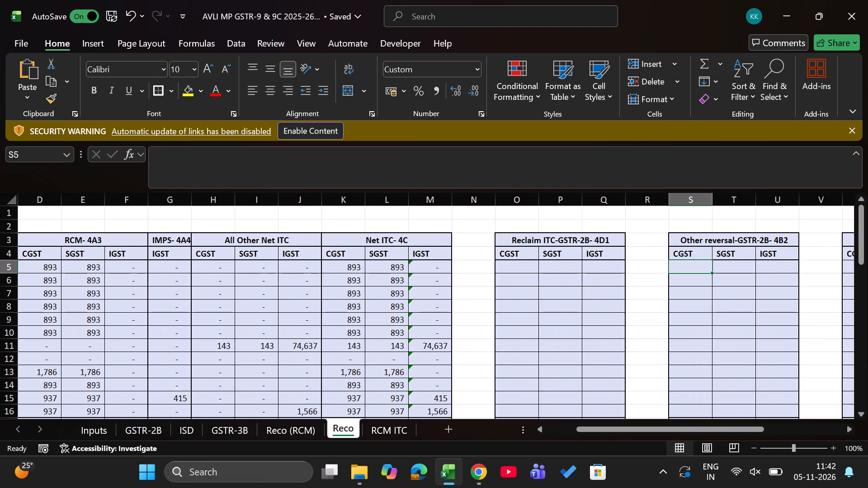
type("=sumifs")
key("Tab")
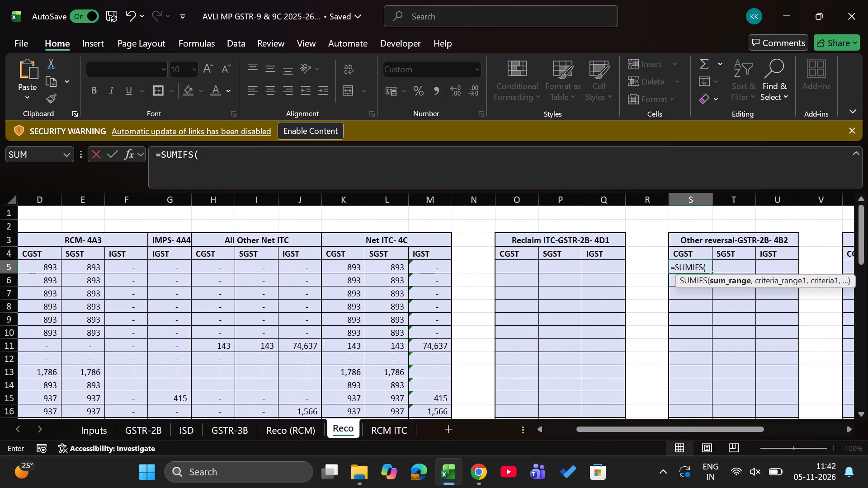
left_click(158, 431)
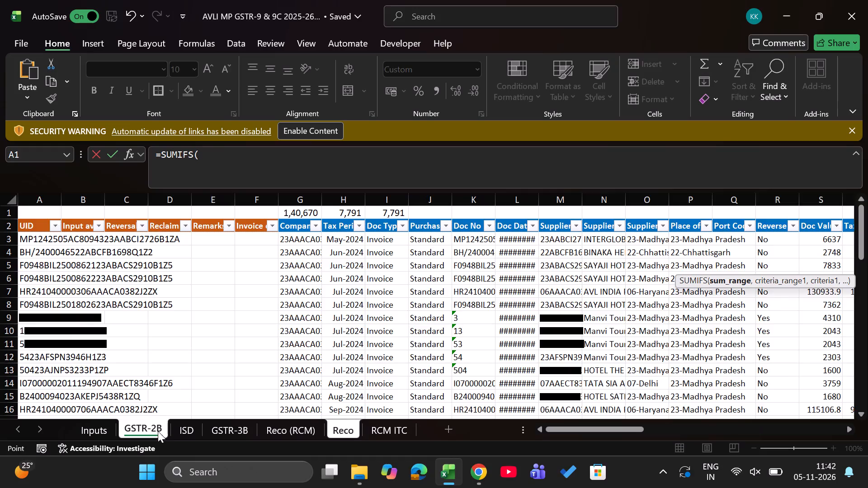
scroll(599, 278, "left", 7)
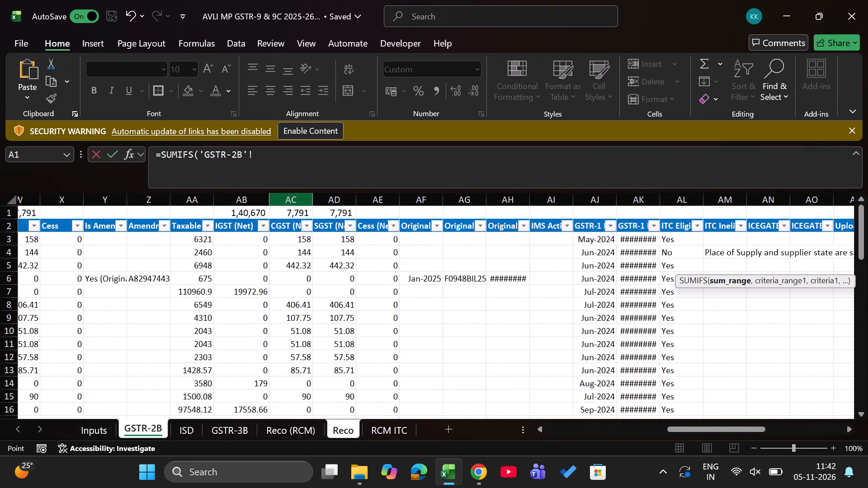
left_click(292, 201)
key("comma")
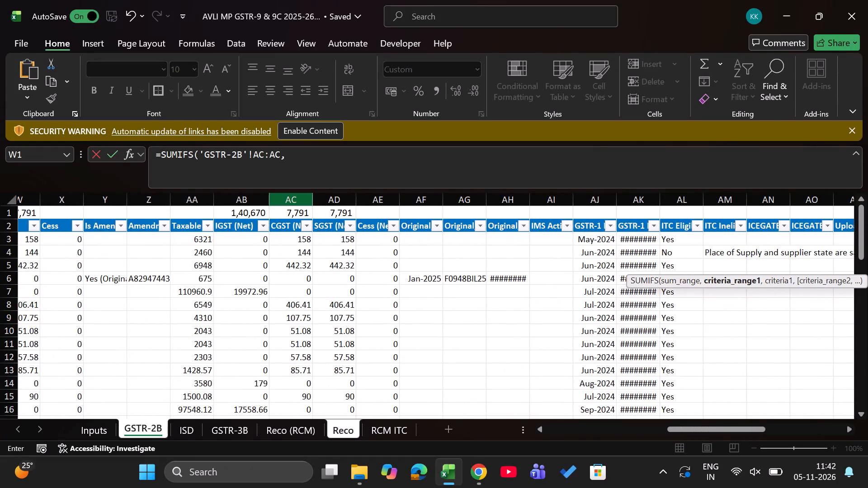
scroll(246, 391, "right", 9)
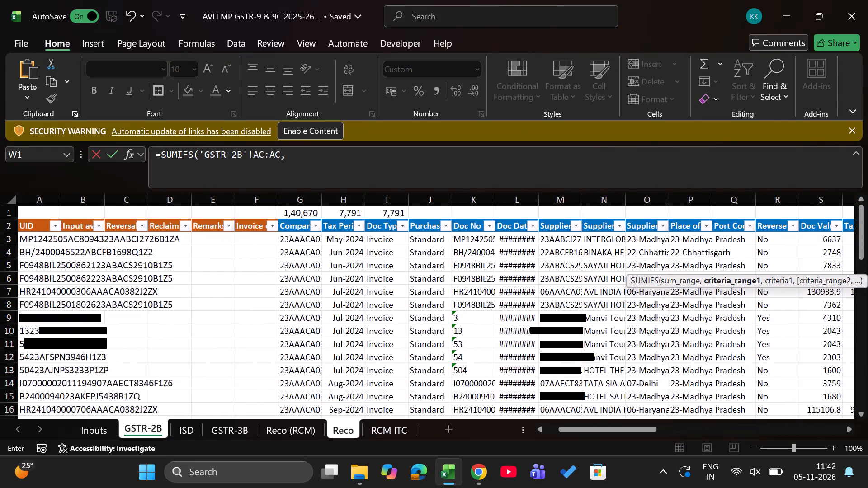
left_click(123, 201)
key("F4")
key("comma")
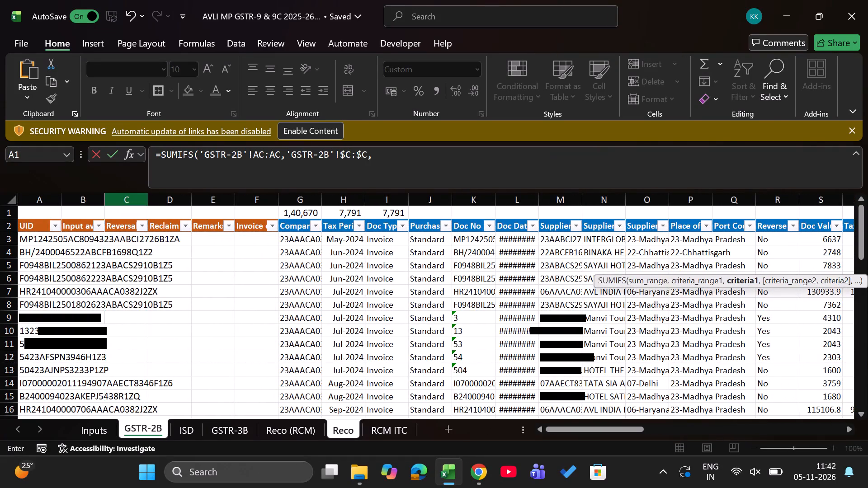
left_click(354, 431)
scroll(96, 281, "right", 5)
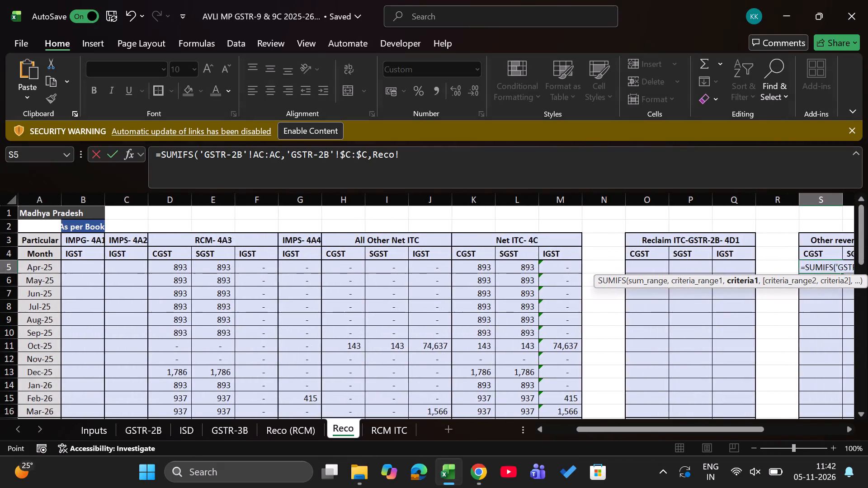
left_click(47, 267)
key("F4")
key("F4")
key("F4")
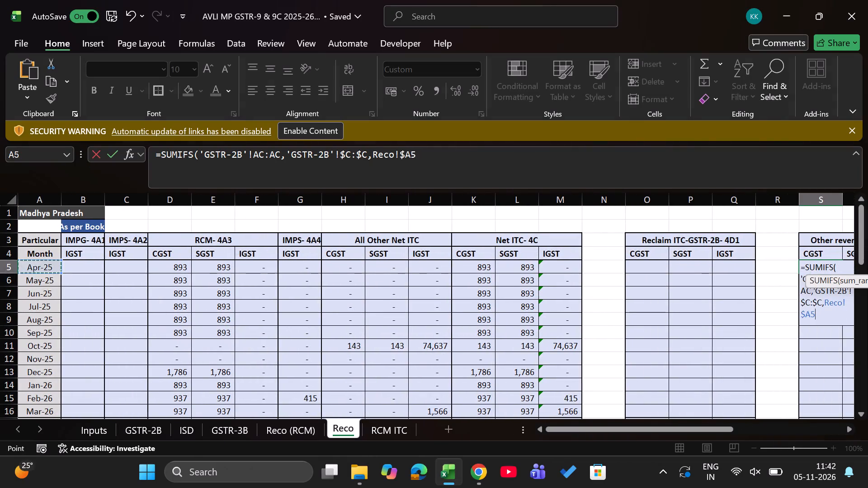
key("Return")
key("Up")
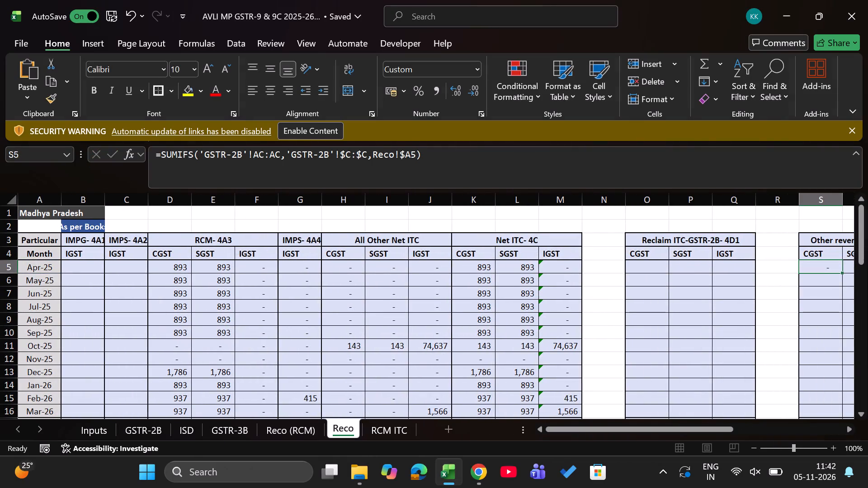
Copy the Apr-25 Other reversal CGST formula into the adjacent SGST cell.
key("ctrl+c")
key("Right")
key("Return")
key("Right")
key("Down")
key("Left")
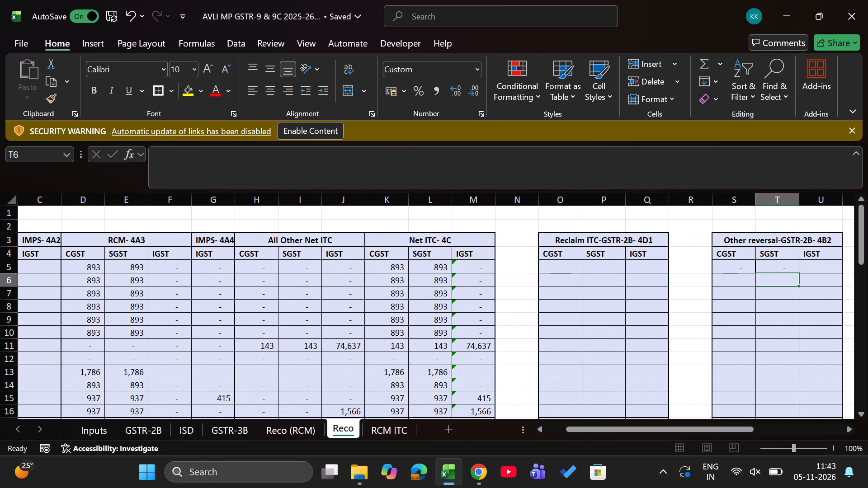
key("Up")
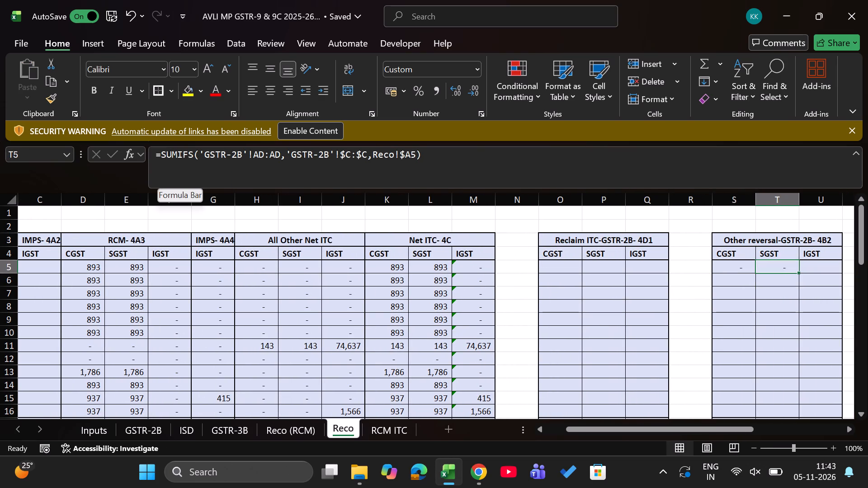
In the Apr-25 Other reversal IGST cell, reuse the SGST SUMIFS formula with its sum range changed to GSTR-2B AB:AB.
left_click_drag(161, 152, 518, 158)
key("ctrl+c")
key("Return")
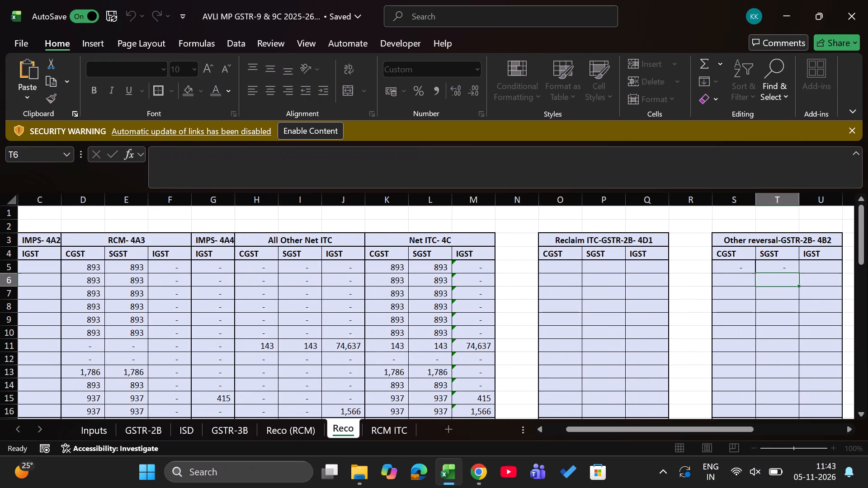
key("Up")
key("Right")
key("equal")
key("ctrl+v")
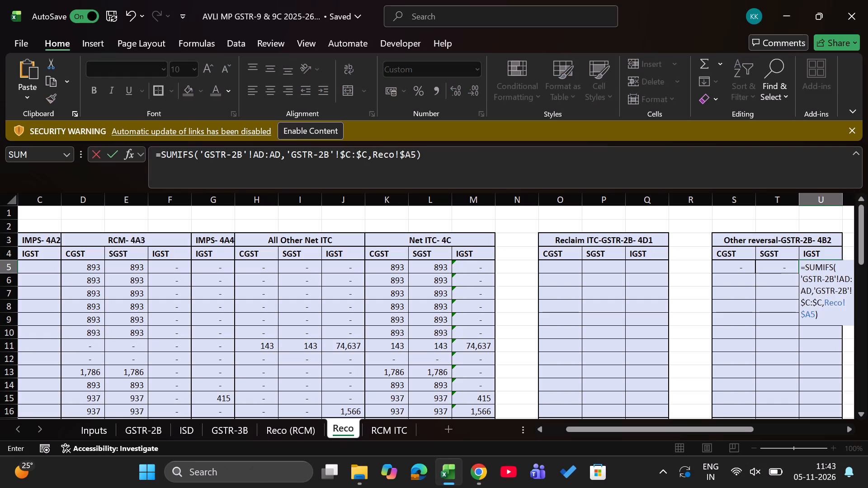
left_click(262, 155)
key("BackSpace")
key("b")
key("Right")
key("Right")
key("Right")
key("BackSpace")
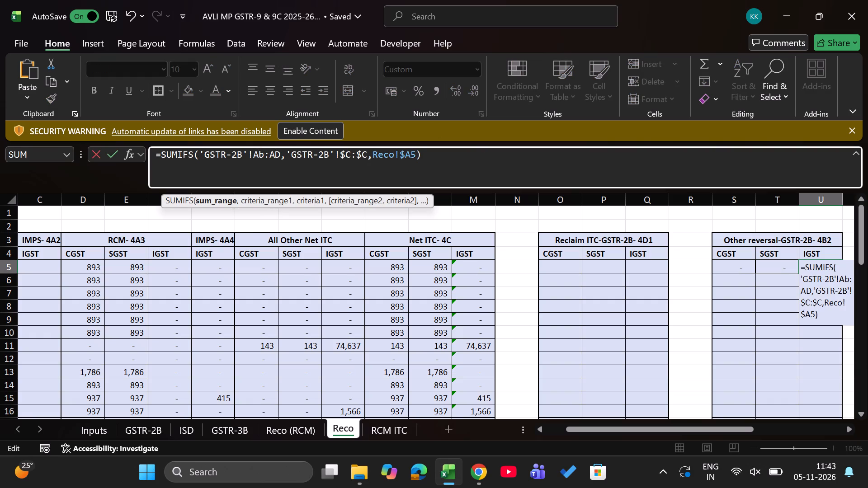
key("b")
key("Return")
Fill the Apr-25 Other reversal CGST, SGST and IGST formulas down through Mar-26.
key("Up")
key("Left")
key("Left")
key("shift+Right")
key("shift+Right")
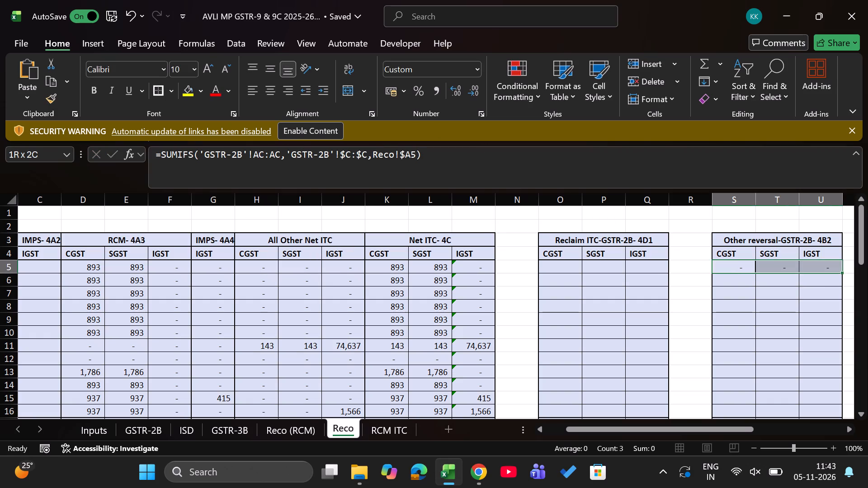
key("ctrl+shift+Down")
key("shift+Up")
key("ctrl+d")
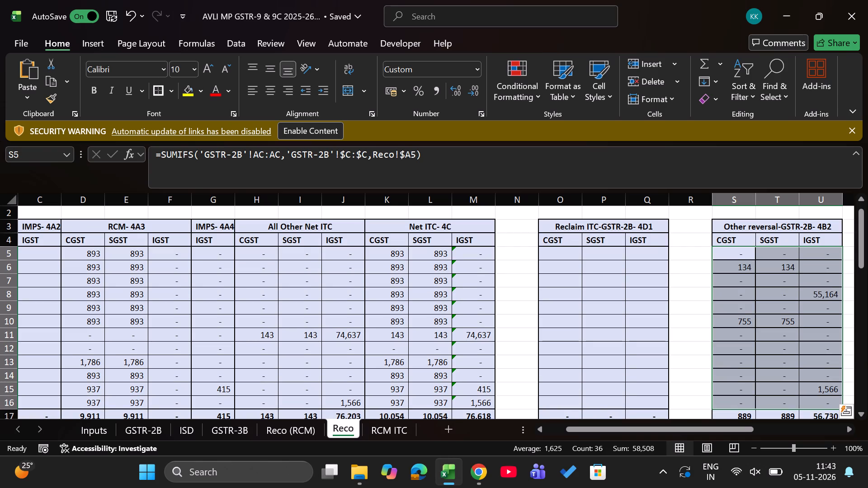
Apply all borders and a thick outside border to the Other reversal cells from Apr-25 through Mar-26.
key("g")
type("hba")
type("hbt")
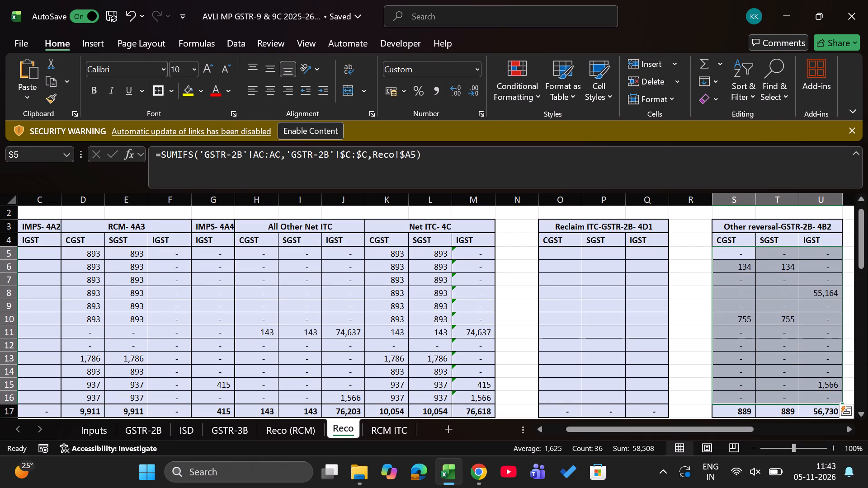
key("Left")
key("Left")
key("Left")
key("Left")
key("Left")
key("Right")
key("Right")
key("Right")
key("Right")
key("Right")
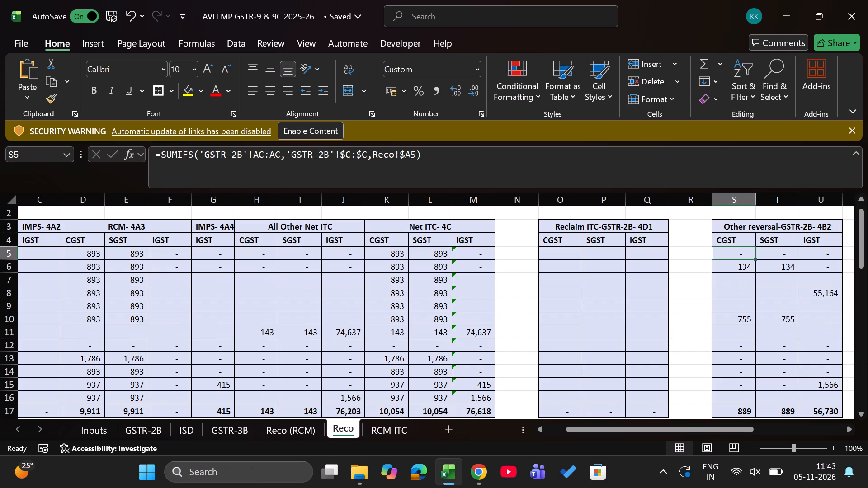
In the Apr-25 CGST cell of the GSTR-2B block beside the GSTR-3B table, start a SUMIFS with sum range GSTR-2B AC:AC.
scroll(473, 278, "left", 4)
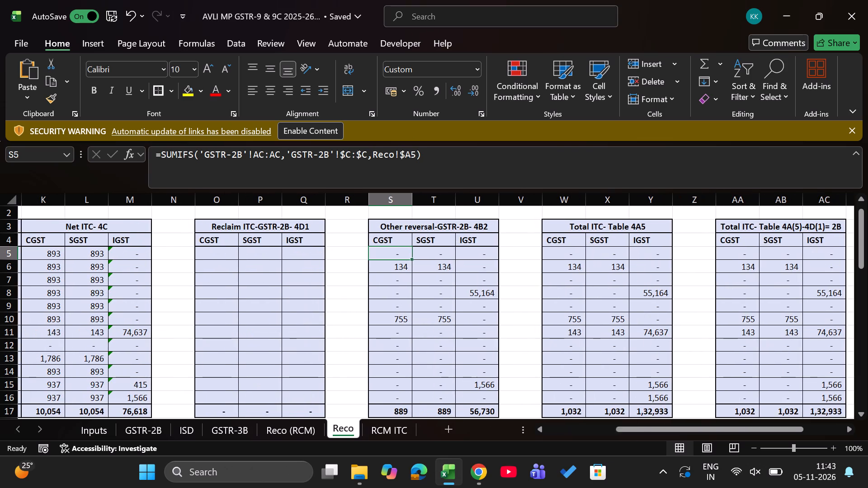
scroll(644, 332, "left", 2)
scroll(644, 332, "down", 2)
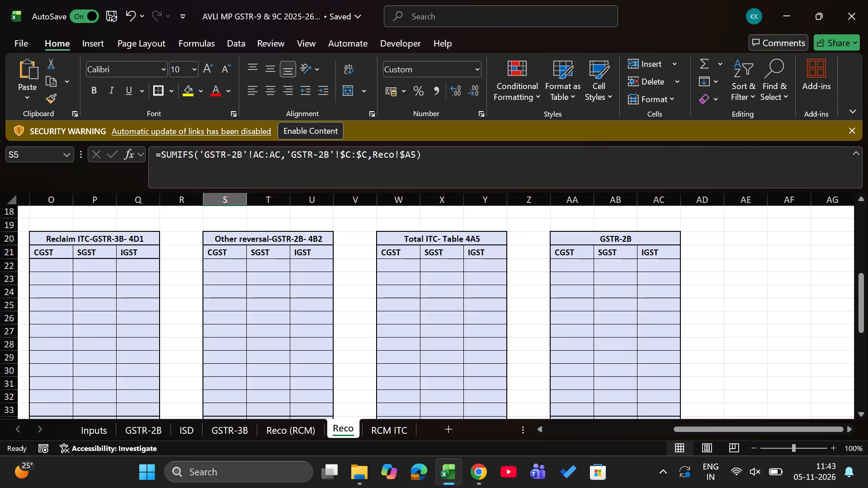
left_click(570, 270)
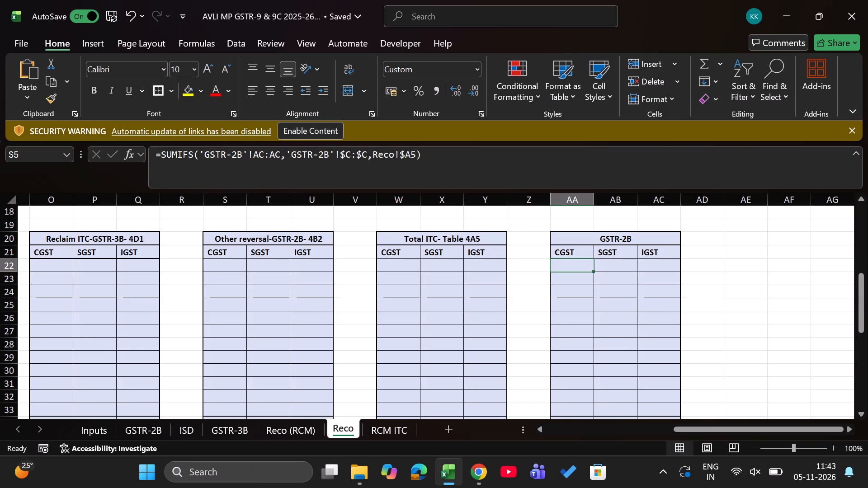
type("=sumifs")
key("Tab")
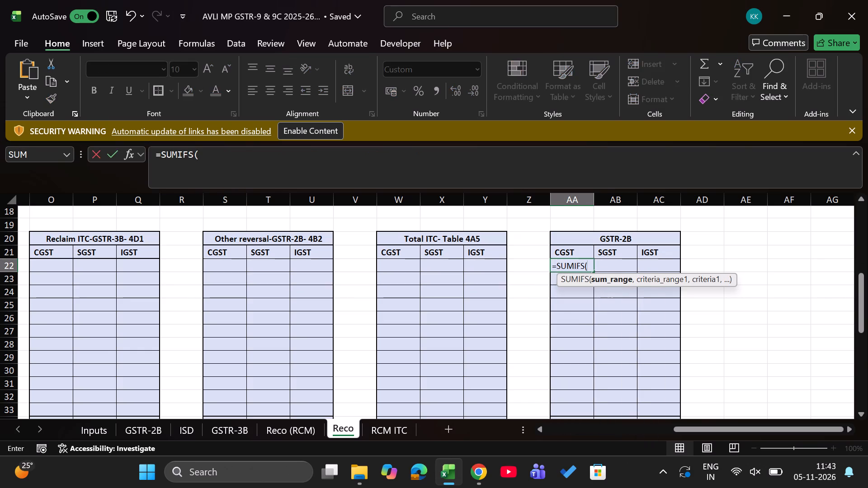
left_click(164, 429)
scroll(537, 343, "left", 7)
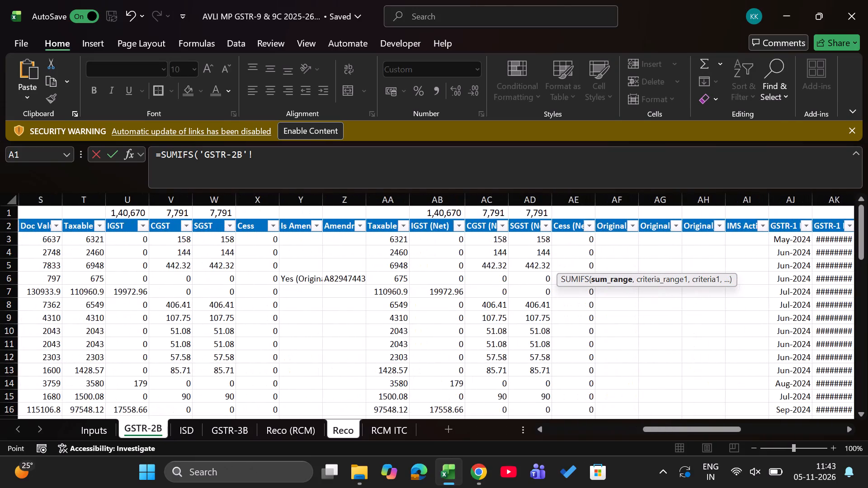
left_click(489, 198)
key("comma")
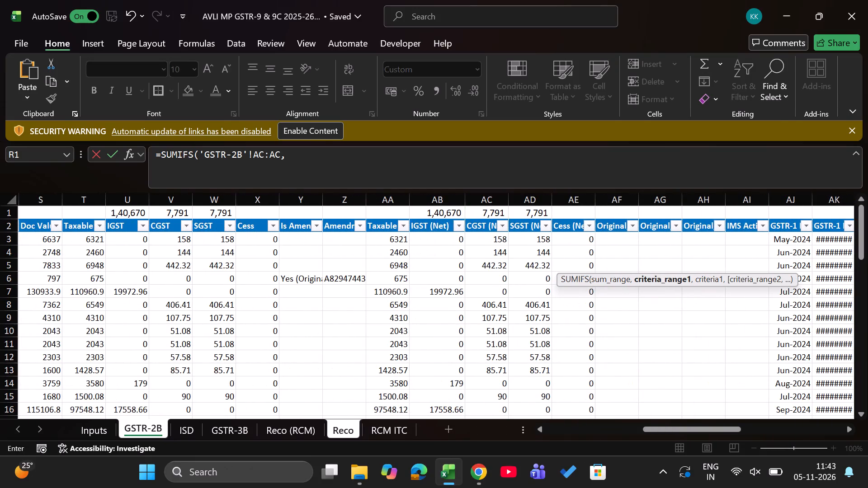
Add the tax period criterion to the SUMIFS, matching GSTR-2B $H:$H against the Apr-25 month cell Reco!$A22.
scroll(421, 298, "right", 12)
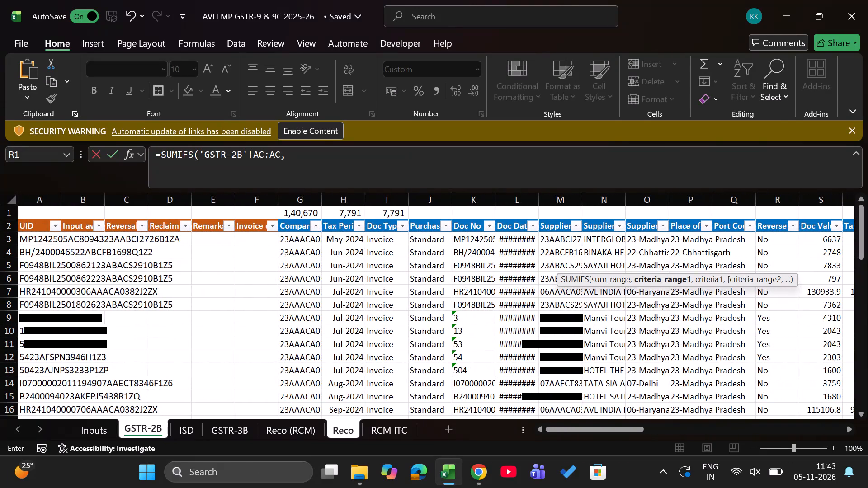
left_click(342, 201)
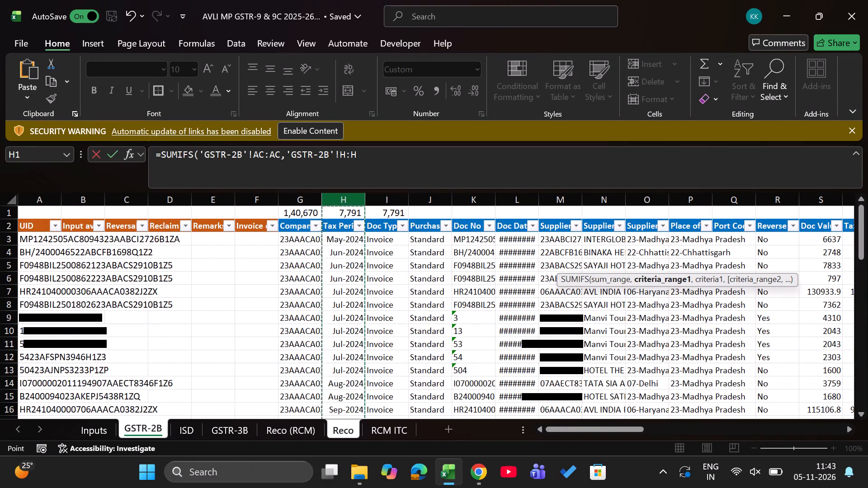
key("F4")
key("comma")
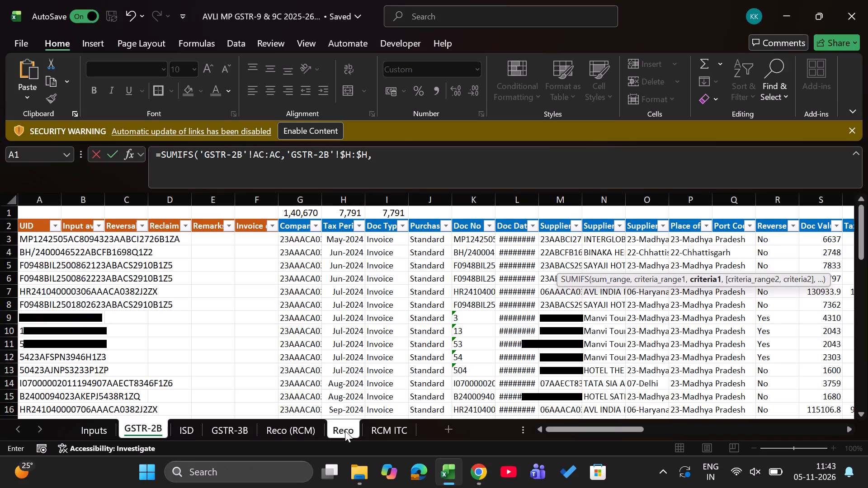
left_click(345, 431)
scroll(186, 300, "right", 7)
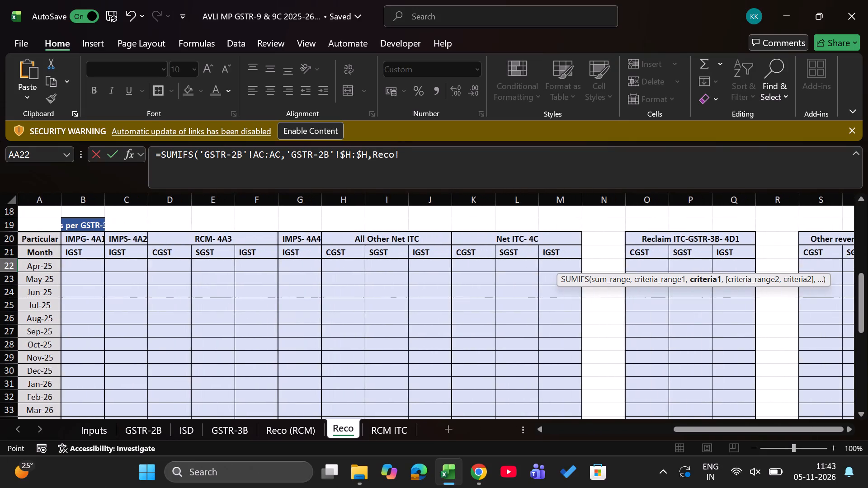
left_click(41, 268)
key("F4")
key("F4")
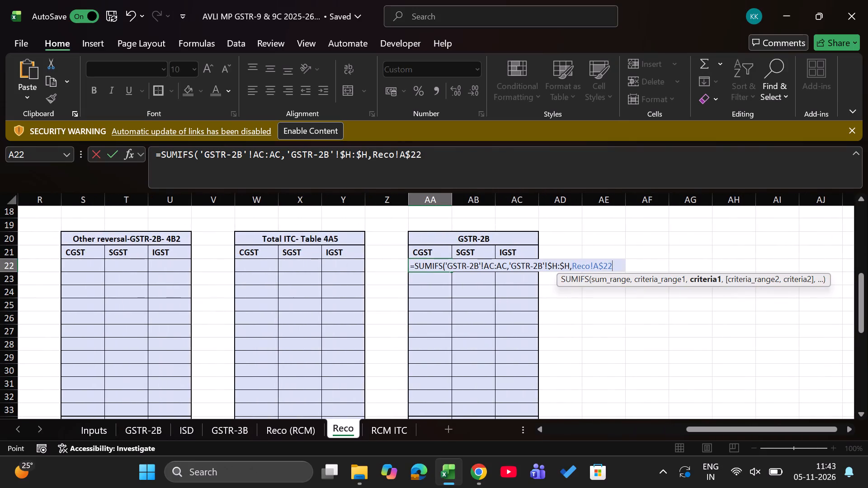
key("F4")
key("comma")
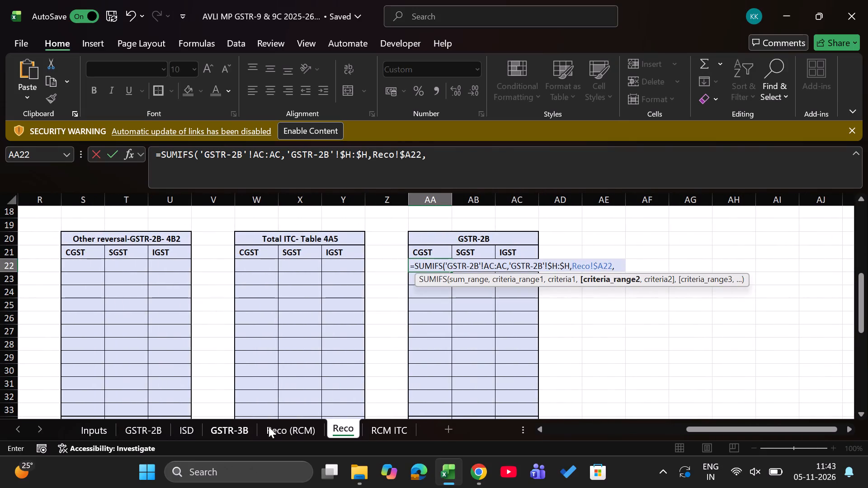
Add the reverse charge criterion to the SUMIFS, matching GSTR-2B $R:$R against "No".
left_click(160, 427)
scroll(649, 248, "left", 1)
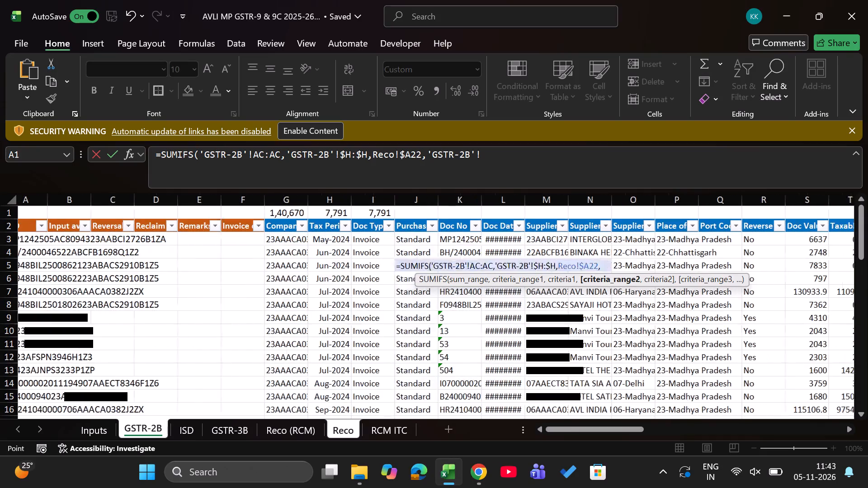
scroll(649, 248, "left", 1)
left_click(539, 194)
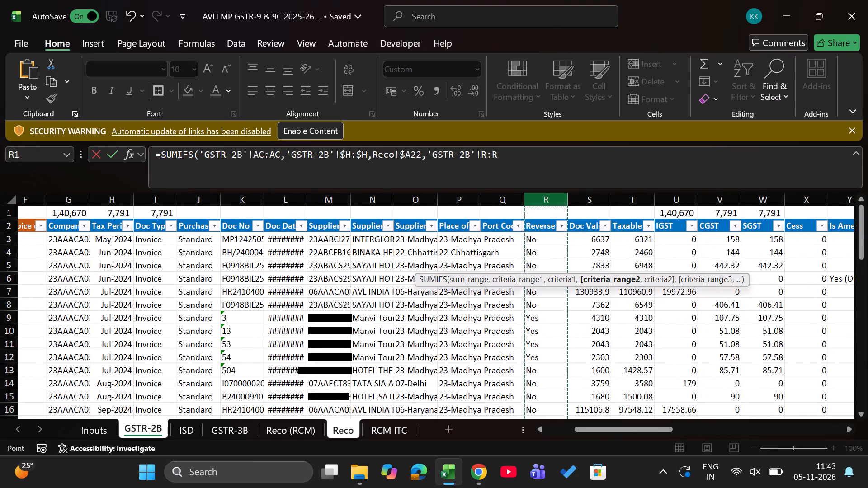
key("F4")
key("comma")
key("shift+quotedbl")
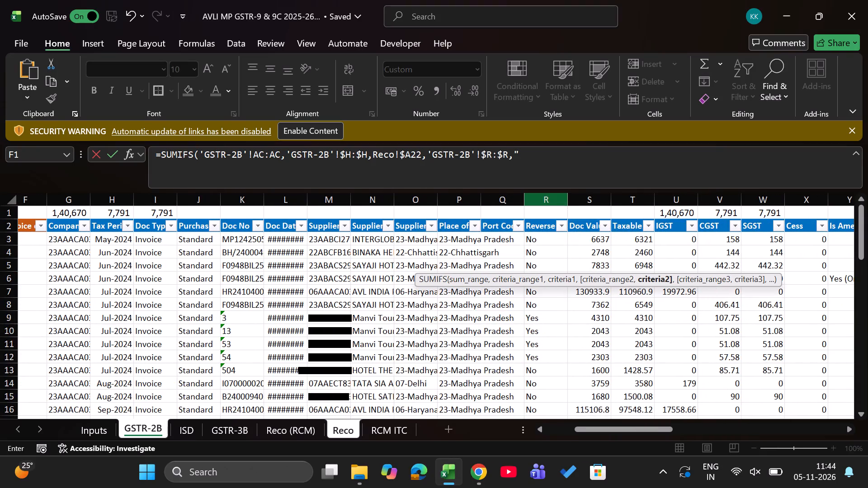
type("No")
type("\",")
Complete the SUMIFS with the ITC eligibility criterion, matching GSTR-2B $AL:$AL against "Yes".
scroll(621, 317, "left", 4)
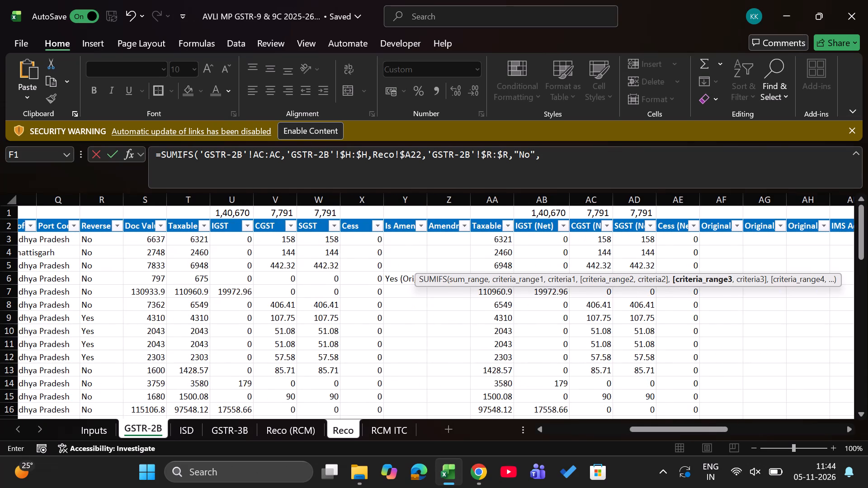
scroll(621, 317, "left", 4)
left_click(566, 204)
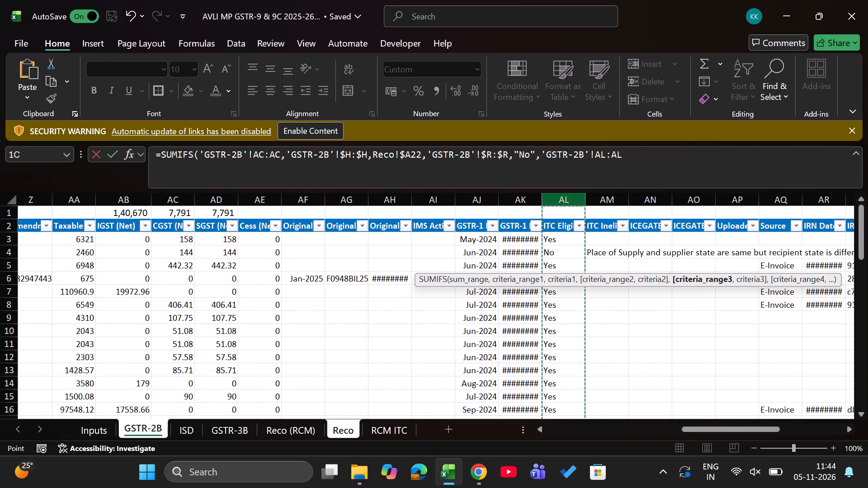
key("F4")
key("comma")
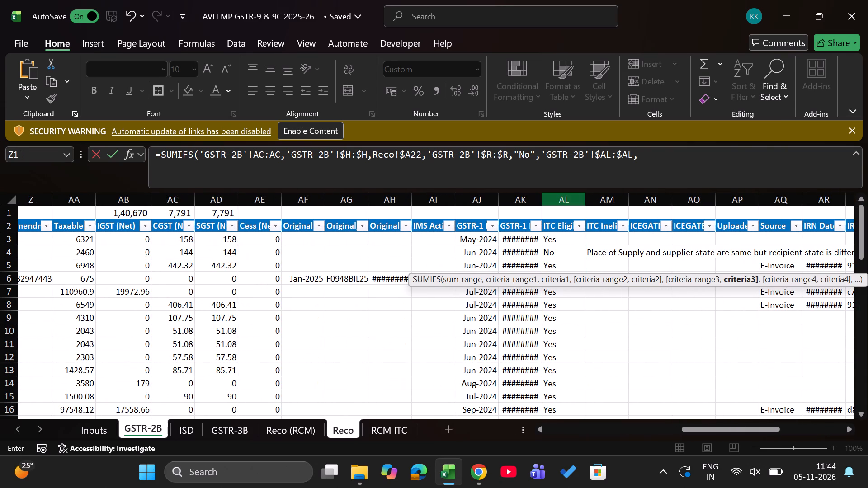
key("shift+quotedbl")
type("Yes\"")
key("Return")
Fill the Apr-25 GSTR-2B CGST formula across to SGST and down both columns through Mar-26.
key("Up")
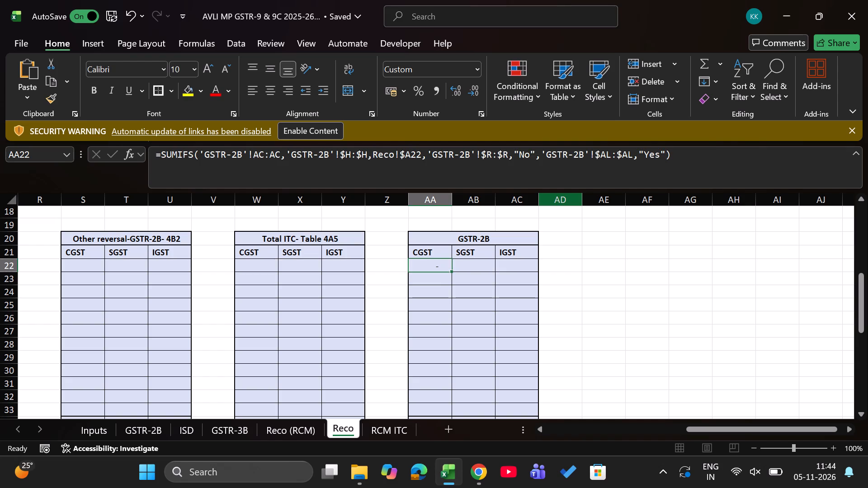
key("shift+Right")
key("shift+Right")
key("ctrl+shift+Down")
key("shift+Left")
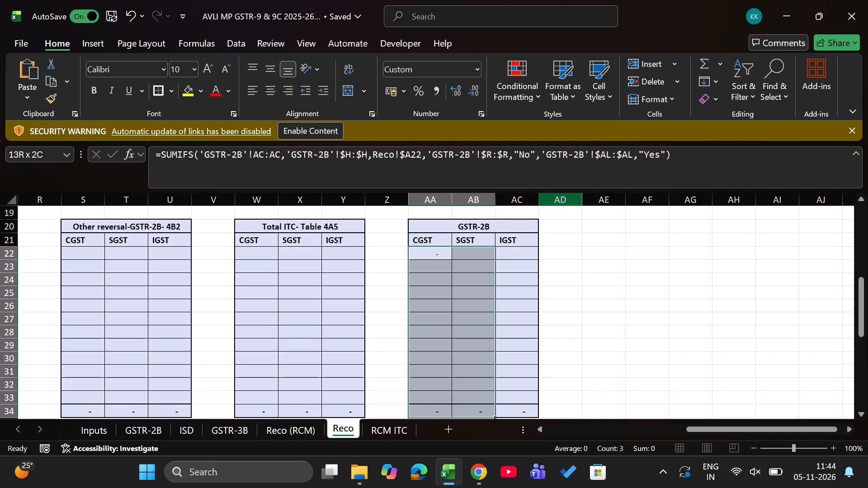
key("shift+Up")
key("ctrl+r")
key("ctrl+d")
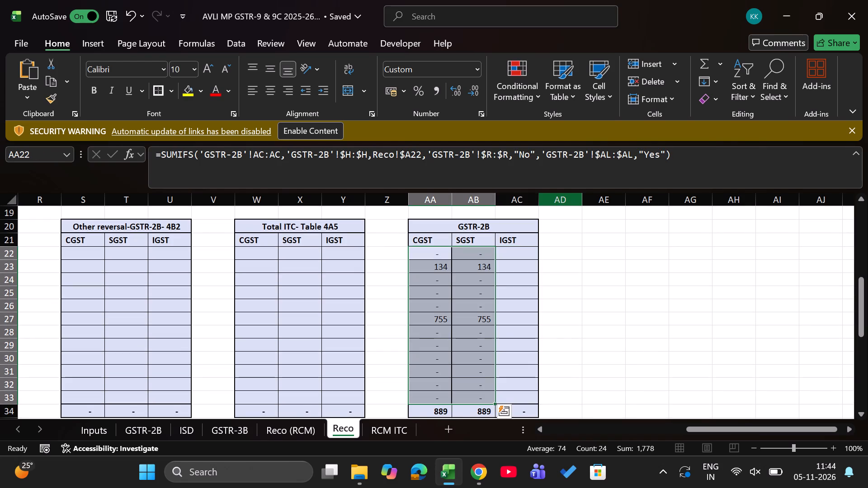
In the Apr-25 GSTR-2B IGST cell, reuse the CGST SUMIFS formula with its sum range changed to GSTR-2B AB:AB.
key("Right")
key("Left")
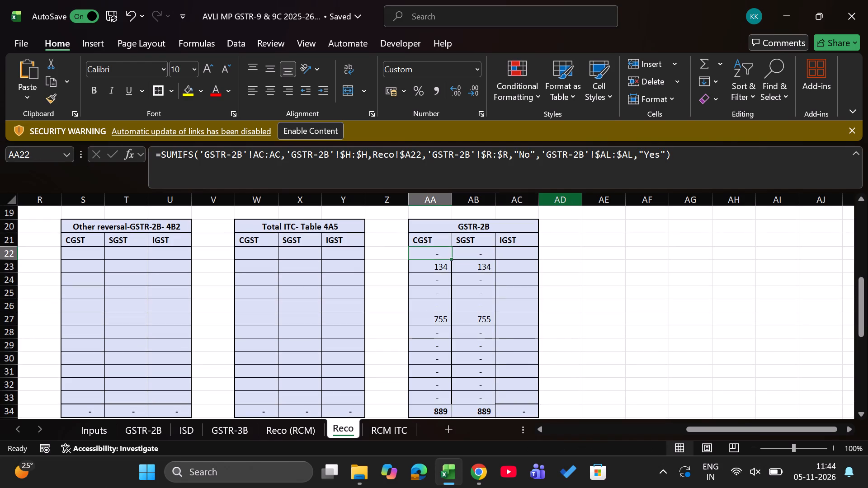
key("F2")
key("shift+Up")
key("shift+Up")
key("shift+Right")
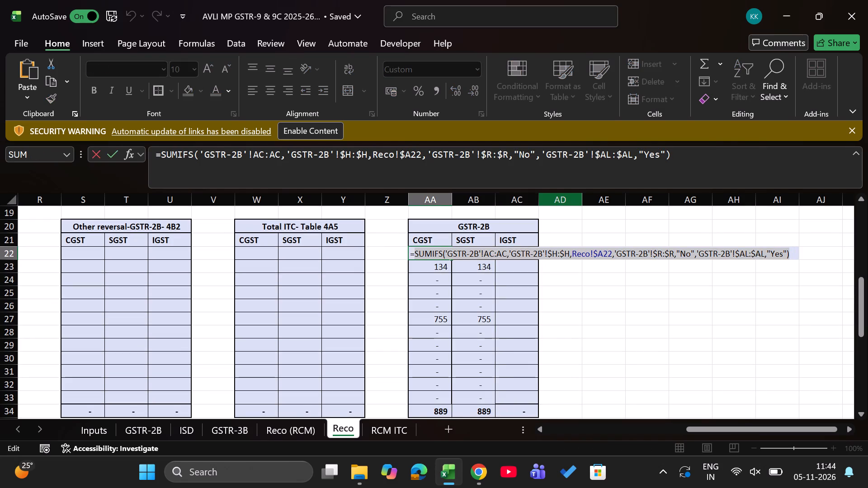
key("ctrl+c")
key("Return")
key("Up")
key("Right")
key("Right")
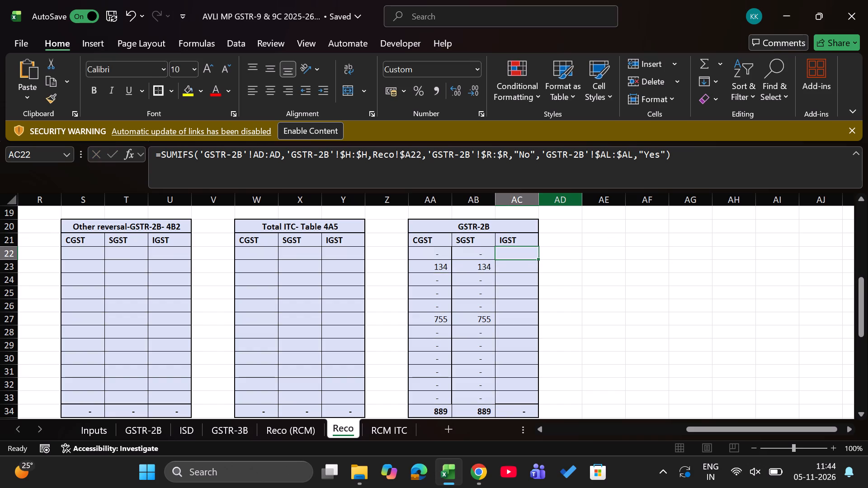
key("equal")
key("ctrl+v")
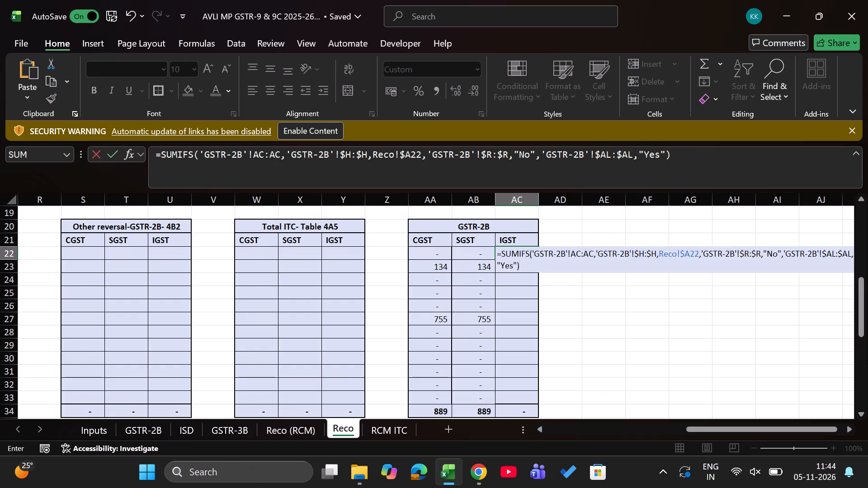
left_click(263, 156)
key("BackSpace")
key("b")
key("Right")
key("Right")
key("Right")
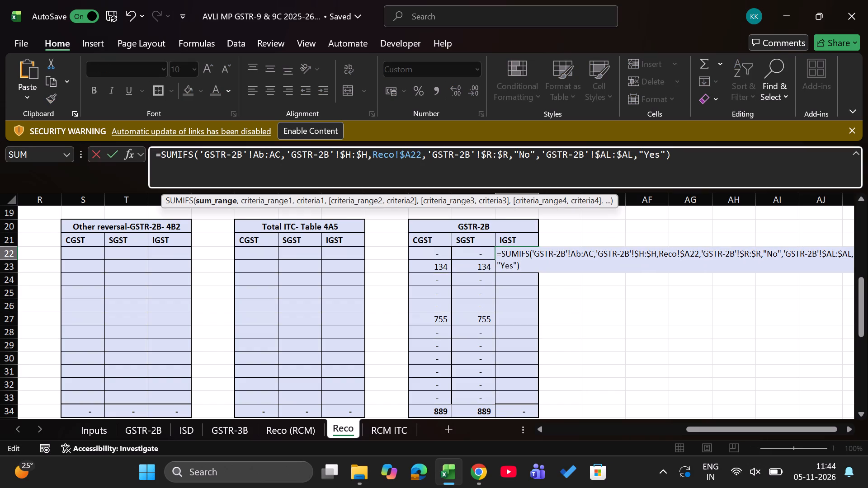
key("BackSpace")
key("b")
key("Return")
Fill the Apr-25 GSTR-2B CGST, SGST and IGST formulas down through Mar-26.
key("Up")
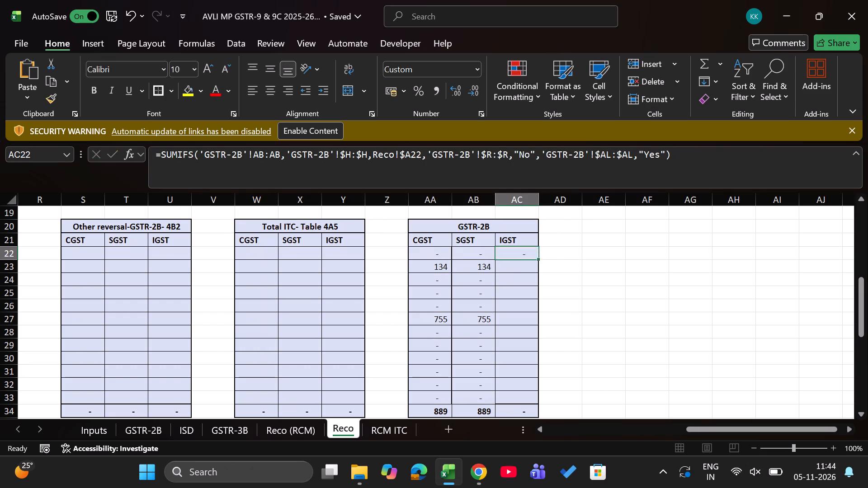
key("Left")
key("Left")
key("shift+Right")
key("shift+Right")
key("ctrl+shift+Down")
key("shift+Up")
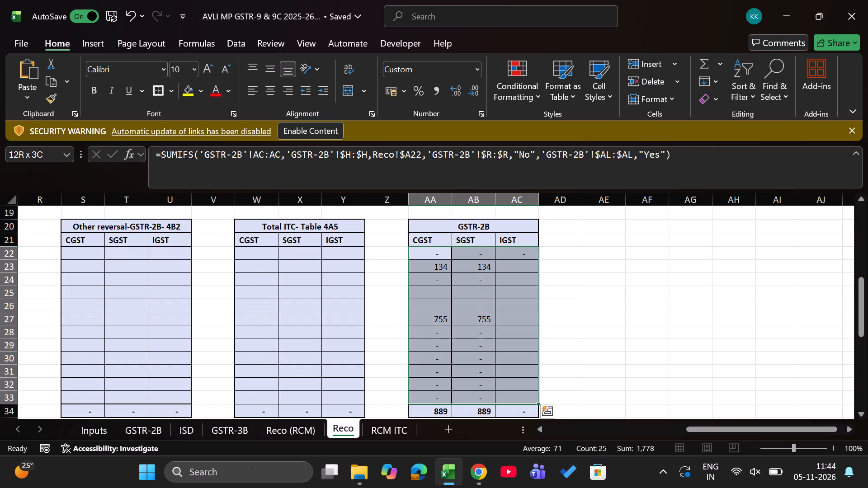
key("ctrl+d")
Apply all borders and a thick outside border to the GSTR-2B cells from Apr-25 through Mar-26.
type("hba")
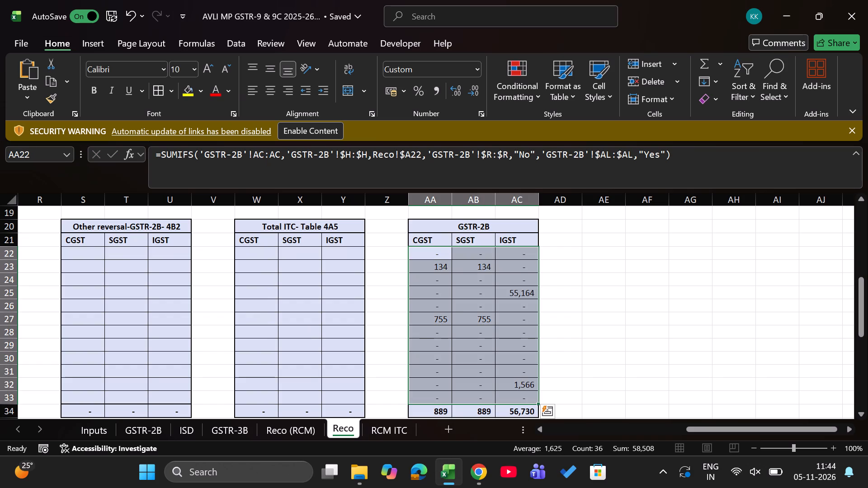
type("hbt")
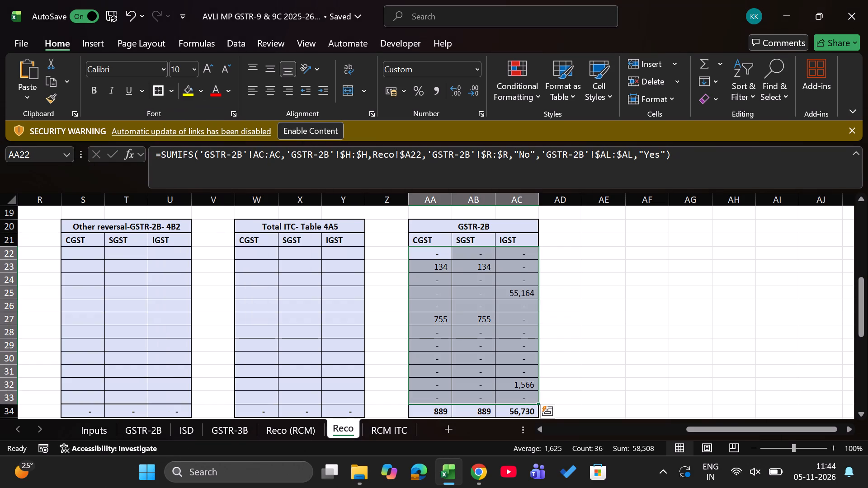
Review the GSTR-3B block's headings and the RCM- 4A3 CGST column above it, ending at the GSTR-3B block's Apr-25 RCM CGST cell.
key("Left")
key("Left")
key("Left")
key("Left")
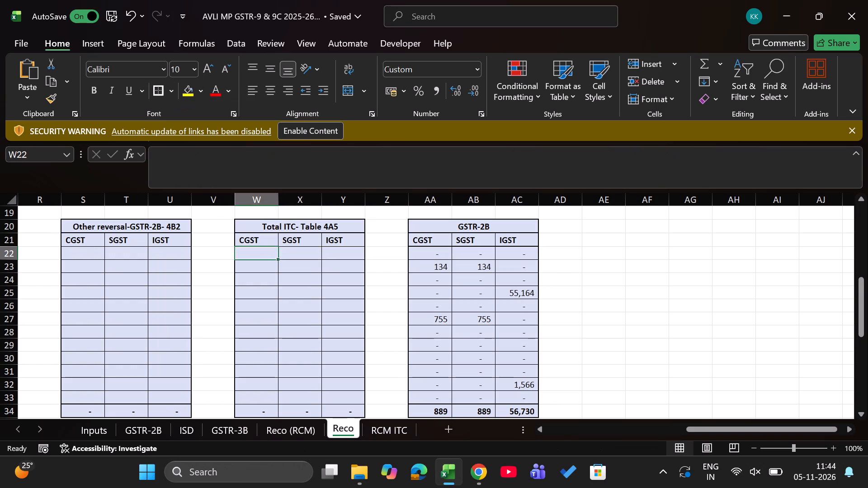
key("Left")
key("Left")
key("Left")
key("Left")
key("Left")
key("Left")
key("Left")
key("Left")
key("Left")
key("Left")
key("Left")
key("Left")
key("Left")
key("Left")
key("Left")
key("Left")
key("Left")
key("Left")
key("Left")
key("Left")
key("Left")
key("Left")
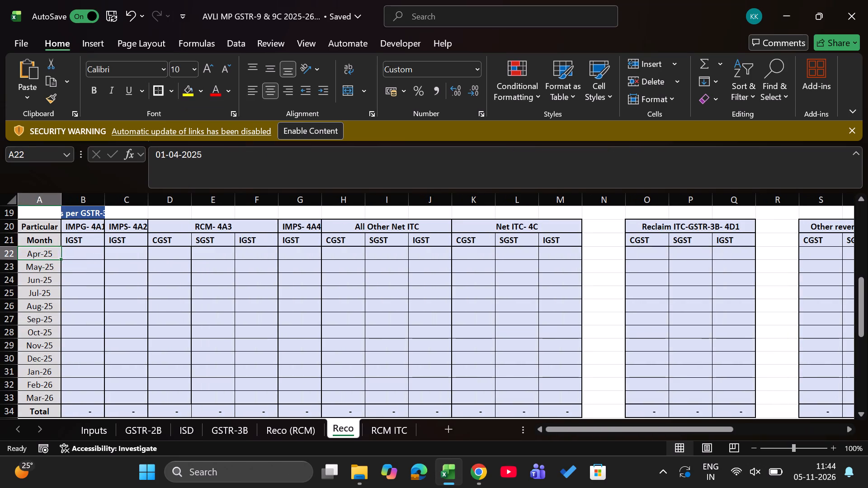
key("Up")
key("Up")
key("Up")
key("Right")
key("Down")
key("Right")
key("Right")
key("Up")
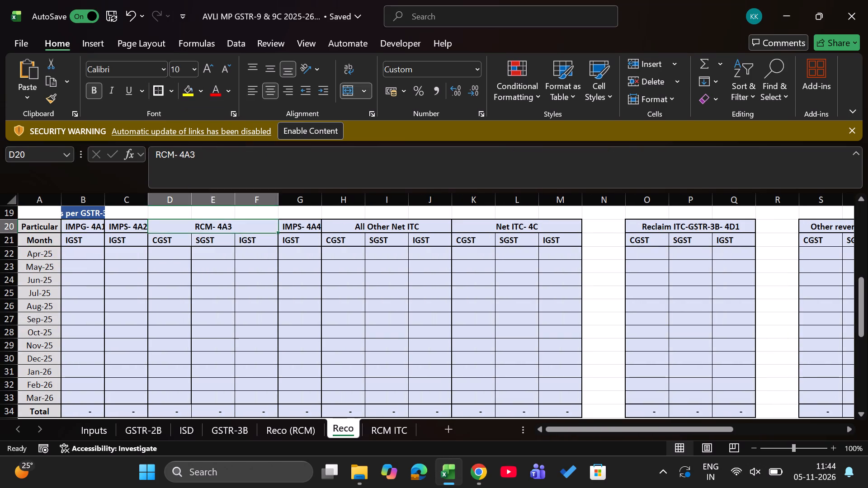
key("Up")
key("Up")
key("Up")
key("Up")
key("Up")
key("Up")
key("Up")
key("Up")
key("Up")
key("Up")
key("Up")
key("Up")
key("Up")
key("Up")
key("Up")
key("Down")
key("Down")
key("Down")
key("Down")
key("Down")
key("Down")
key("Down")
key("Down")
key("Down")
key("Down")
key("Down")
key("Down")
key("Down")
key("Down")
key("Down")
key("Down")
key("Down")
key("Down")
key("Down")
key("Down")
key("Down")
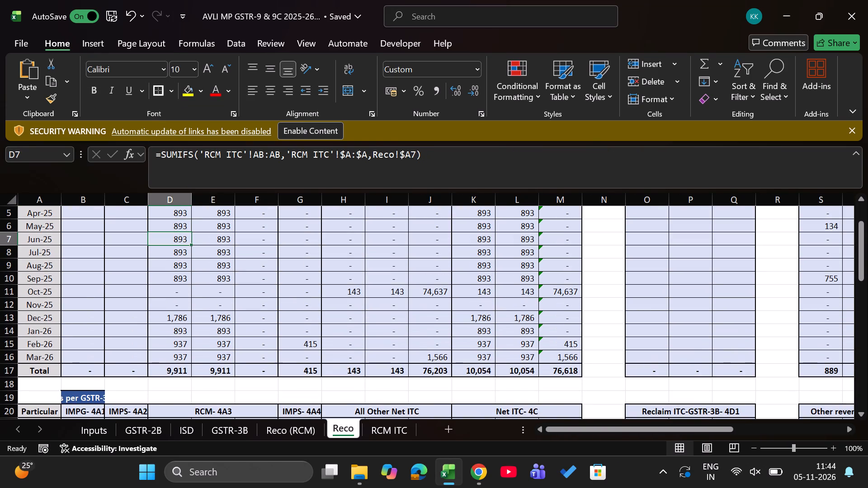
key("Up")
key("Up")
key("Up")
key("Up")
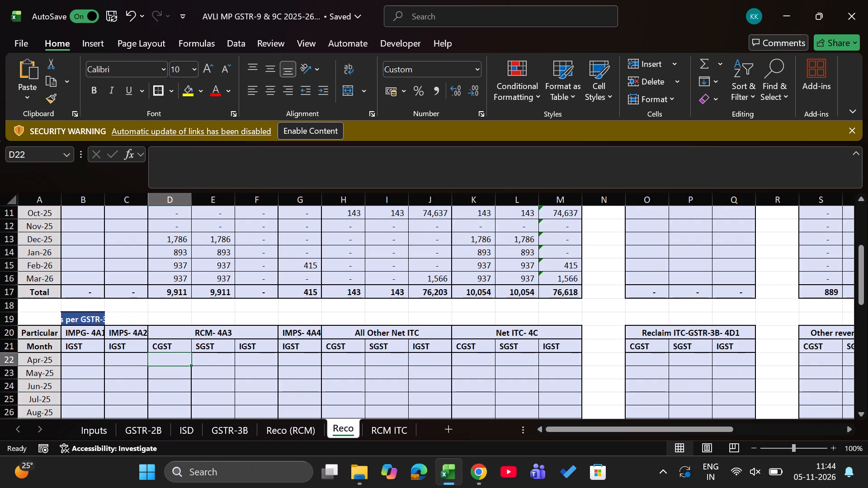
Delete the manual note and the B2BA note beside the Oct-25 row of the Reco sheet's Difference block.
scroll(320, 306, "down", 2)
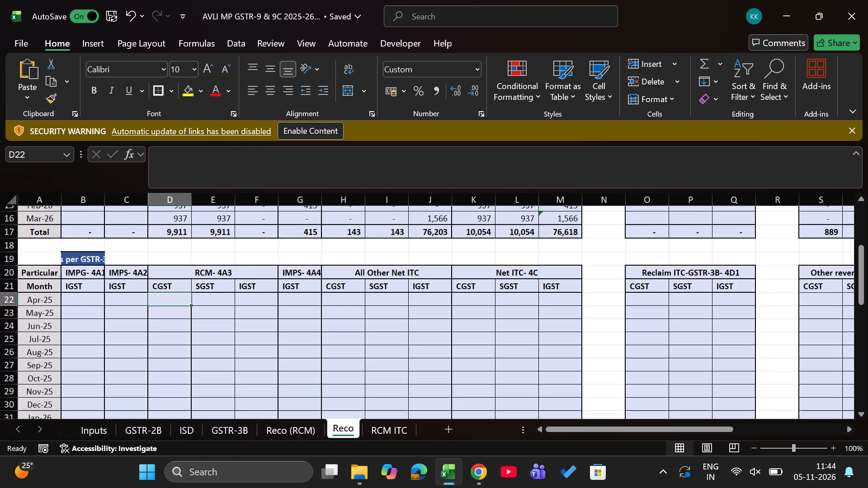
scroll(320, 306, "down", 3)
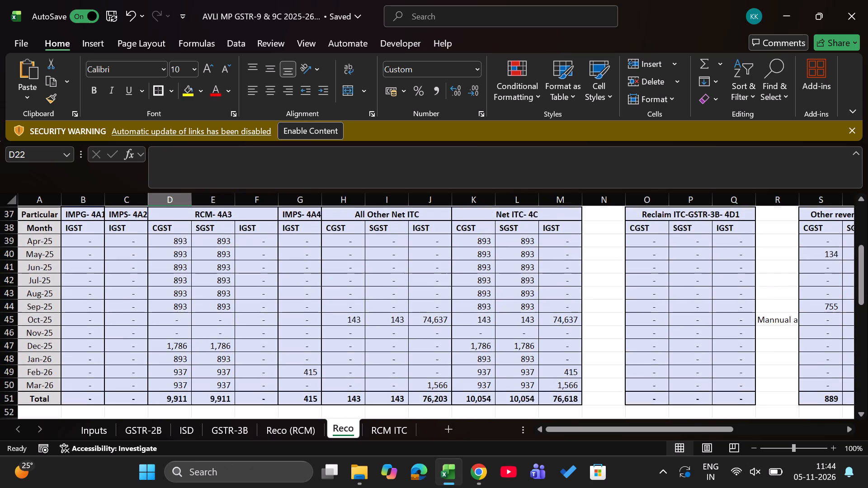
scroll(320, 306, "down", 1)
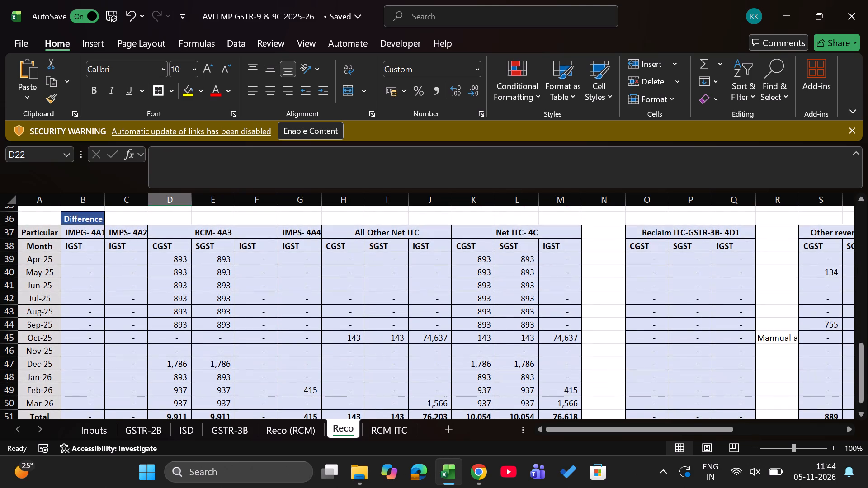
scroll(575, 360, "left", 3)
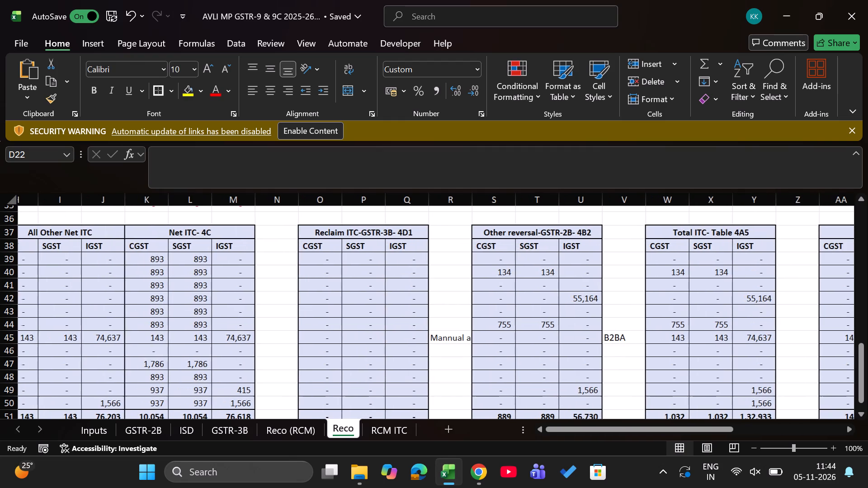
left_click(451, 340)
key("Delete")
key("Right")
key("Right")
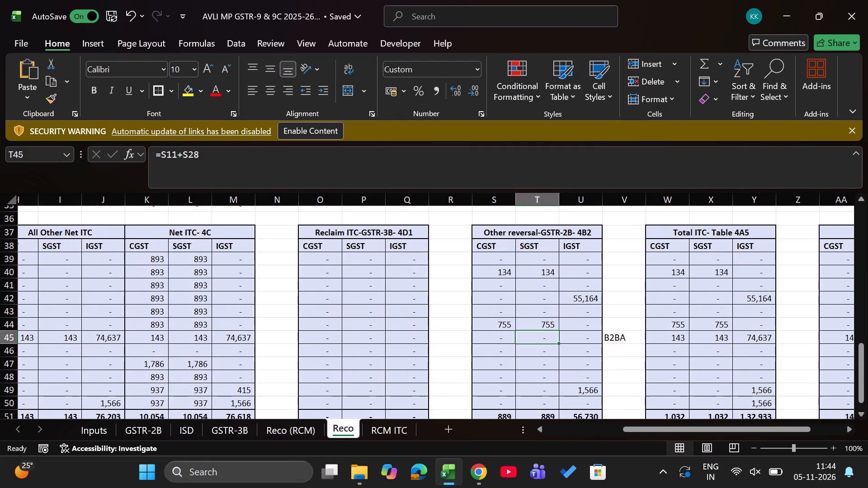
key("Right")
key("Right")
key("Right")
key("Left")
key("Delete")
Check the remaining columns of the Difference block's Oct-25 row, including Total ITC- Table 4A5, for further notes.
key("Right")
key("Right")
key("Right")
key("Right")
key("Right")
key("Right")
key("Right")
key("Right")
key("Right")
key("Right")
key("Right")
key("Right")
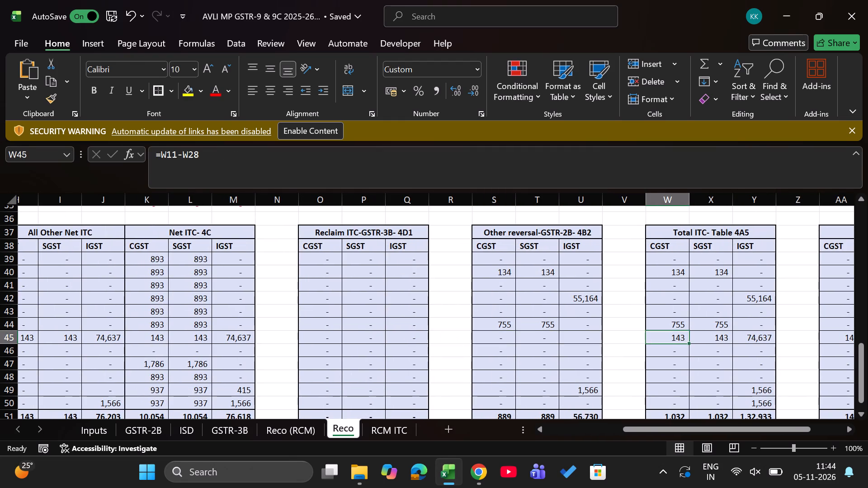
key("Right")
key("Right")
key("Left")
key("Left")
key("Left")
key("Left")
key("Left")
key("Left")
key("Left")
key("Left")
key("Left")
key("Left")
key("Left")
key("Left")
key("Left")
key("Left")
key("Left")
key("Left")
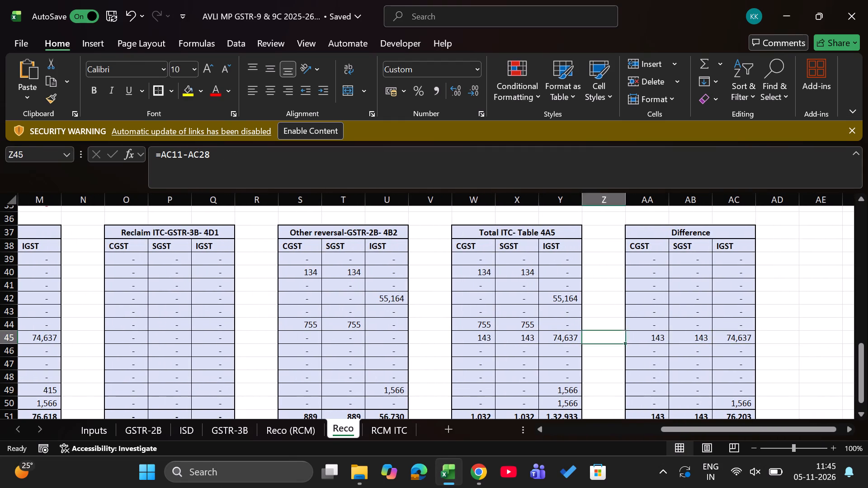
Review the GSTR-3B block from its Total row up to its headings, ending at the Apr-25 RCM- 4A3 CGST cell.
key("ctrl+Left")
key("ctrl+Left")
key("ctrl+Left")
key("ctrl+Up")
key("ctrl+Up")
key("Up")
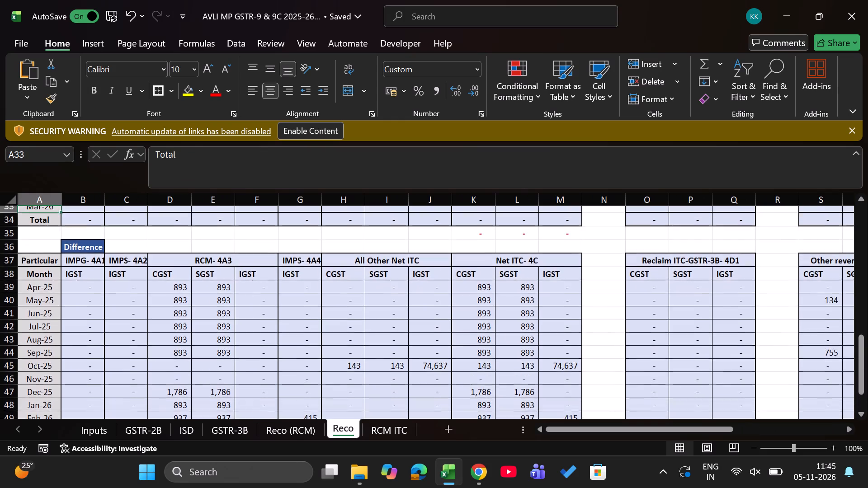
key("Up")
key("Up")
key("Up")
key("Up")
key("Up")
key("Up")
key("Up")
key("Up")
key("Up")
key("Up")
key("Up")
key("Up")
key("Up")
key("Up")
key("Up")
key("Right")
key("Right")
key("Right")
key("Up")
key("Up")
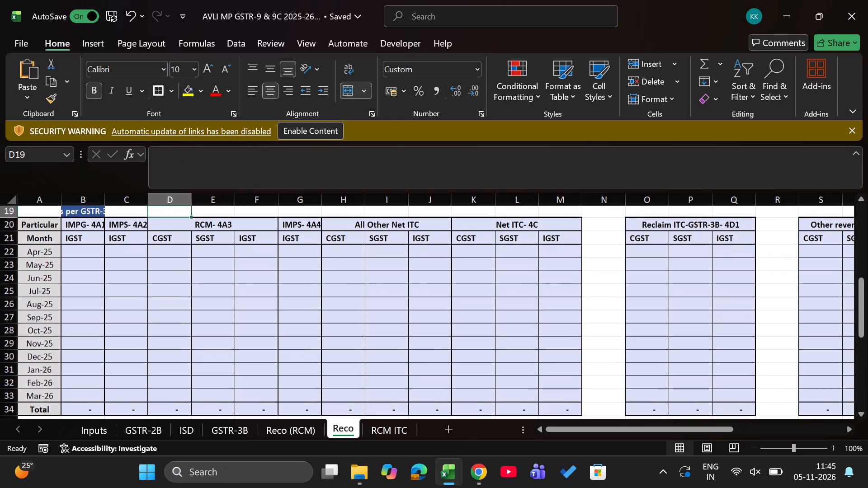
key("Down")
key("Down")
key("Down")
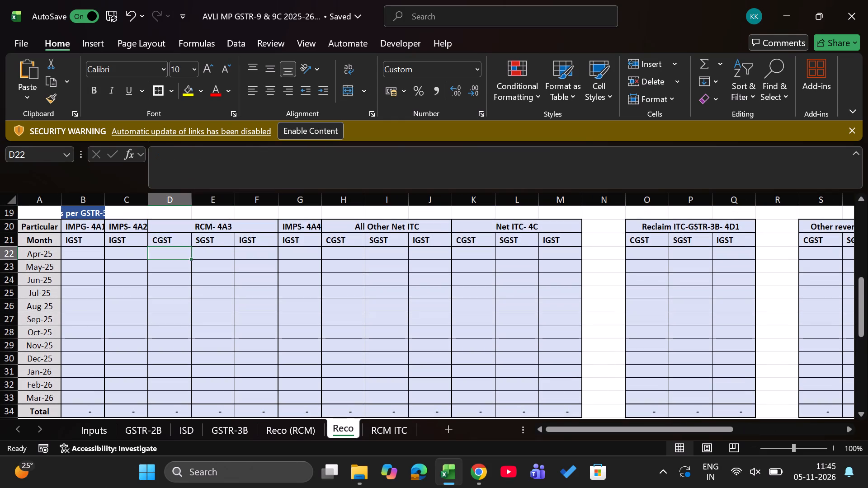
Move the GSTR-3B sheet to sit between the Reco and RCM ITC sheets.
left_click_drag(238, 432, 387, 430)
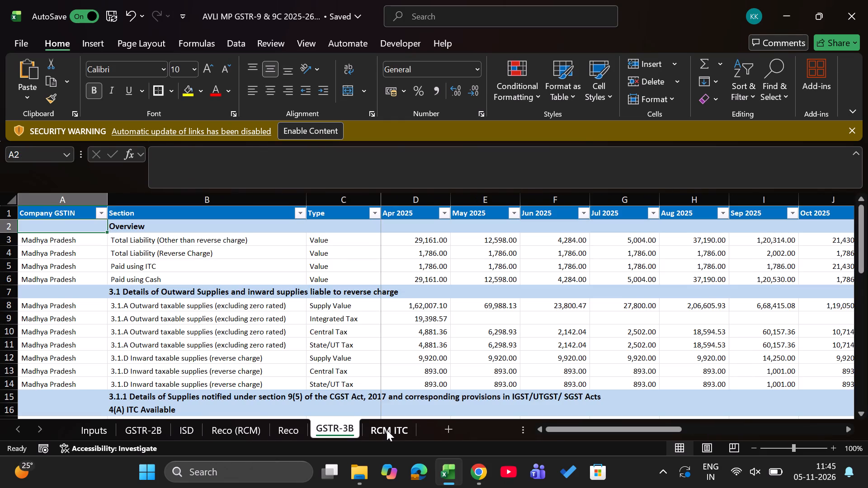
Examine the GSTR-3B sheet's 4(A), 4(B) and 4(C) ITC rows, ending at the 4.A.4 Inward supplies from ISD section cell.
key("Down")
key("Down")
key("Down")
key("Down")
key("Down")
key("Down")
key("Down")
key("Down")
key("Down")
key("Down")
key("Down")
key("Down")
key("Down")
key("Down")
key("Down")
key("Down")
key("Down")
key("Down")
key("Down")
key("Down")
key("Down")
key("Up")
key("Up")
key("Up")
key("Up")
key("Up")
key("Up")
key("Up")
key("Up")
key("Up")
key("Up")
key("Up")
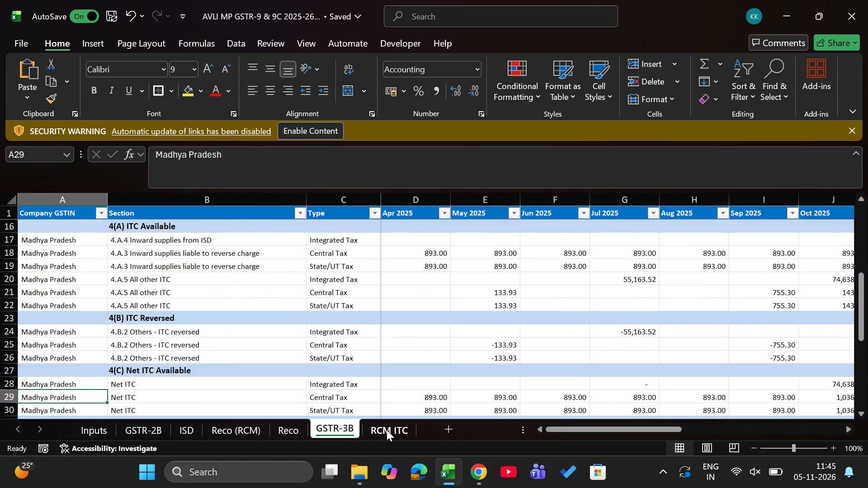
key("Right")
key("Up")
key("Up")
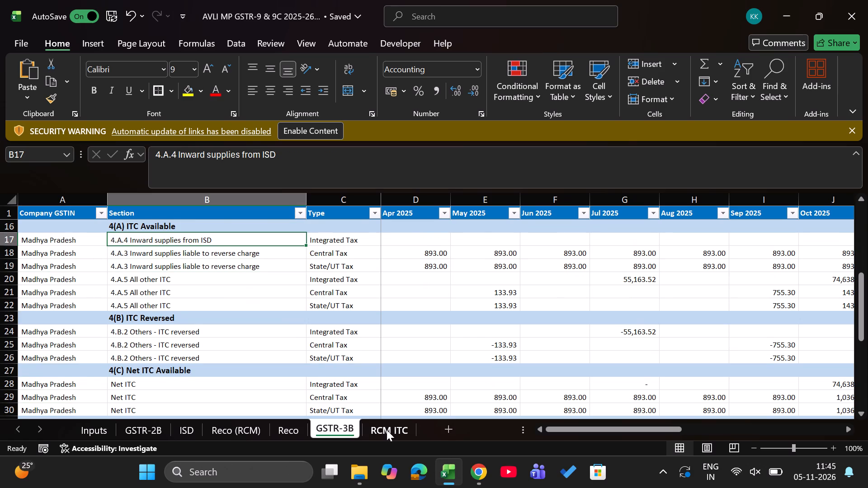
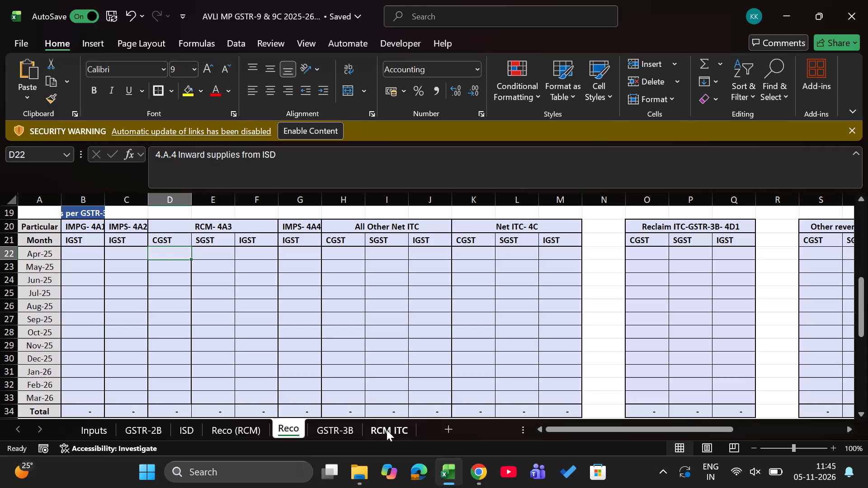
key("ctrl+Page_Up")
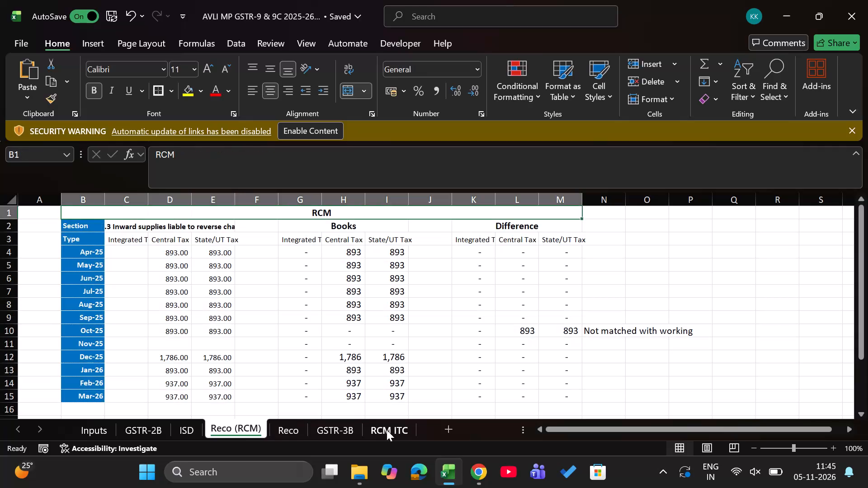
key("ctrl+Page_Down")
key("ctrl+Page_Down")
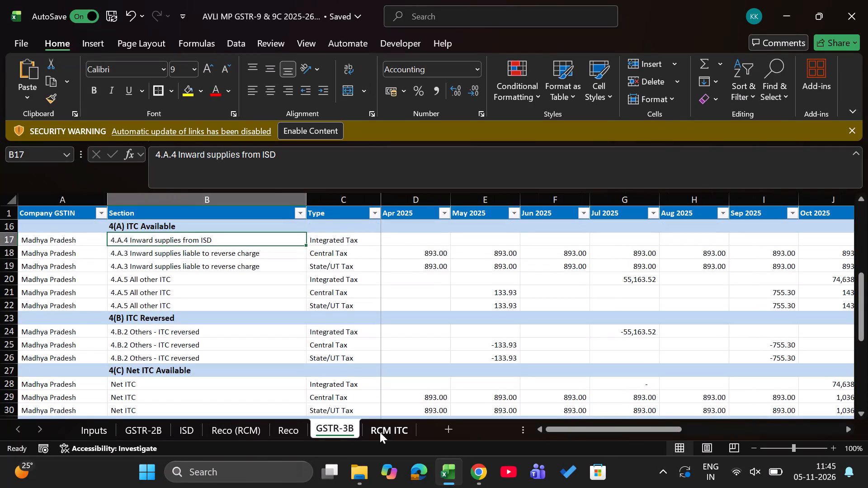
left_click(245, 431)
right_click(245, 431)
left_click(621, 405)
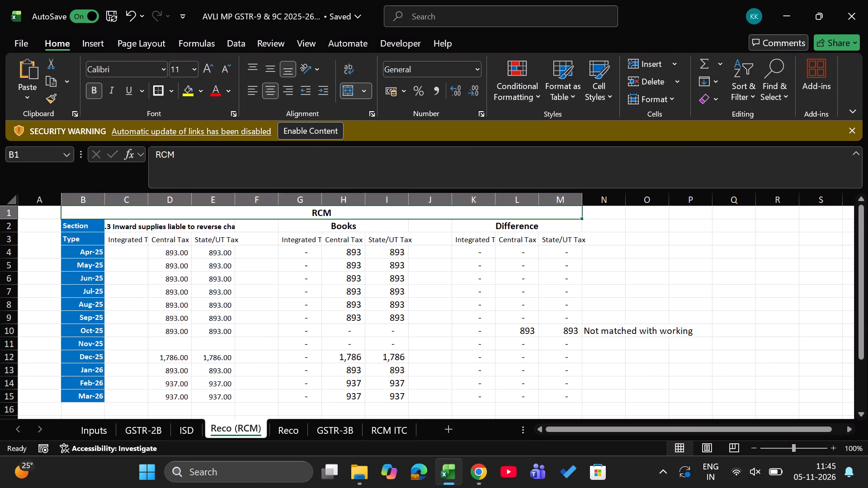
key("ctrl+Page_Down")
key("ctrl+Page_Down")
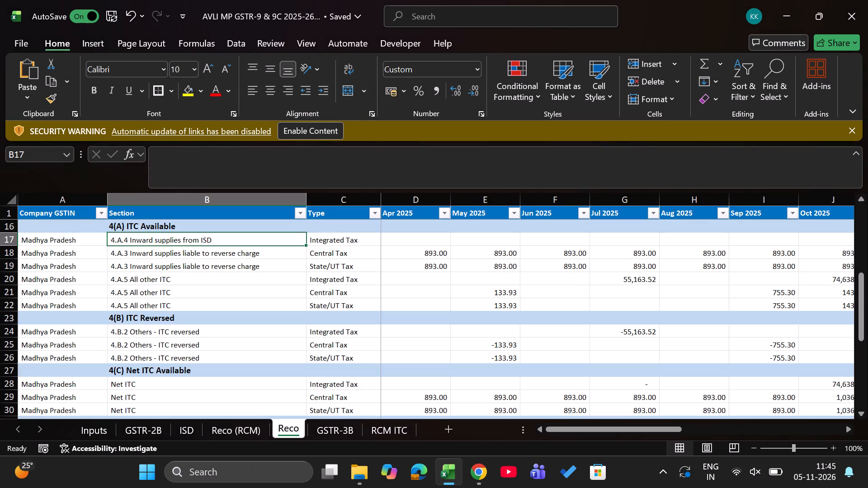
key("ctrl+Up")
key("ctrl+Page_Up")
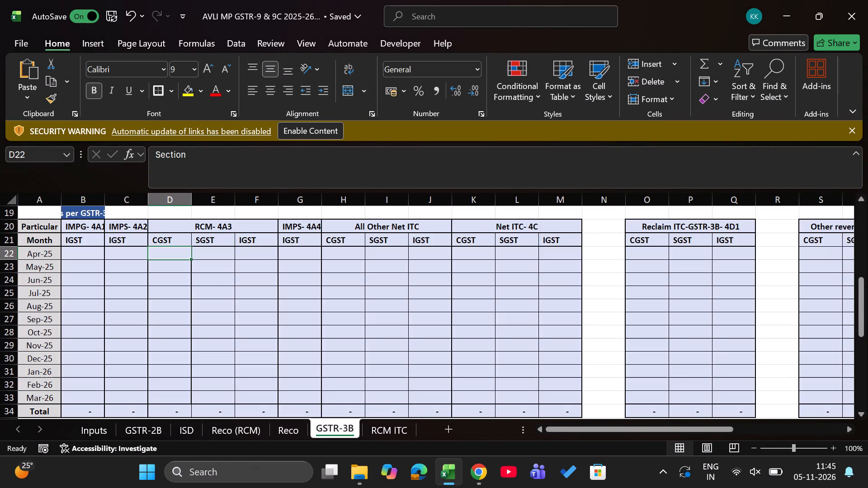
In the Reco sheet's Apr-25 RCM- 4A3 CGST cell, enter an XLOOKUP of $A22 in GSTR-3B row $1:$1, returning from row $18:$18.
key("equal")
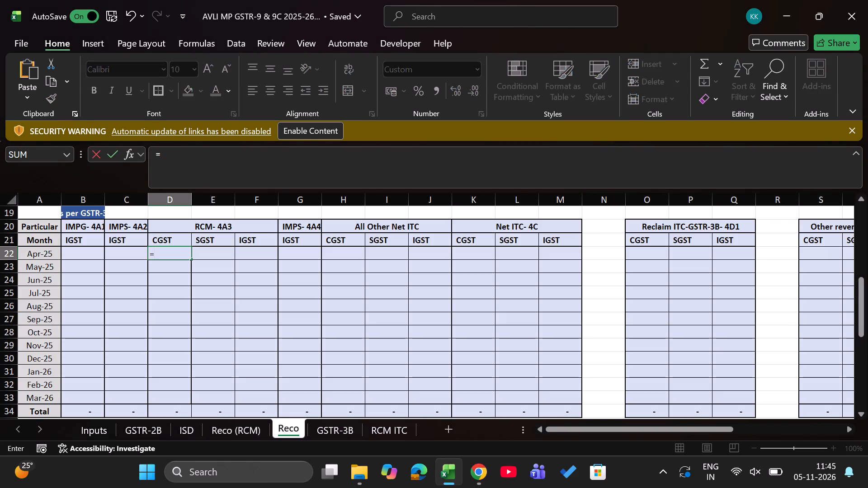
type("xlo")
key("Tab")
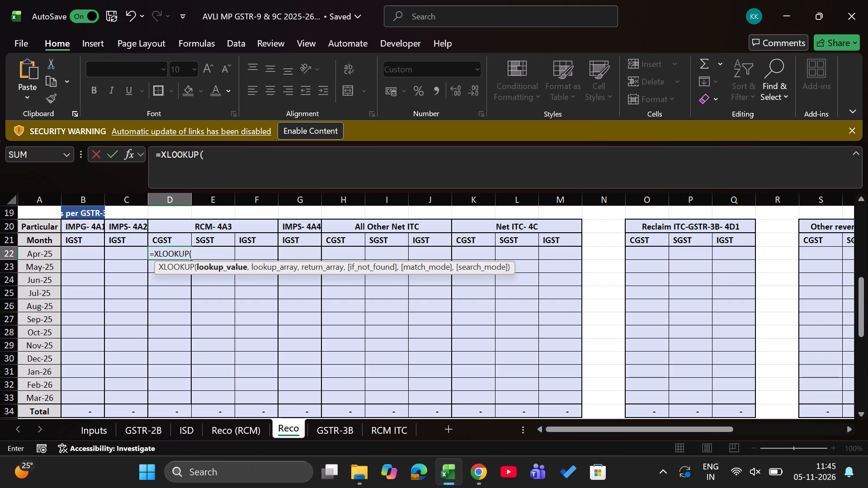
key("Left")
key("Left")
key("Left")
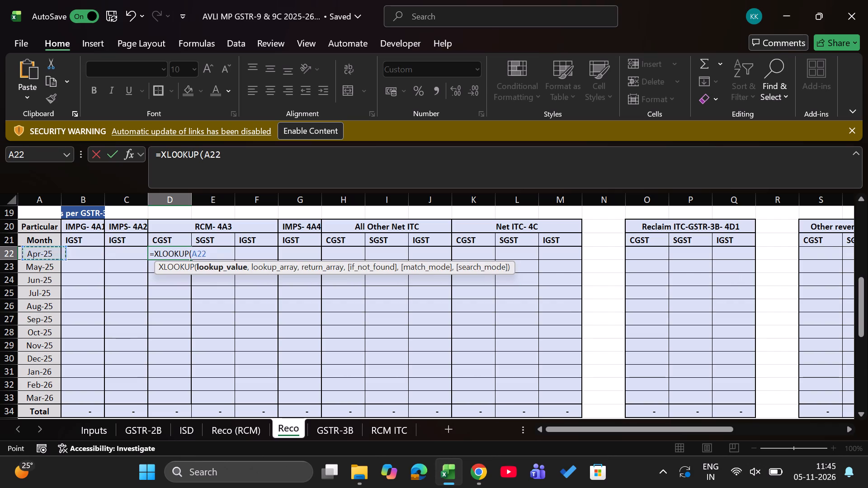
key("F4")
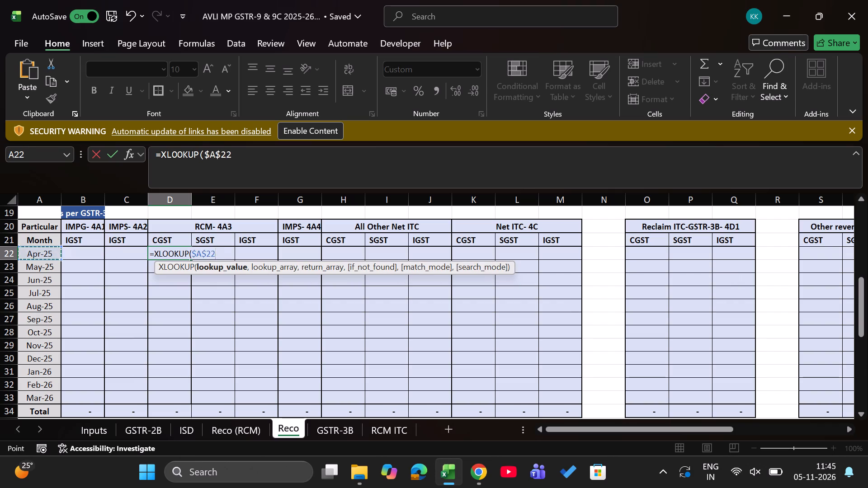
key("F4")
key("F4")
key("comma")
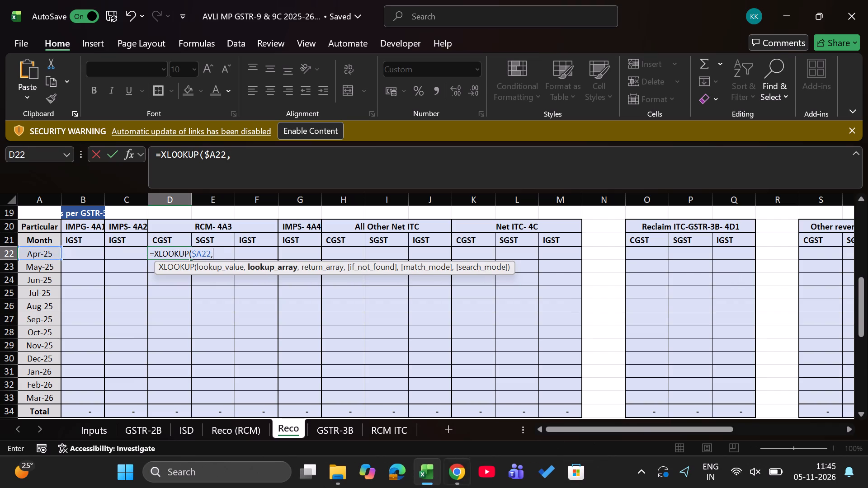
left_click(337, 431)
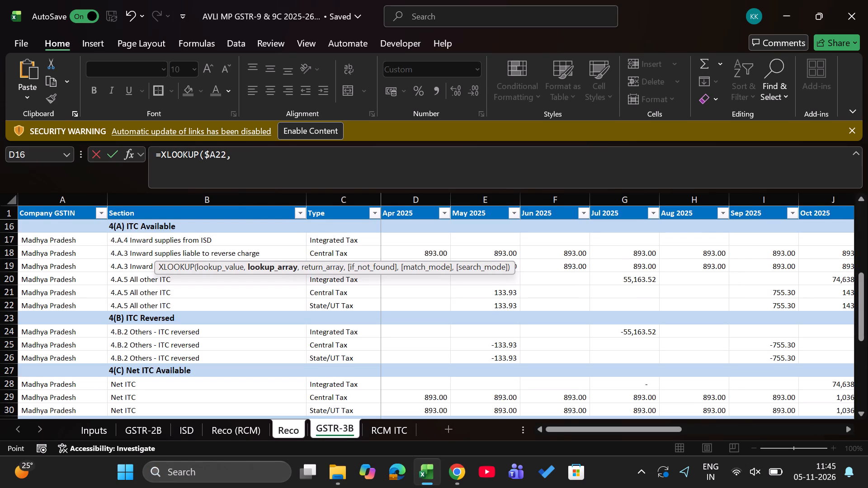
left_click(9, 212)
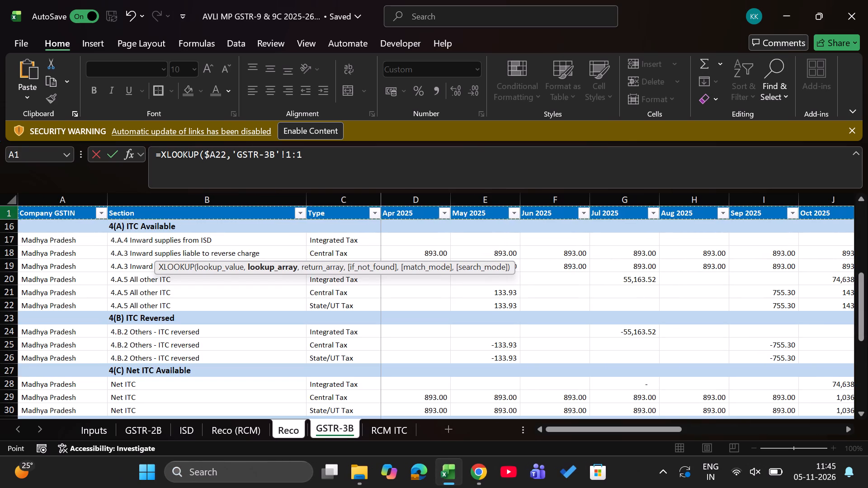
key("F4")
key("comma")
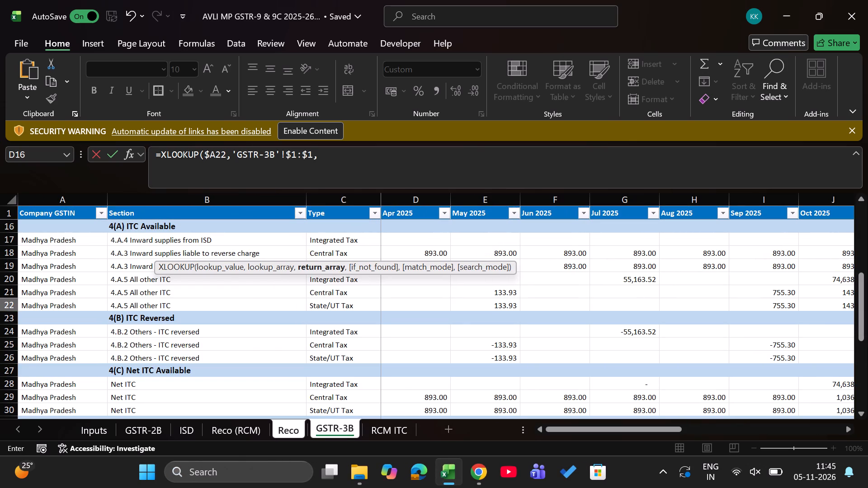
scroll(109, 386, "down", 2)
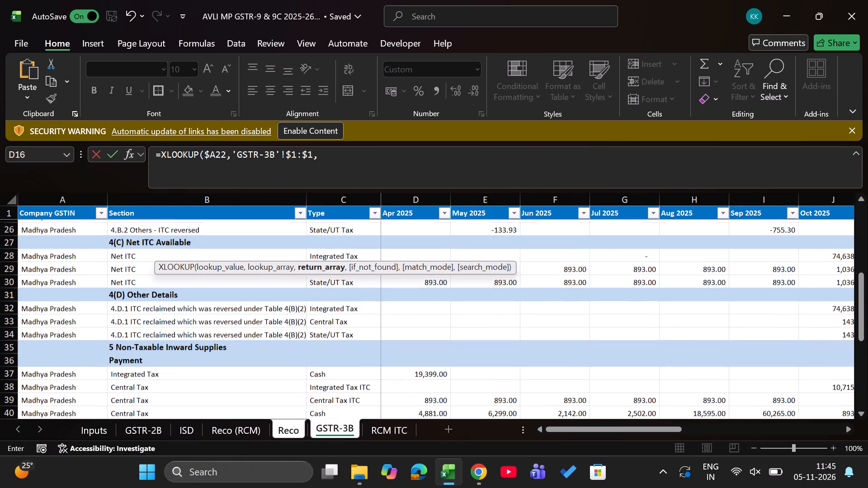
scroll(92, 349, "up", 2)
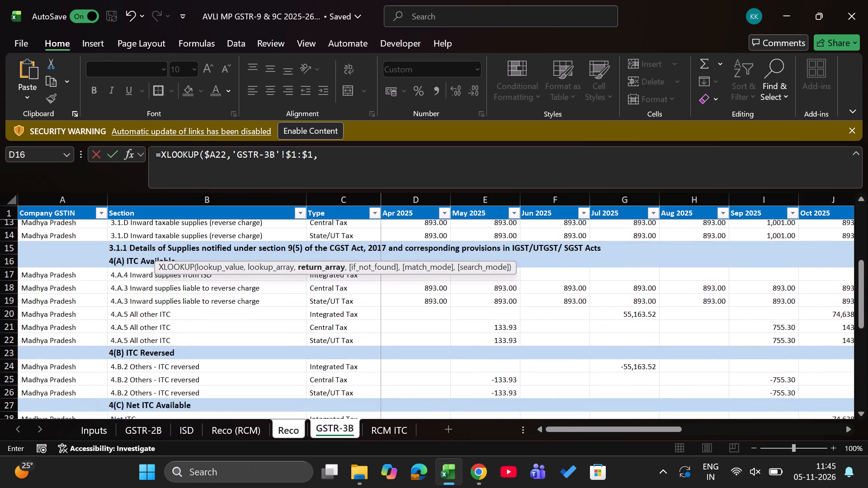
left_click(11, 285)
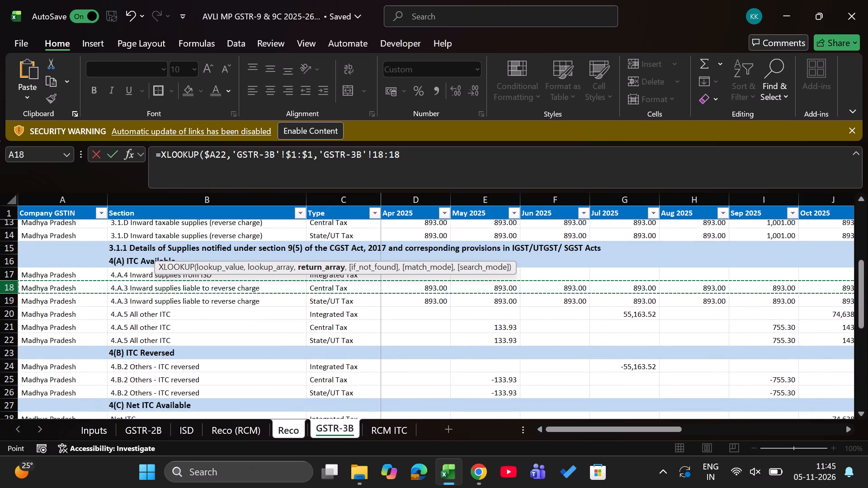
key("F5")
key("comma")
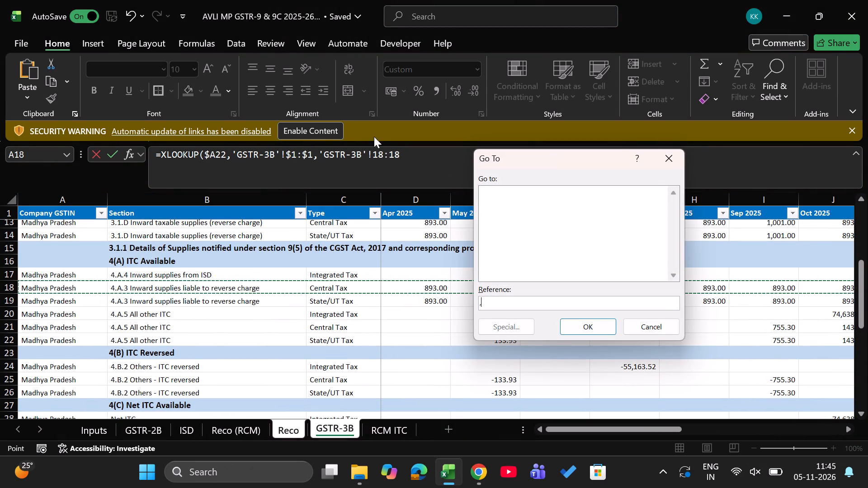
left_click(676, 157)
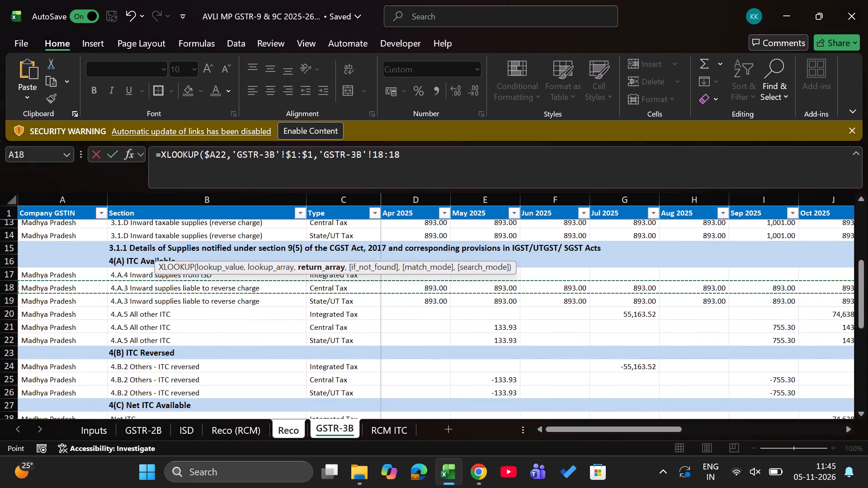
key("F4")
type(",,")
key("Return")
key("Up")
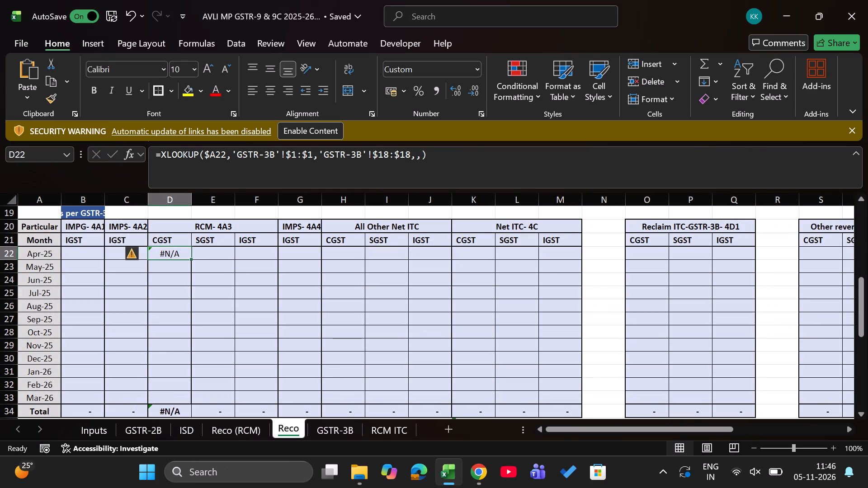
On the GSTR-3B sheet, replace the Apr 2025 and May 2025 column headings with apr25 and may25.
key("ctrl+Page_Up")
key("ctrl+Page_Down")
key("ctrl+Page_Down")
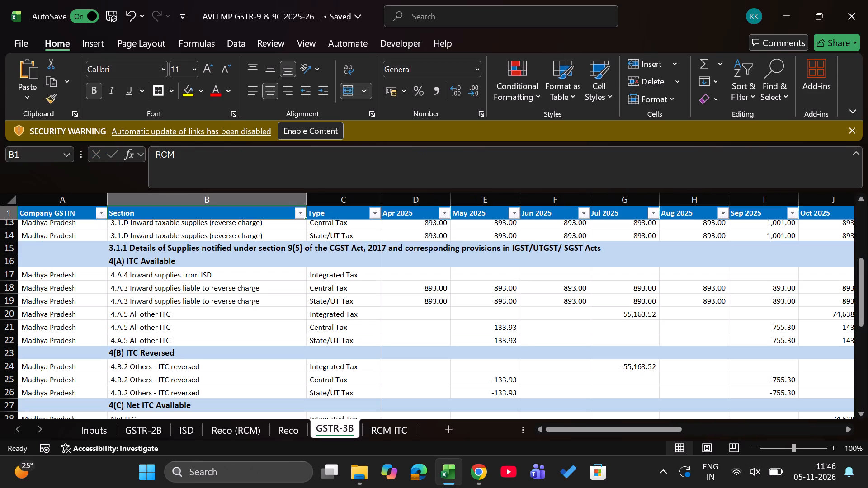
key("alt+Tab")
key("alt+Tab")
key("alt+Tab")
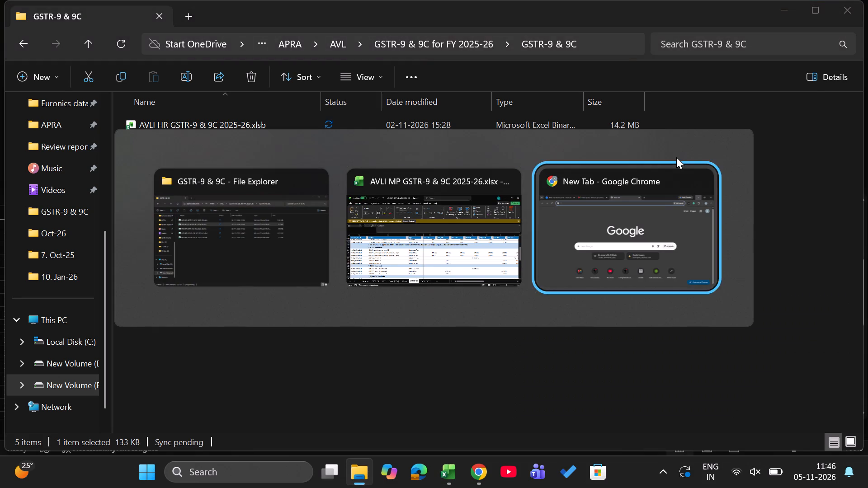
key("alt+Tab")
key("alt+Tab")
key("Right")
key("Right")
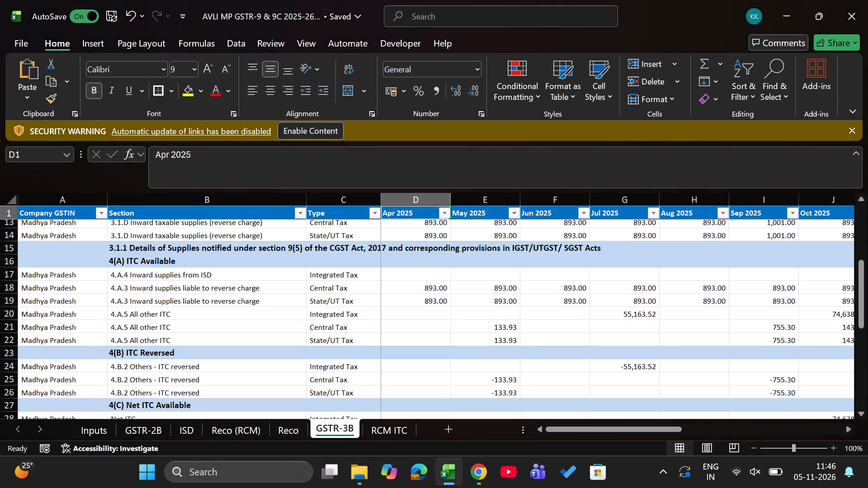
type("apr25")
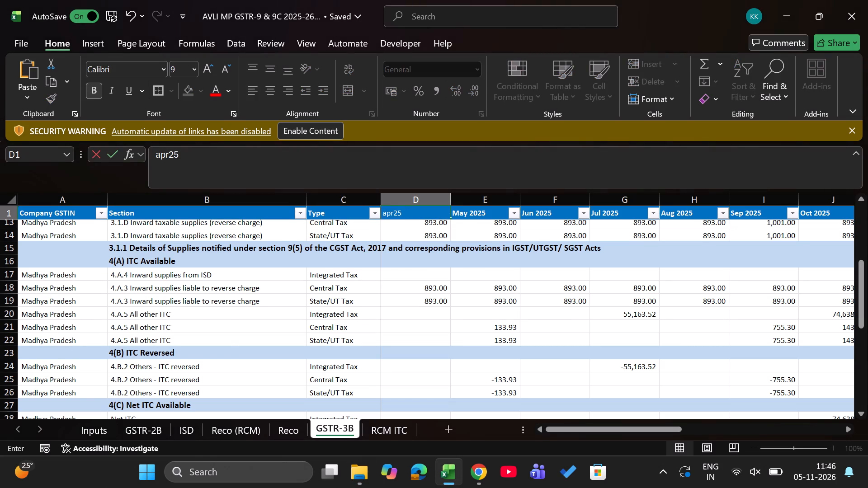
key("Return")
key("Up")
key("Right")
type("may25")
key("Return")
key("Up")
Extend the Apr-25 and May-25 date headings as a monthly series across the GSTR-3B header row through Mar-26.
key("Left")
key("shift+Right")
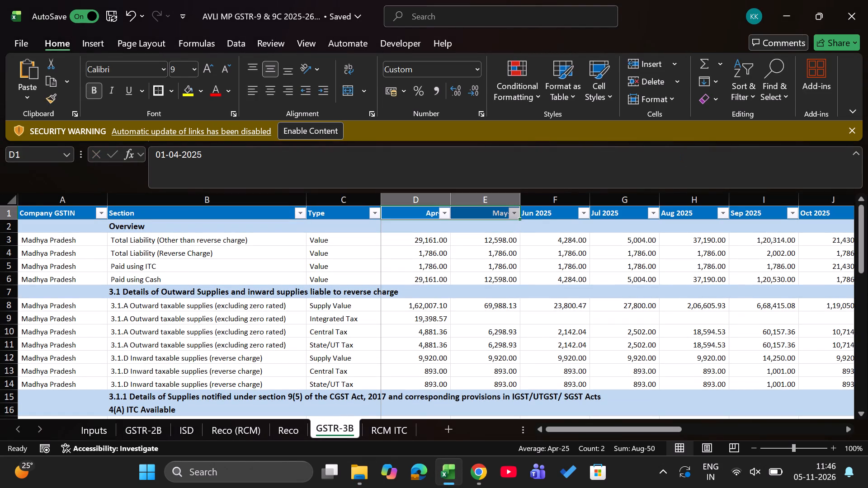
left_click_drag(521, 221, 700, 215)
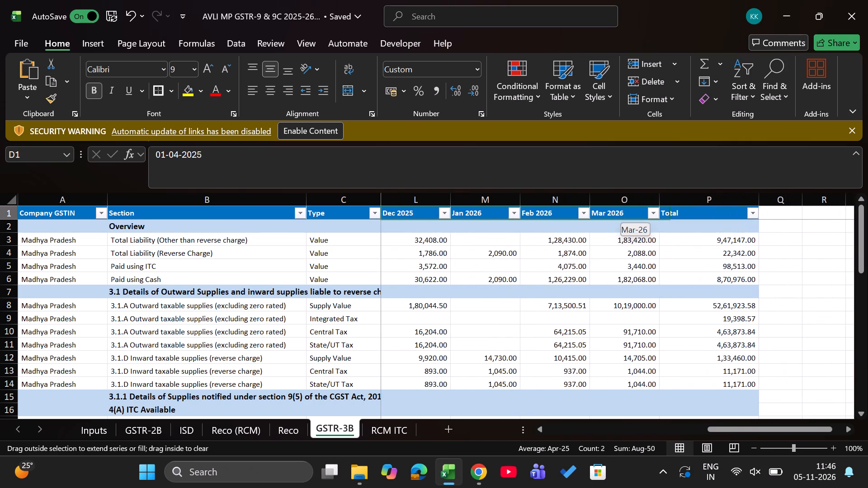
left_click_drag(700, 215, 685, 216)
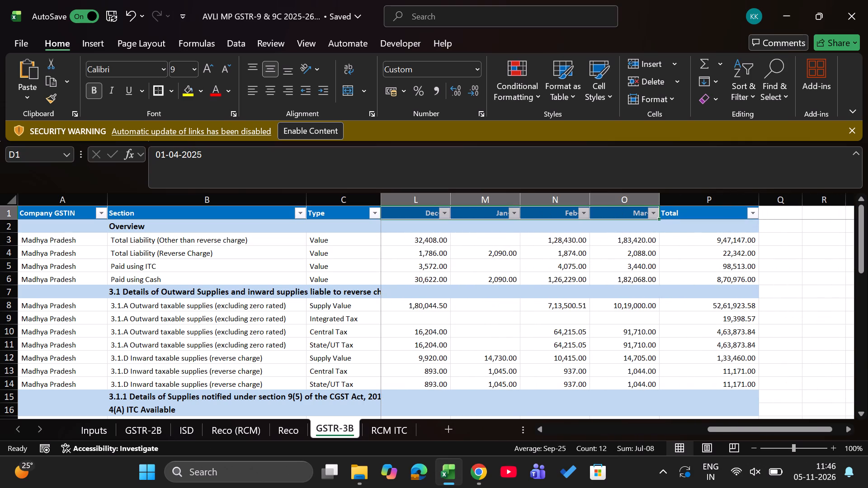
On the Reco sheet, fill the RCM- 4A3 CGST XLOOKUP formula down from Apr-25 through Mar-26.
key("ctrl+Page_Up")
key("ctrl+Page_Up")
key("ctrl+Page_Down")
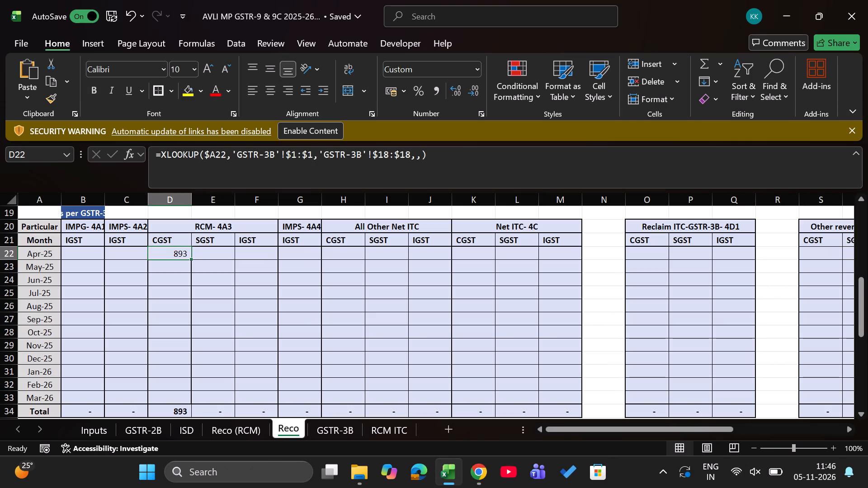
key("Down")
key("Up")
key("shift+Right")
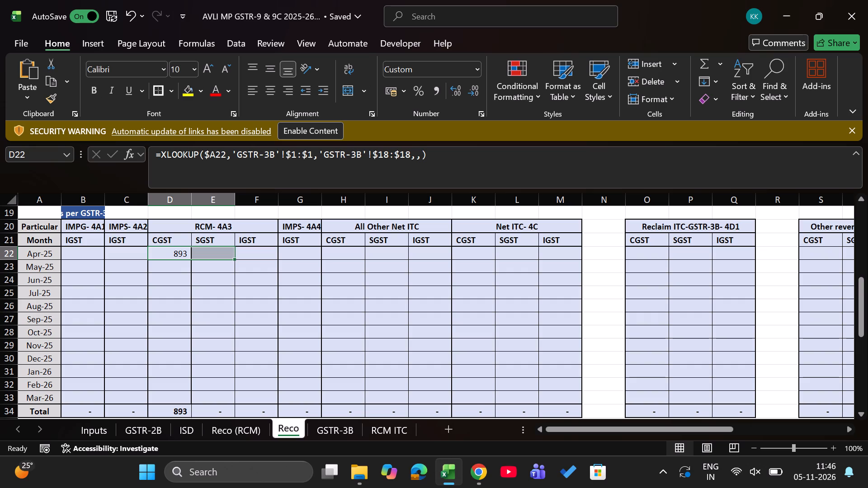
key("Down")
key("Up")
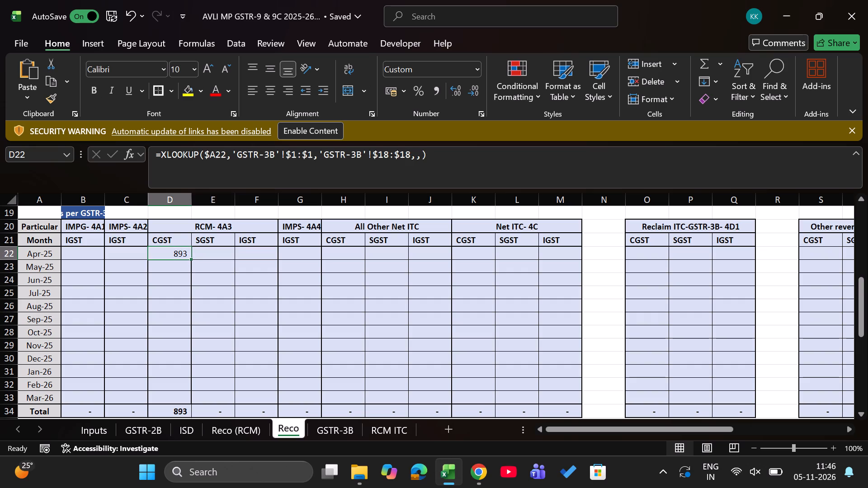
key("ctrl+c")
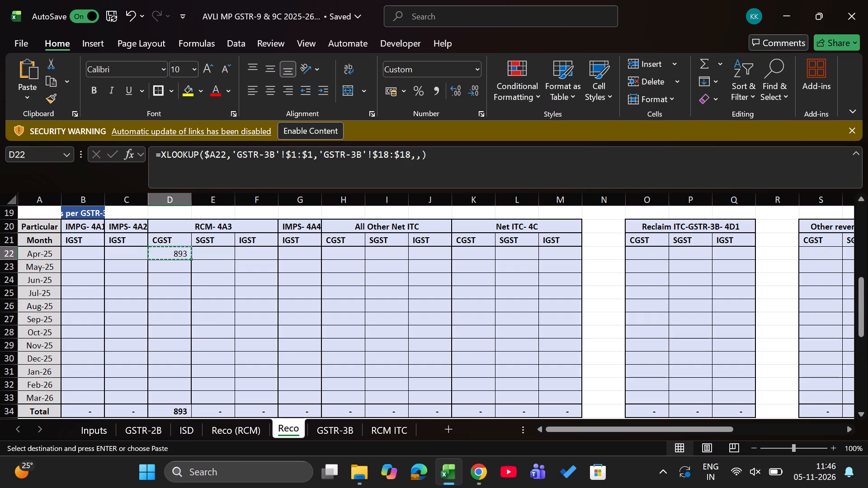
key("shift+Down")
key("shift+Down")
key("shift+Down")
key("shift+Down")
key("shift+Down")
key("shift+Down")
key("shift+Down")
key("shift+Down")
key("shift+Down")
key("shift+Down")
key("shift+Down")
key("shift+Down")
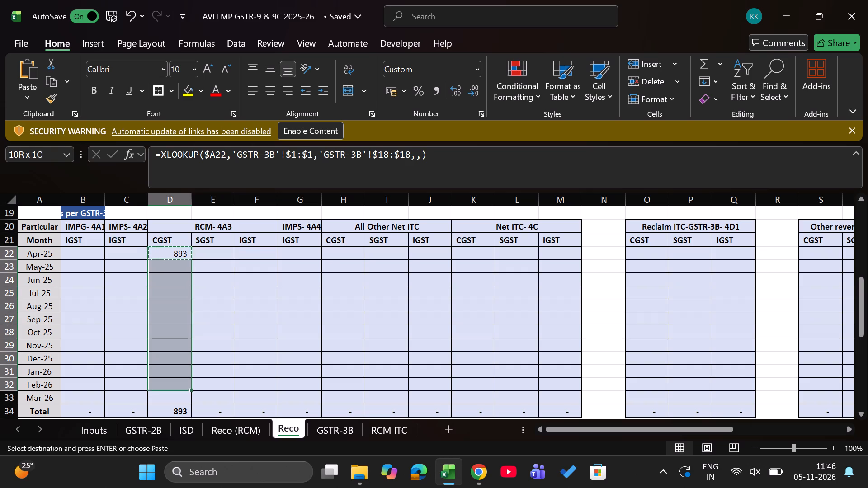
key("shift+Down")
key("ctrl+d")
key("Right")
key("Left")
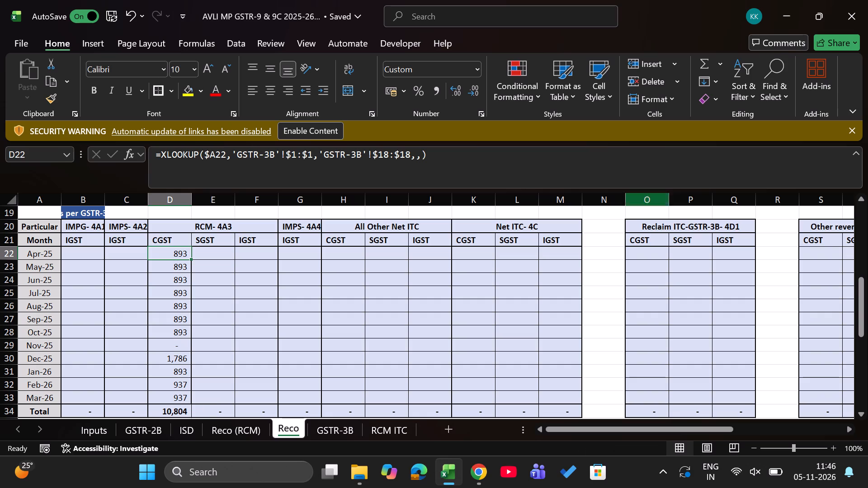
Copy the Apr-25 RCM- 4A3 CGST XLOOKUP formula into the adjacent SGST cell.
left_click(160, 154)
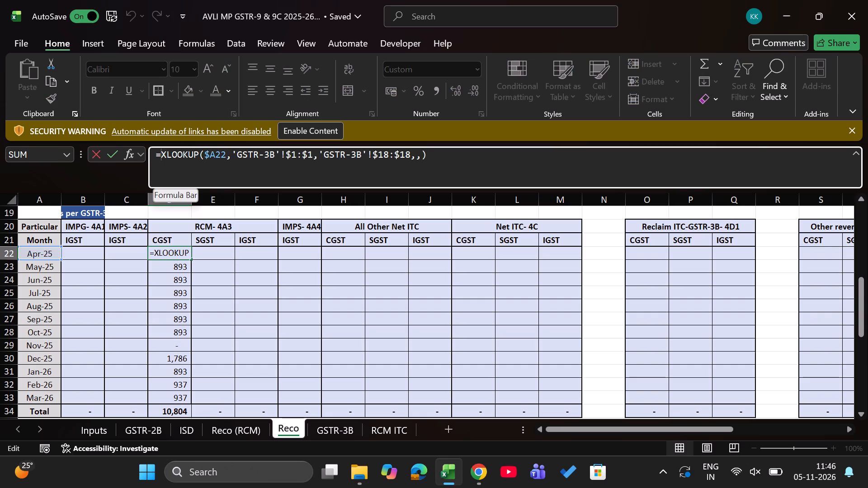
key("Return")
key("Up")
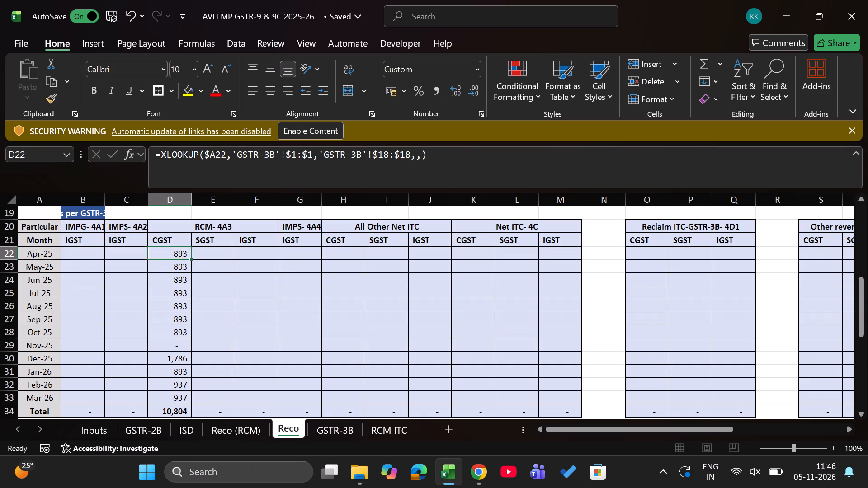
key("ctrl+c")
key("Right")
key("Return")
key("Down")
key("Up")
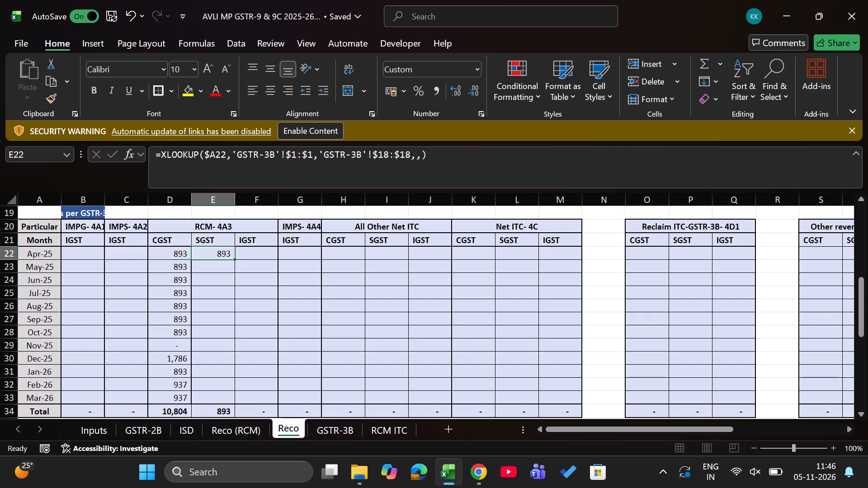
Change the return array of the Apr-25 RCM- 4A3 SGST XLOOKUP formula to 'GSTR-3B'!$19:$19.
left_click(403, 160)
key("Right")
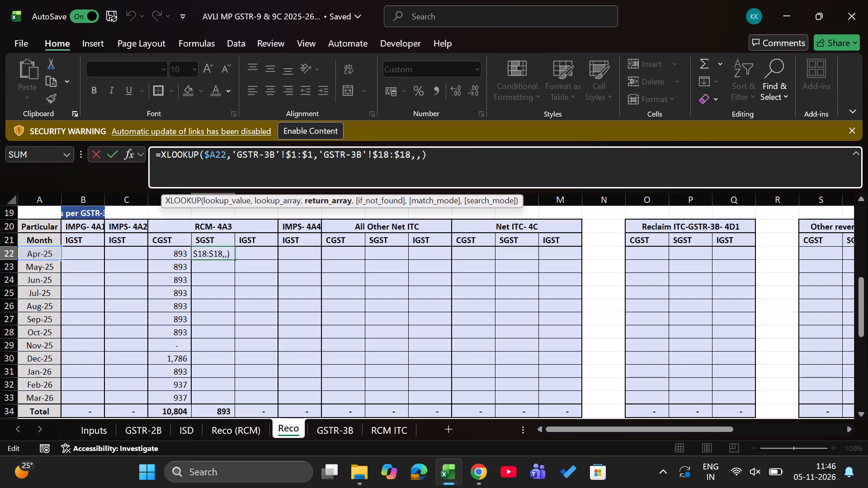
key("BackSpace")
key("9")
key("Left")
key("Left")
key("Left")
key("Left")
key("BackSpace")
key("9")
key("Return")
Fill the RCM- 4A3 SGST XLOOKUP formula down from Apr-25 through Mar-26.
key("Up")
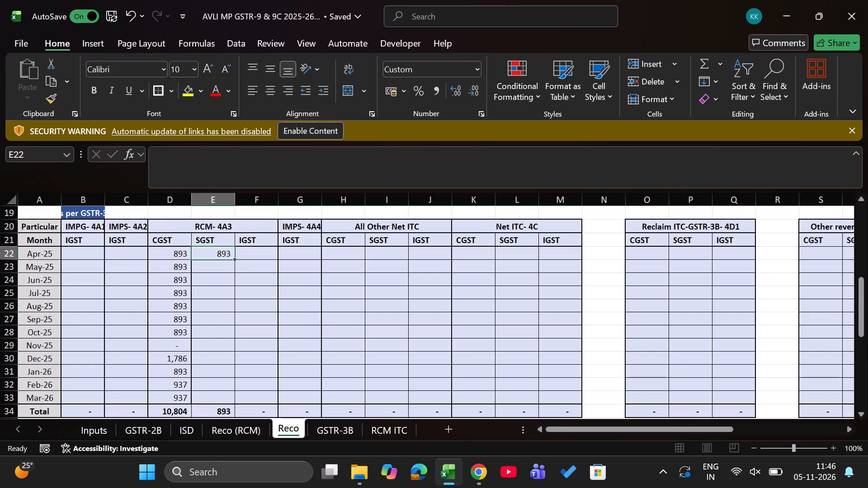
key("shift+Down")
key("shift+Down")
key("shift+Down")
key("shift+Down")
key("shift+Down")
key("shift+Down")
key("shift+Down")
key("shift+Down")
key("shift+Down")
key("shift+Down")
key("shift+Down")
key("shift+Down")
key("shift+Down")
key("shift+Down")
key("shift+Up")
key("shift+Up")
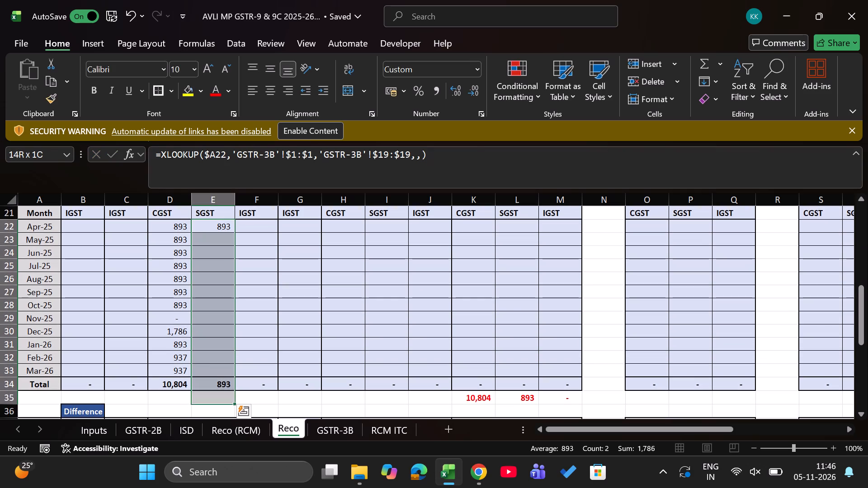
key("shift+Up")
key("ctrl+d")
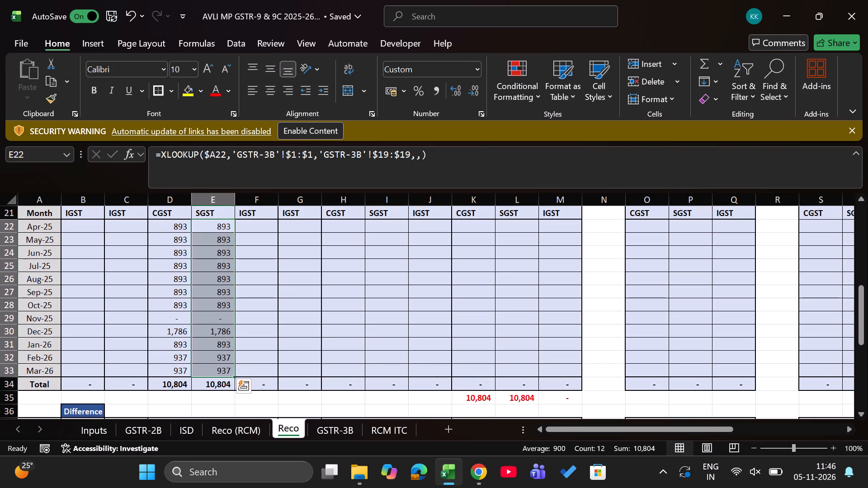
Copy the Apr-25 RCM- 4A3 SGST XLOOKUP formula into the Apr-25 IMPS- 4A4 IGST cell.
key("Up")
key("Down")
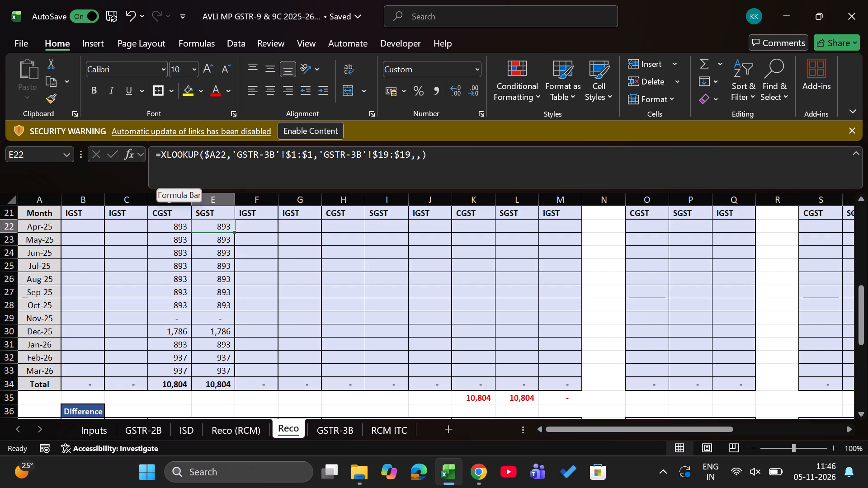
key("ctrl+c")
key("Right")
key("Right")
key("Up")
key("Up")
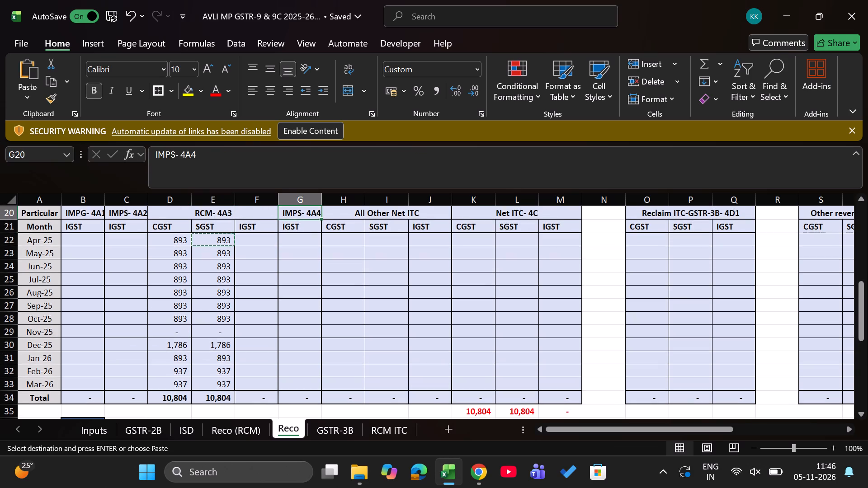
key("Down")
key("Down")
key("Return")
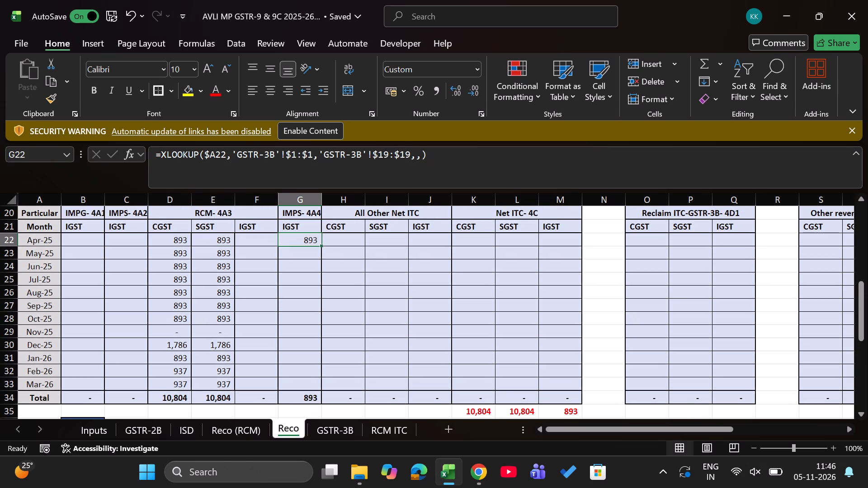
Change the return array of the Apr-25 IMPS- 4A4 IGST XLOOKUP formula to 'GSTR-3B'!$17:$17.
left_click(404, 154)
key("Right")
key("BackSpace")
key("7")
key("Left")
key("Left")
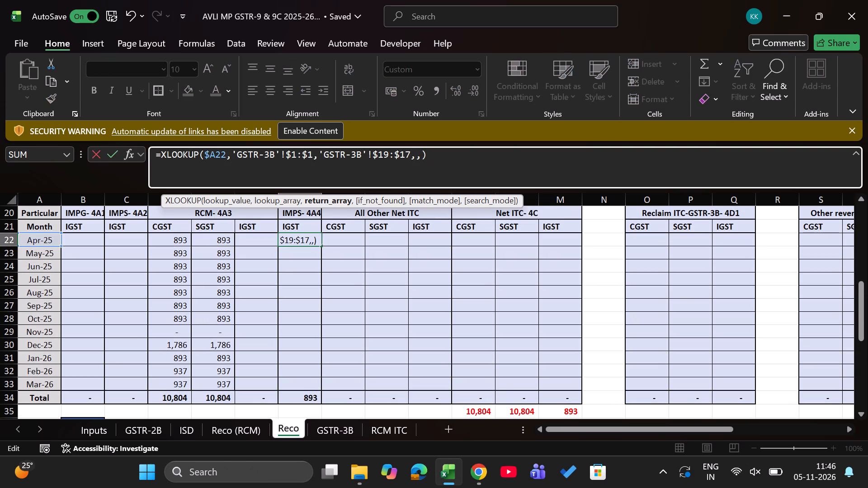
key("Left")
key("Left")
key("Left")
key("Left")
key("Right")
key("Right")
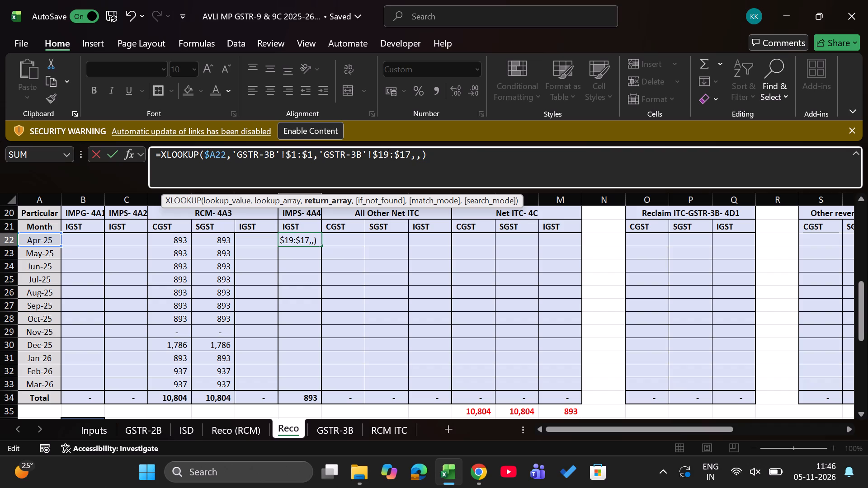
key("BackSpace")
key("7")
key("Return")
Fill the IMPS- 4A4 IGST XLOOKUP formula down from Apr-25 through Mar-26.
key("Up")
key("shift+Down")
key("shift+Down")
key("shift+Down")
key("shift+Down")
key("shift+Down")
key("shift+Down")
key("shift+Down")
key("shift+Down")
key("shift+Down")
key("shift+Down")
key("shift+Down")
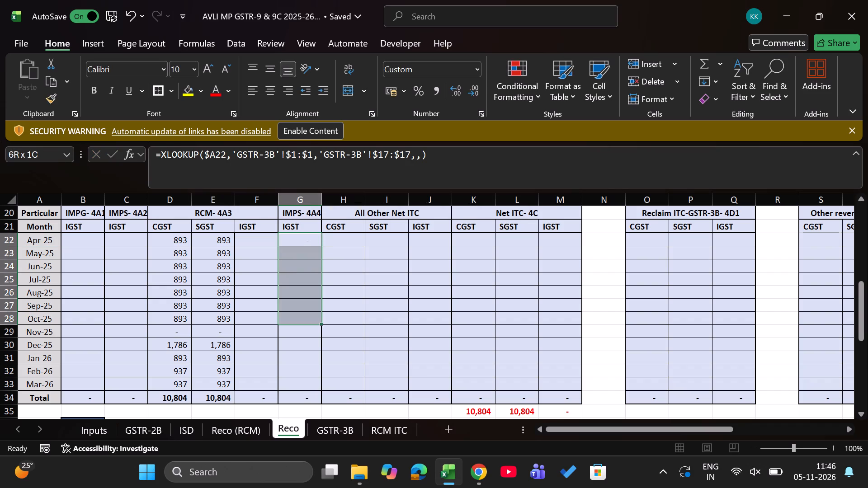
key("shift+Down")
key("ctrl+d")
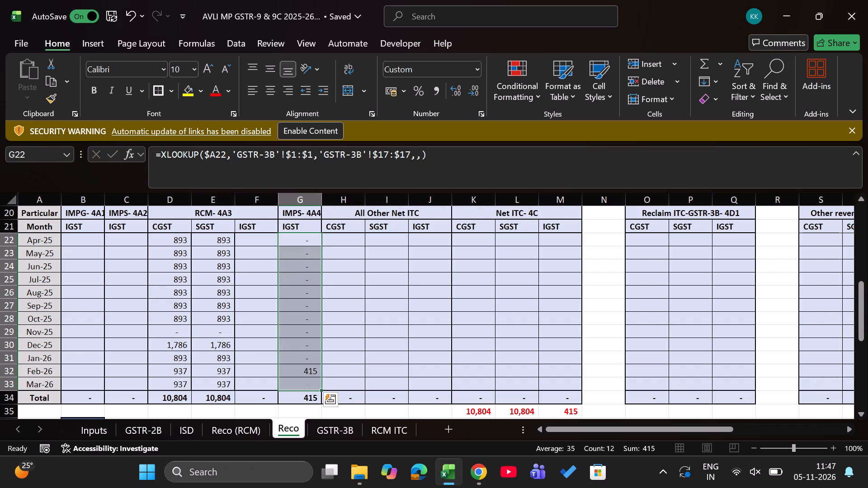
Apply all borders and a thick outside border to the CGST, SGST and IGST figures of the RCM- 4A3 block.
scroll(311, 340, "down", 3)
scroll(311, 340, "up", 1)
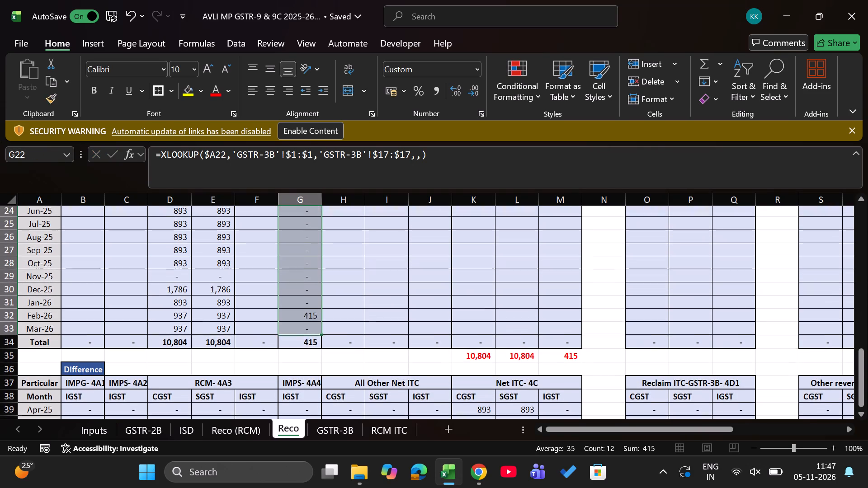
scroll(311, 340, "up", 2)
key("Down")
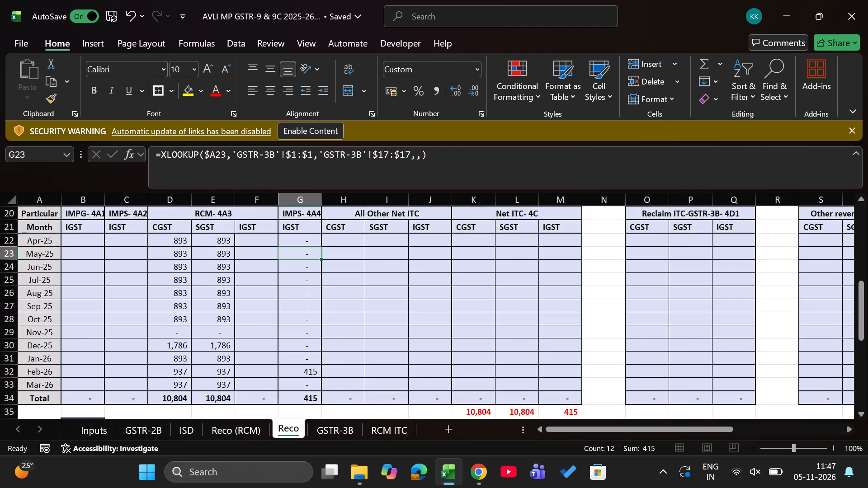
key("Up")
key("Left")
key("Left")
key("Left")
key("shift+Right")
key("shift+Right")
key("ctrl+shift+Down")
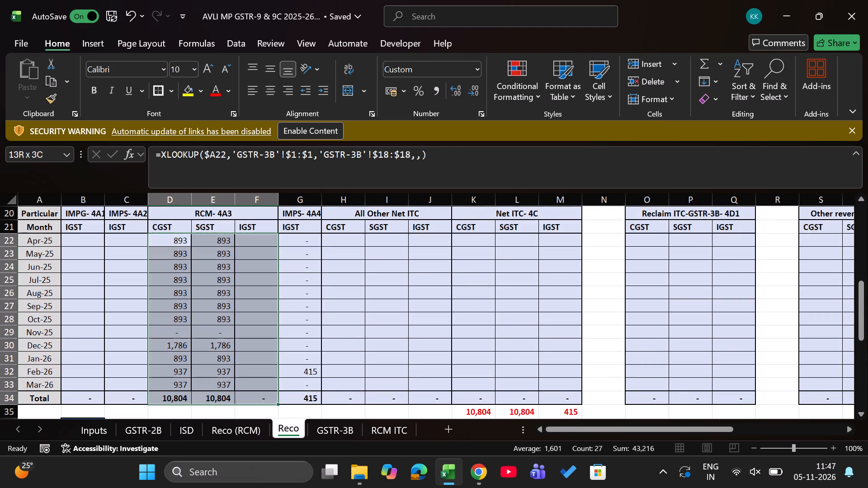
key("ctrl+shift+Up")
key("shift+Down")
key("shift+Down")
key("shift+Down")
key("shift+Down")
key("shift+Down")
key("shift+Down")
key("shift+Down")
key("shift+Down")
key("shift+Down")
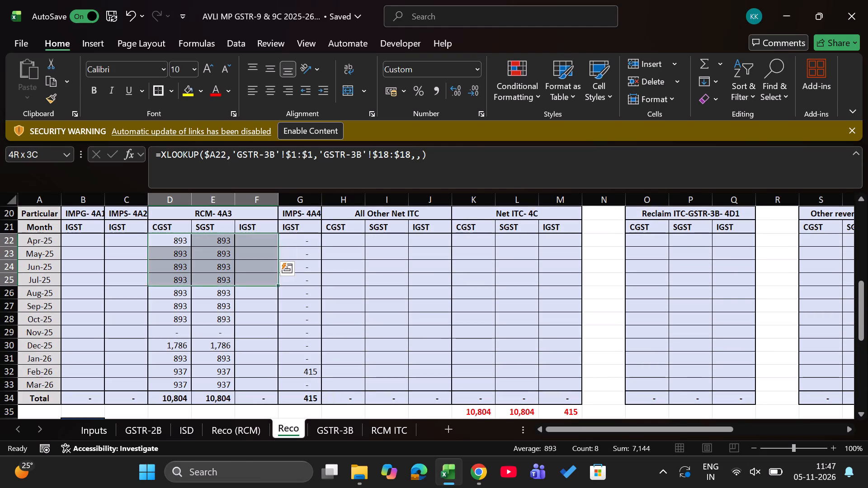
key("shift+Down")
key("shift+Down")
key("shift+Down")
key("shift+Down")
key("shift+Down")
type("hba")
type("hbt")
key("Right")
key("Right")
key("Right")
key("Right")
key("Left")
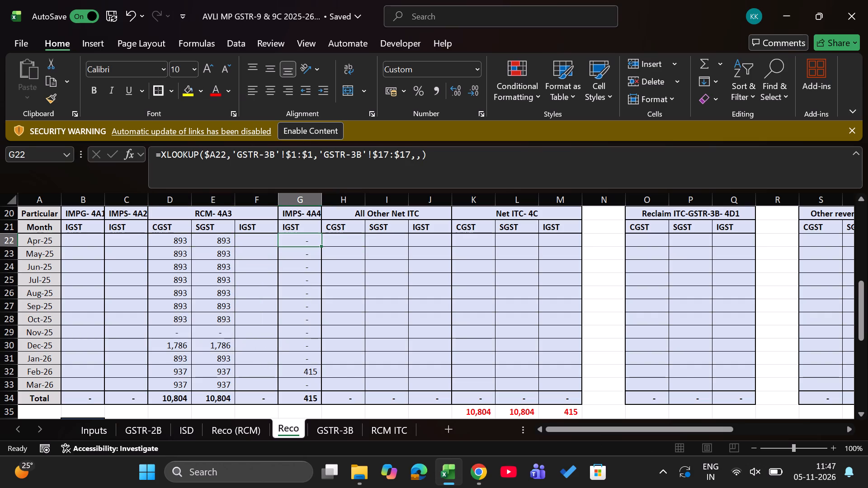
On the GSTR-3B sheet, examine which rows hold the all other ITC, ITC reversed, net ITC and 4(D) reclaimed ITC entries.
key("ctrl+Page_Down")
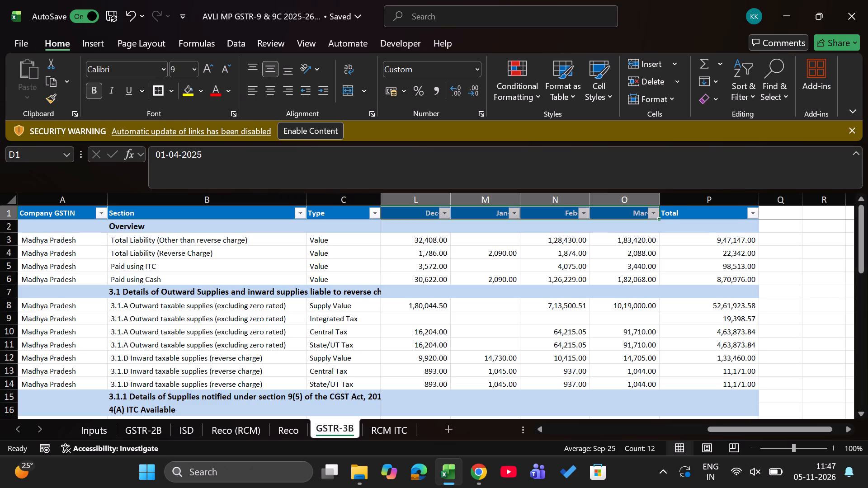
key("Down")
key("Down")
key("Down")
key("Down")
key("Down")
key("Down")
key("Down")
key("Down")
key("Down")
key("Down")
key("Down")
key("Down")
key("Down")
key("Down")
key("Down")
key("Down")
key("Down")
key("Down")
key("Down")
key("Down")
key("Down")
key("Down")
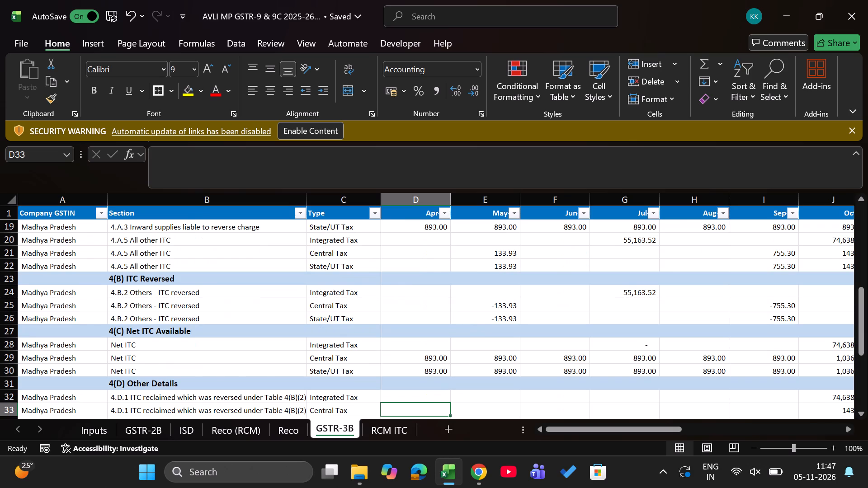
On the Reco sheet, look across the GSTR-3B block's headings from All Other Net ITC to the other reversal columns.
key("ctrl+Page_Up")
key("Right")
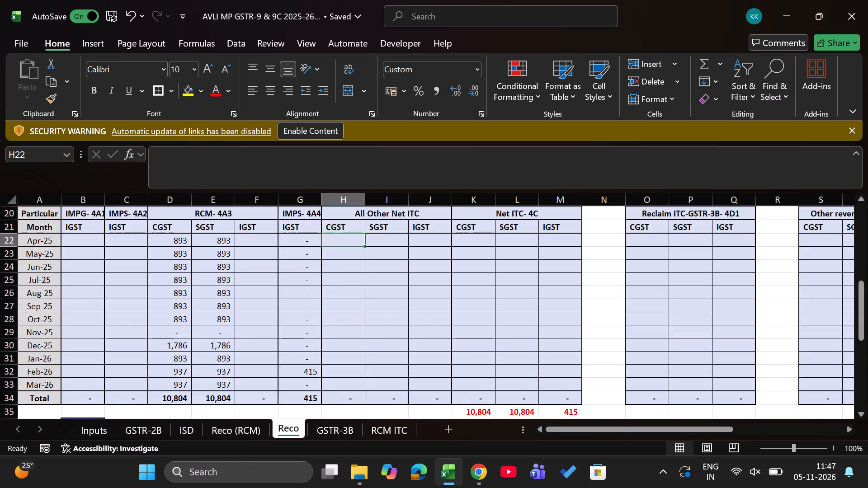
key("Right")
key("Right")
key("Right")
key("Right")
key("Right")
key("Right")
key("Right")
key("Right")
key("Right")
key("Right")
key("Right")
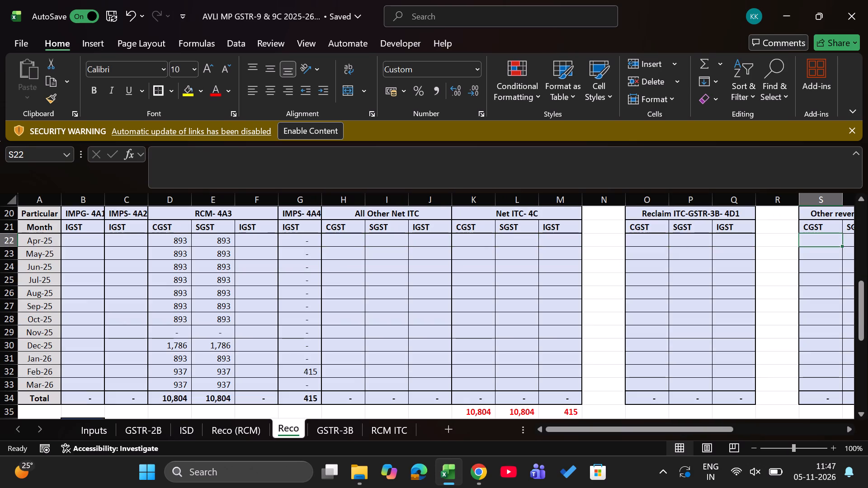
Copy the Apr-25 CGST XLOOKUP formula from RCM- 4A3 into the Apr-25 CGST cell of Other reversal-GSTR-2B- 4B2.
key("Left")
key("Left")
key("Left")
key("Left")
key("Left")
key("Left")
key("Left")
key("Left")
key("Left")
key("Left")
key("Left")
key("Left")
key("Left")
key("Left")
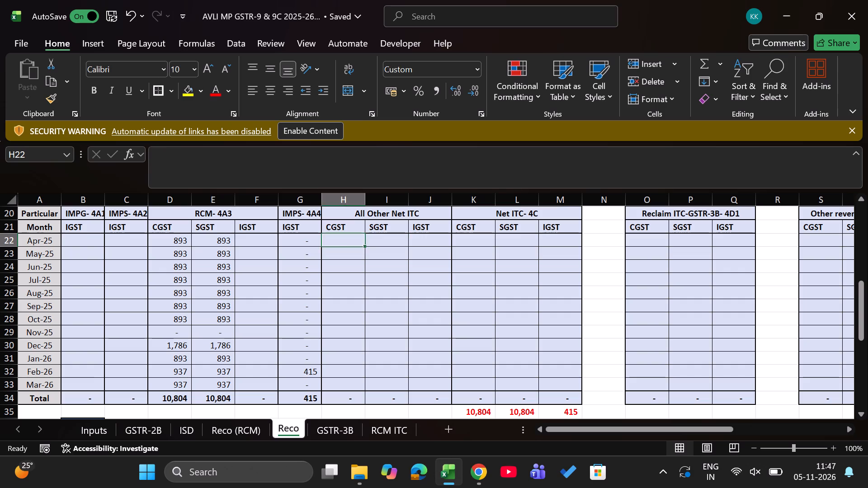
key("Left")
key("Left")
key("Left")
key("Left")
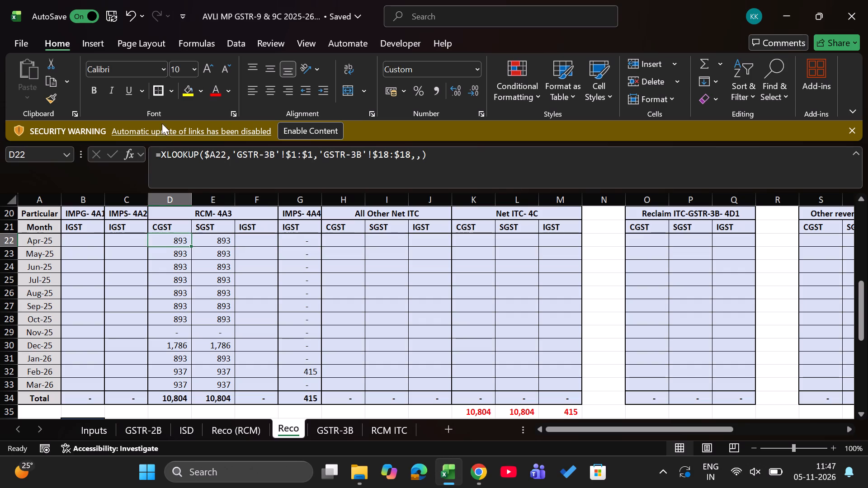
left_click_drag(161, 149, 557, 150)
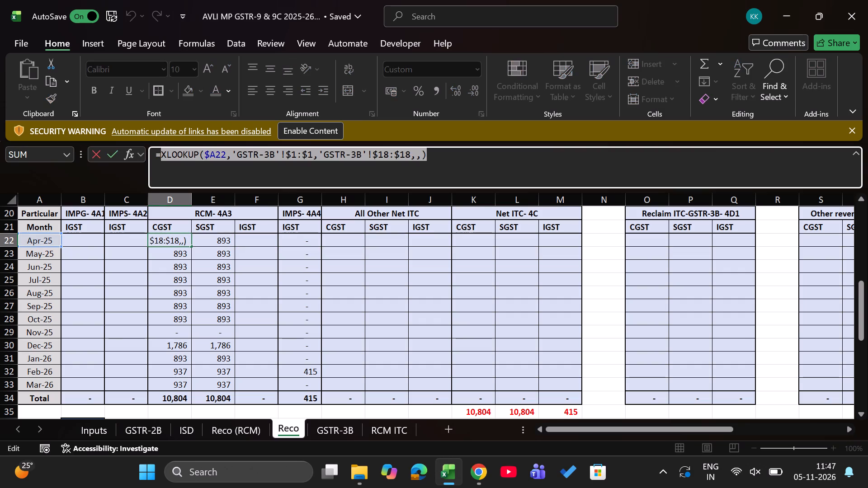
key("ctrl+c")
key("Return")
key("Up")
key("Right")
key("Right")
key("Right")
key("Right")
key("Right")
key("Right")
key("Right")
key("Right")
key("Right")
key("Right")
key("Right")
key("Right")
key("Right")
key("Right")
key("Right")
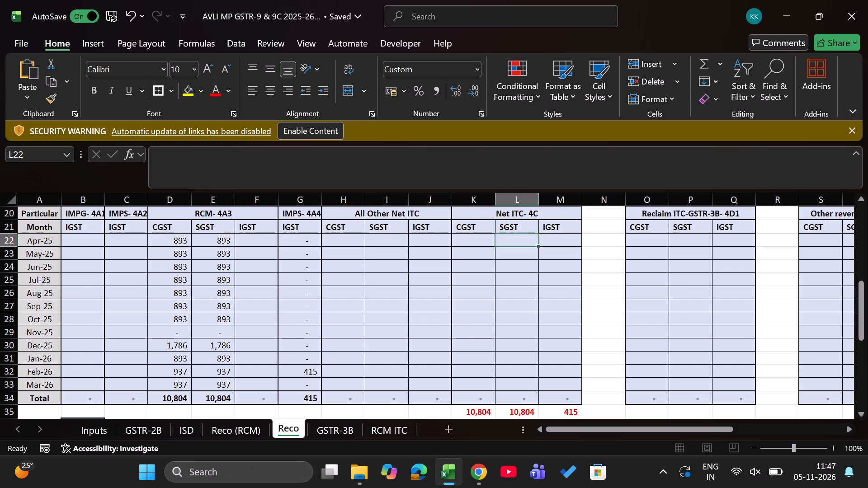
key("Right")
key("Right")
key("equal")
key("ctrl+v")
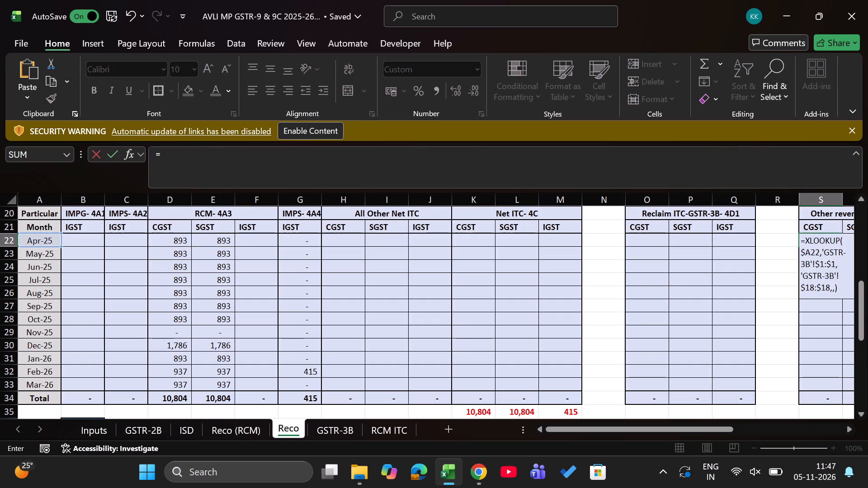
key("Return")
Check the ITC reversed rows on GSTR-3B and set the Apr-25 CGST reversal formula's return range to 'GSTR-3B'!$25:$25.
key("ctrl+Page_Up")
key("ctrl+Page_Down")
key("ctrl+Page_Down")
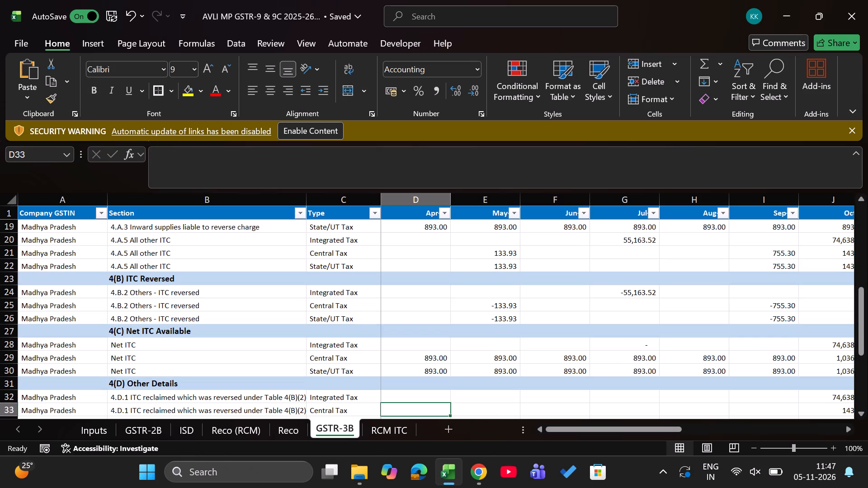
key("ctrl+Page_Up")
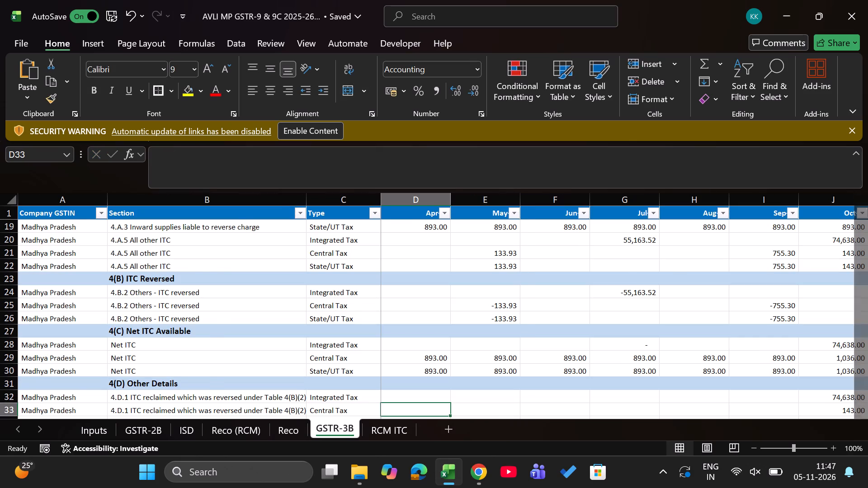
key("Up")
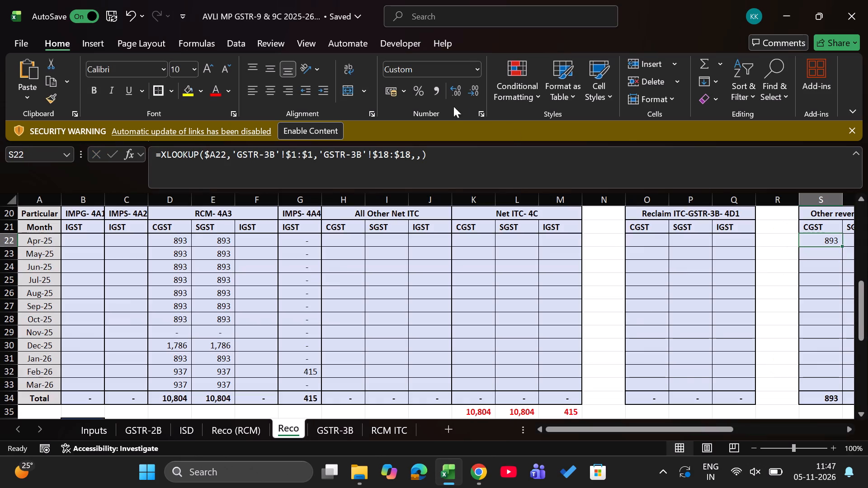
left_click(391, 155)
key("BackSpace")
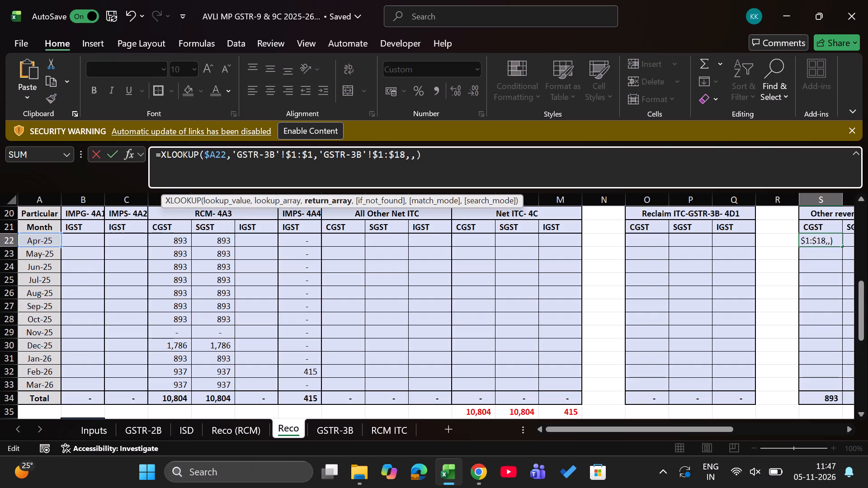
key("BackSpace")
type("25")
key("Right")
key("Right")
key("Right")
key("Right")
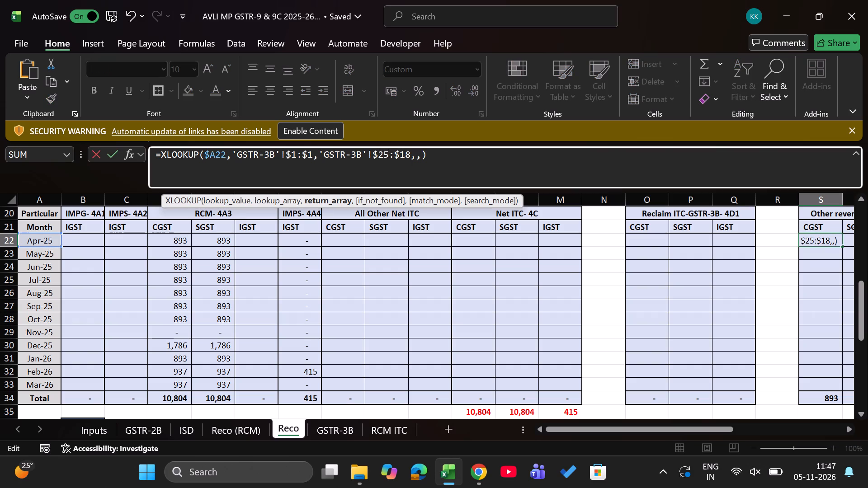
key("BackSpace")
key("BackSpace")
type("25")
key("Return")
key("Up")
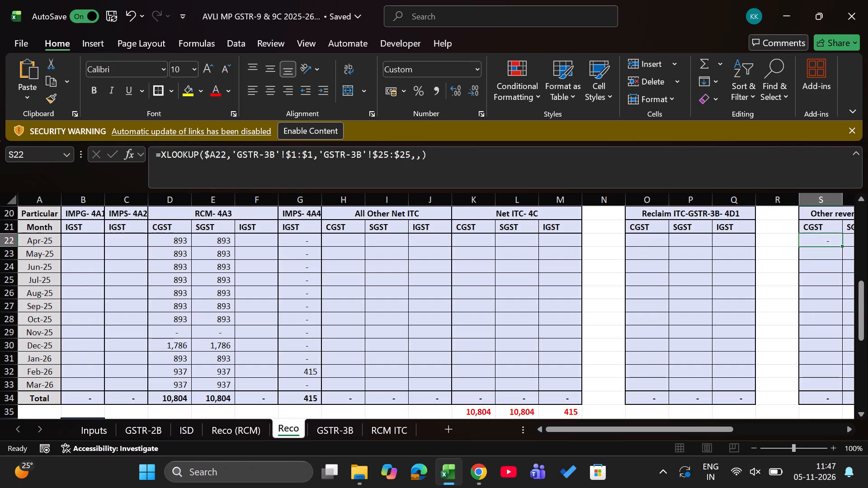
Copy the CGST reversal XLOOKUP into the Apr-25 SGST cell, with the return range set to 'GSTR-3B'!$26:$26.
key("F2")
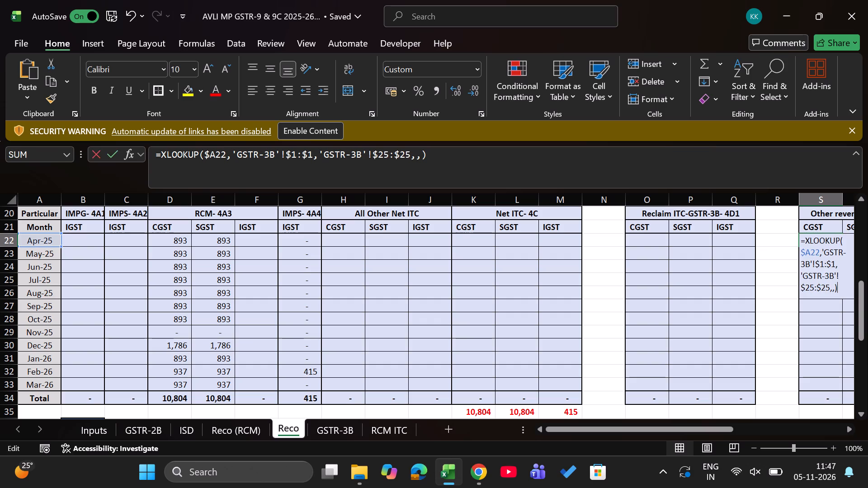
key("shift+Up")
key("shift+Up")
key("shift+Up")
key("shift+Up")
key("shift+Up")
key("shift+Up")
key("shift+Up")
key("shift+Up")
key("shift+Up")
key("shift+Up")
key("shift+Up")
key("shift+Right")
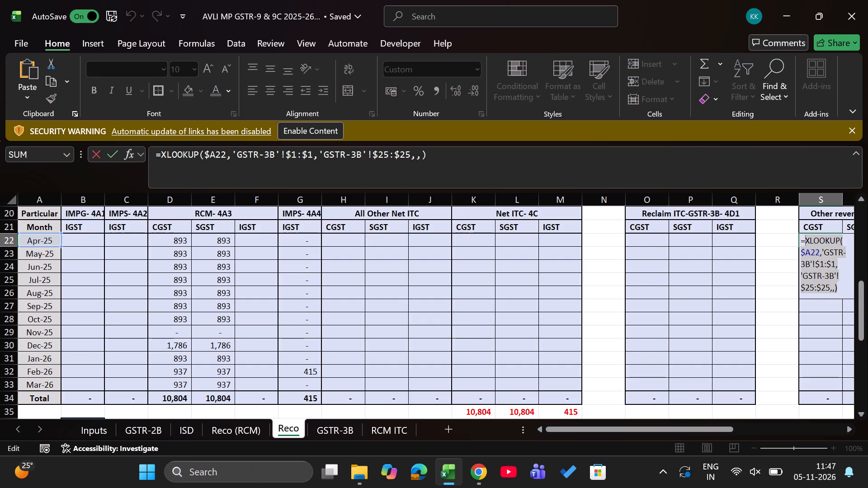
key("ctrl+c")
key("Return")
key("Up")
key("Right")
key("equal")
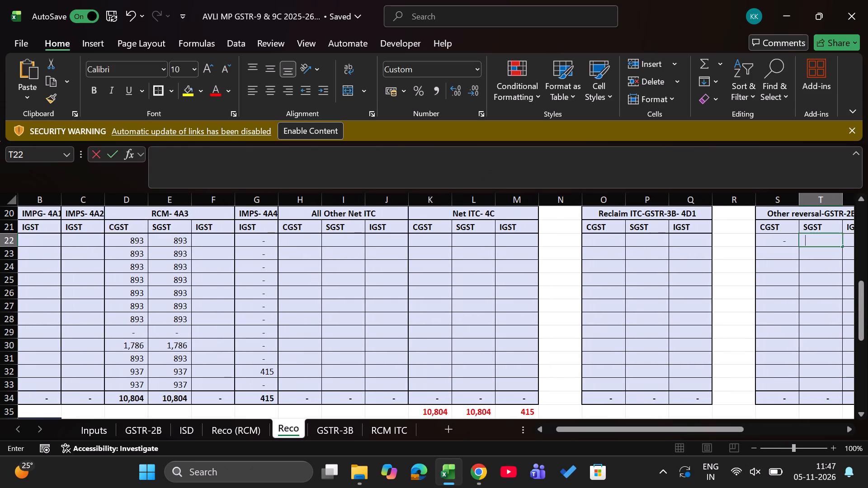
key("ctrl+v")
left_click(385, 155)
key("Right")
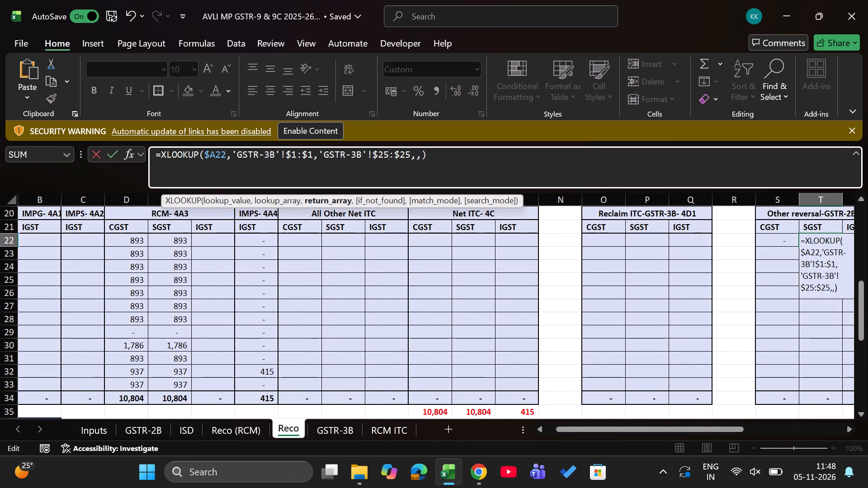
key("BackSpace")
key("6")
key("Right")
key("Right")
key("Right")
key("Right")
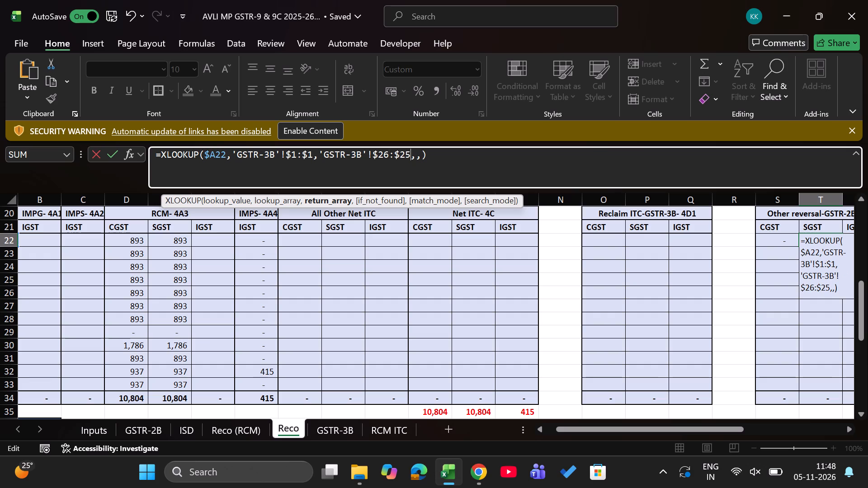
key("BackSpace")
key("6")
key("Return")
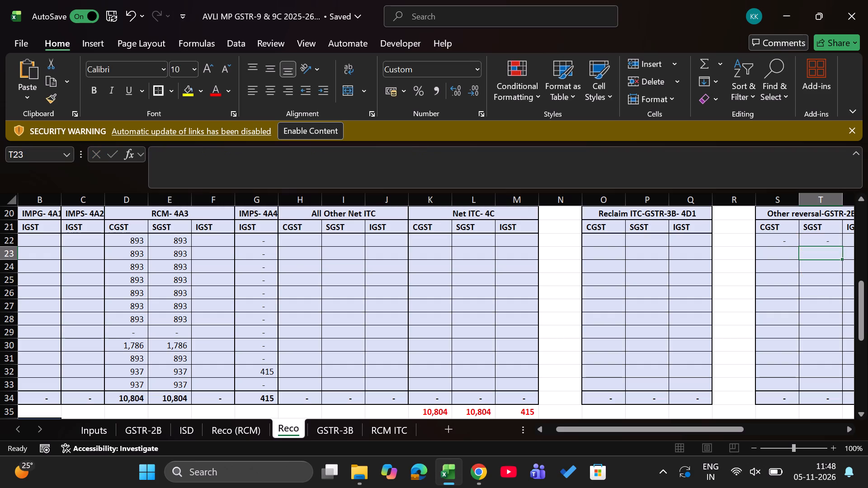
Copy the SGST reversal XLOOKUP into the Apr-25 IGST cell, with the return range set to 'GSTR-3B'!$24:$24.
key("Left")
key("Up")
key("Right")
key("F2")
key("shift+Up")
key("shift+Up")
key("shift+Up")
key("shift+Up")
key("shift+Up")
key("shift+Up")
key("shift+Up")
key("shift+Up")
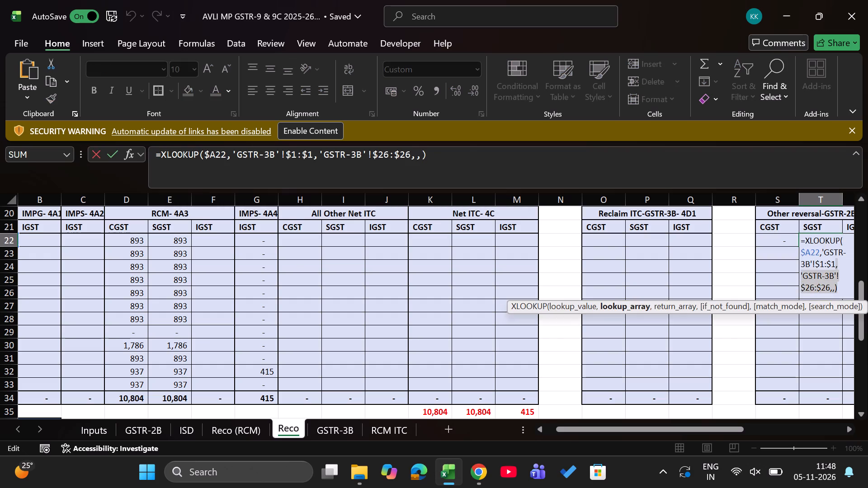
key("shift+Right")
key("ctrl+c")
key("Return")
key("Up")
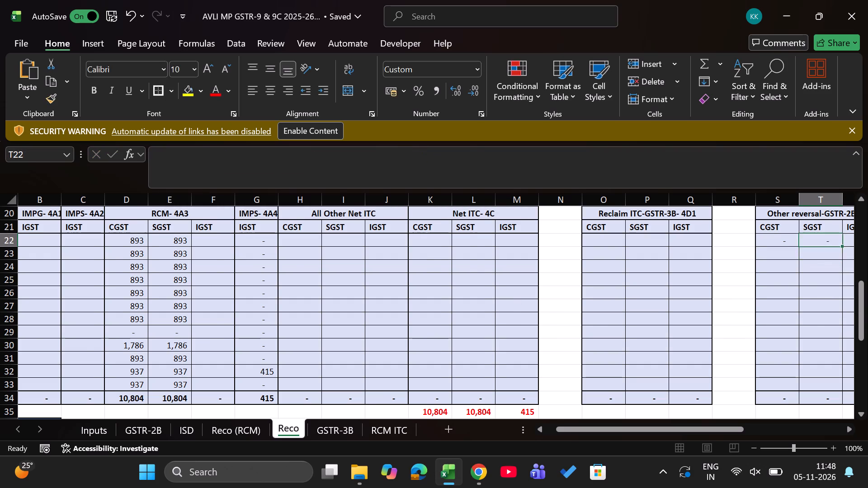
key("Right")
key("equal")
key("ctrl+v")
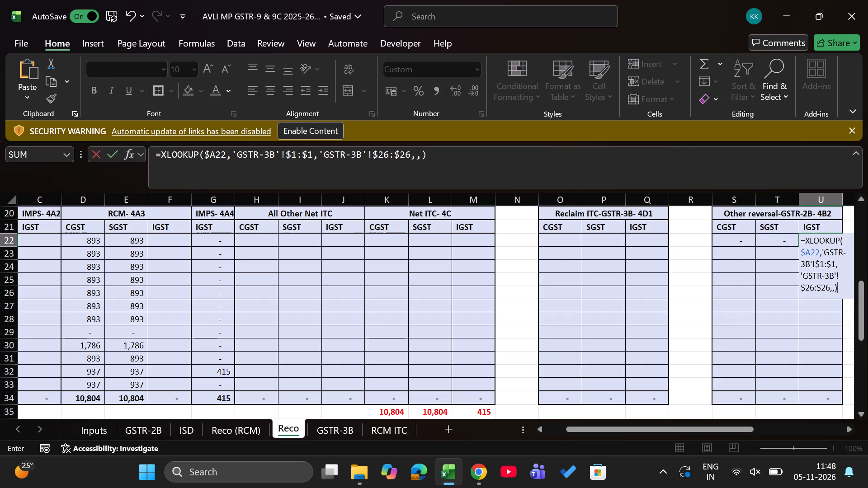
key("Up")
key("Right")
key("Left")
key("Left")
key("Down")
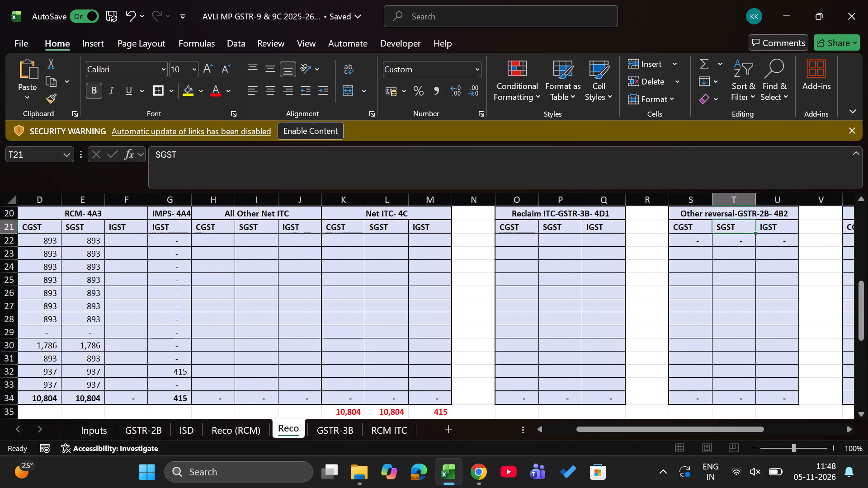
key("Right")
left_click(407, 154)
key("Right")
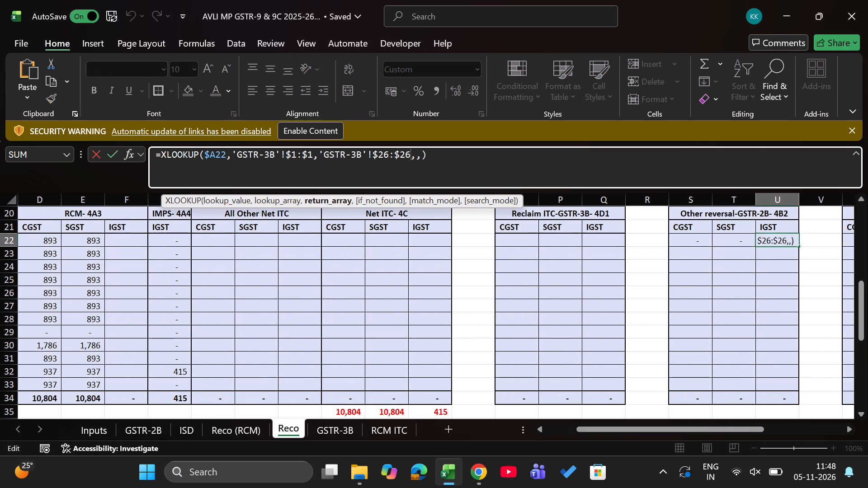
key("BackSpace")
key("4")
key("Left")
key("Left")
key("Left")
key("Left")
key("BackSpace")
key("4")
key("Return")
Fill the Other reversal-GSTR-2B- 4B2 CGST, SGST and IGST formulas down from Apr-25 through Mar-26.
key("Up")
key("Left")
key("Left")
key("shift+Right")
key("shift+Right")
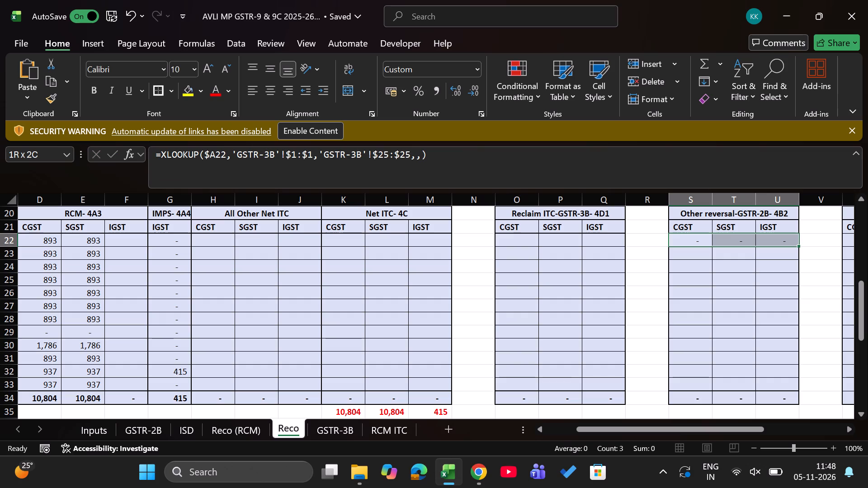
key("ctrl+shift+Down")
key("shift+Up")
key("ctrl+d")
key("Down")
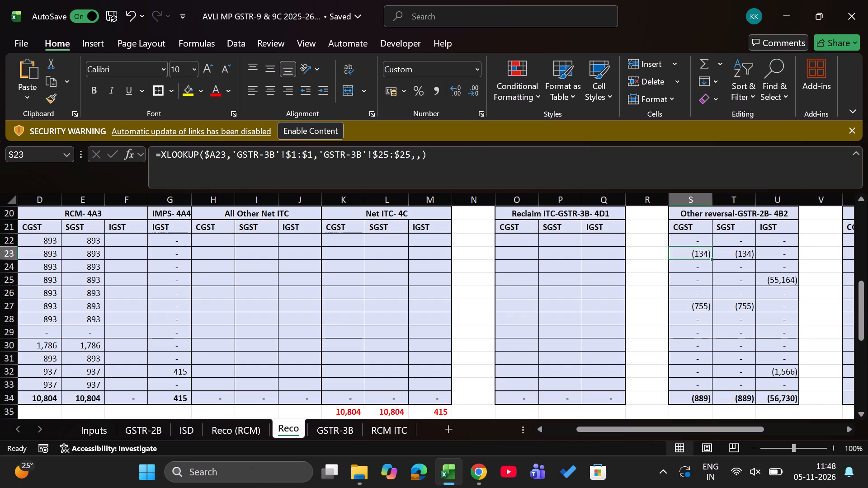
Compare the Other reversal figures with the blocks above and below, and look over the Total ITC- Table 4A5 columns.
scroll(526, 322, "up", 1)
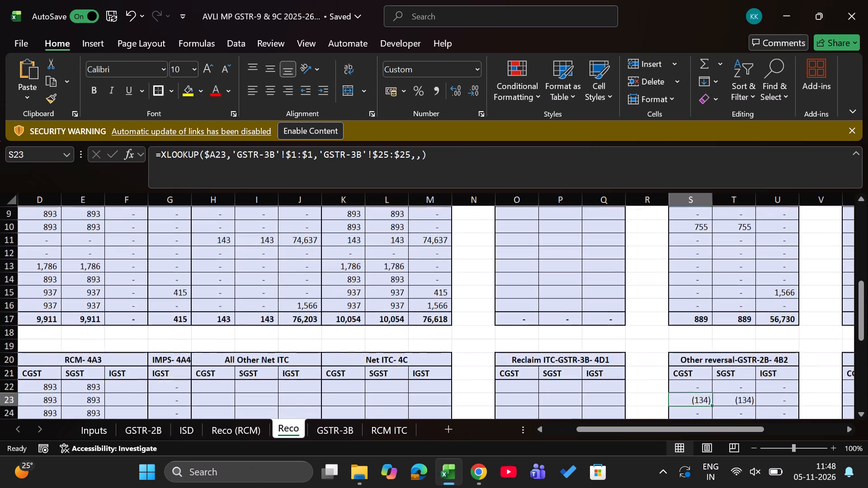
scroll(526, 322, "down", 1)
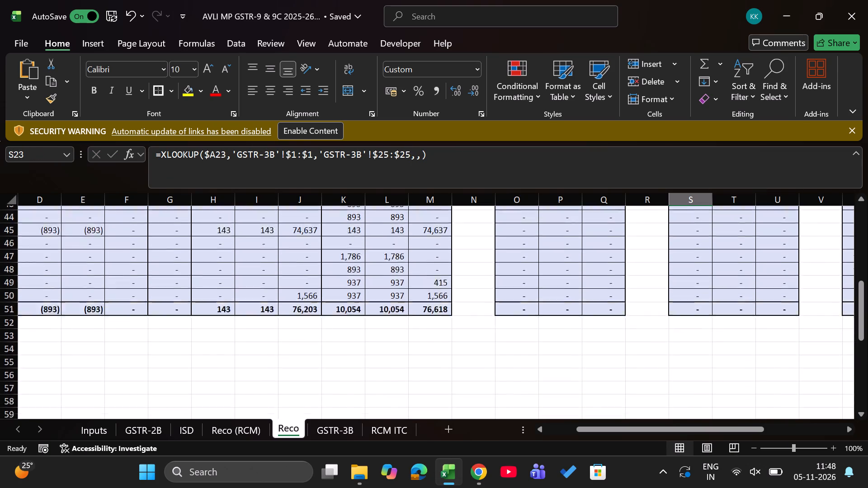
scroll(526, 322, "down", 1)
scroll(526, 322, "up", 2)
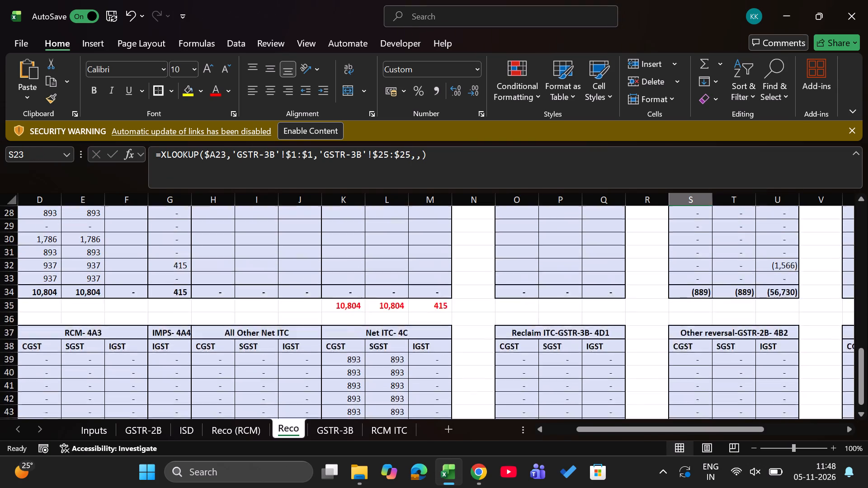
scroll(526, 322, "up", 3)
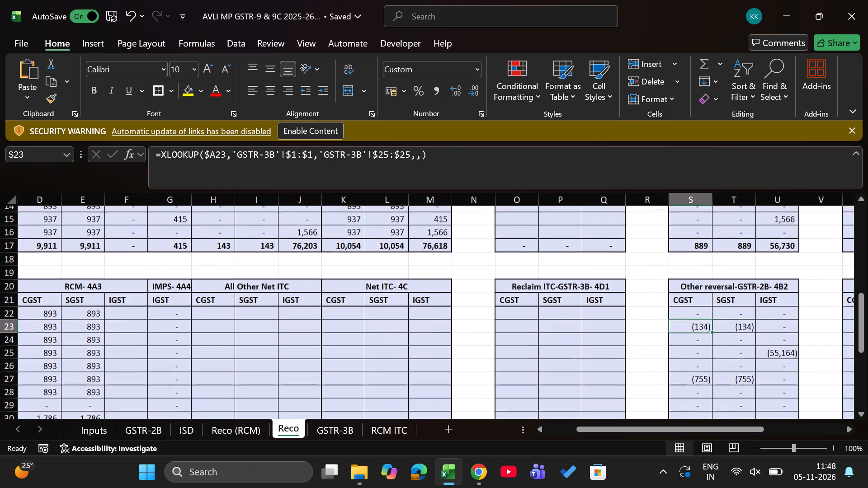
key("Right")
key("Right")
key("Right")
key("Right")
key("Right")
key("Up")
key("Left")
key("Right")
key("Right")
key("Right")
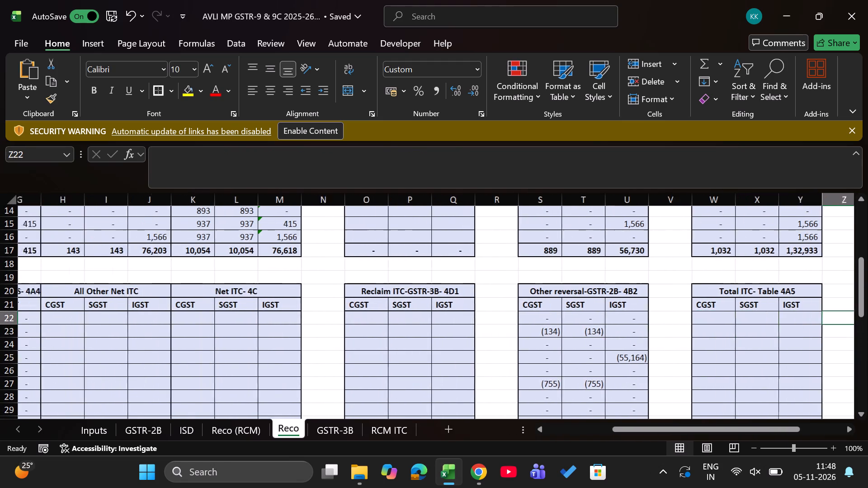
key("Left")
key("Left")
key("Left")
Copy the Other reversal Apr-25 CGST XLOOKUP into the Total ITC- Table 4A5 Apr-25 CGST cell, with the return range set to 'GSTR-3B'!$21:$21.
key("ctrl+Page_Down")
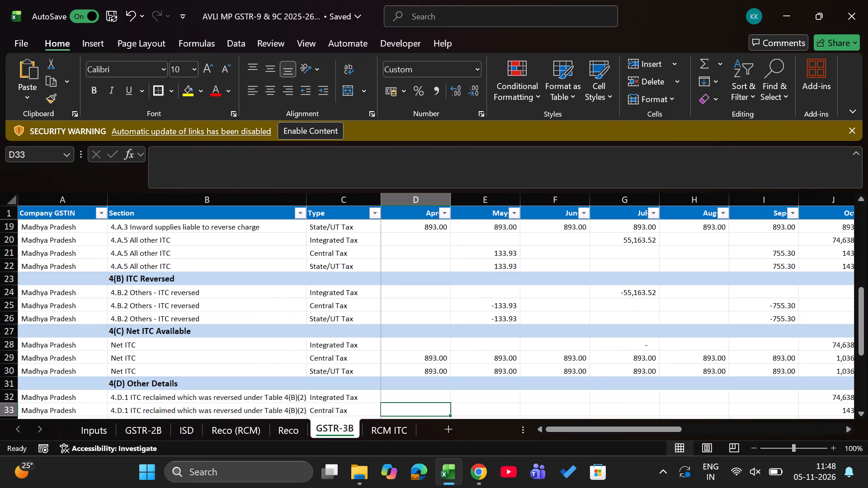
key("ctrl+Page_Up")
key("Left")
key("Left")
key("Left")
key("Left")
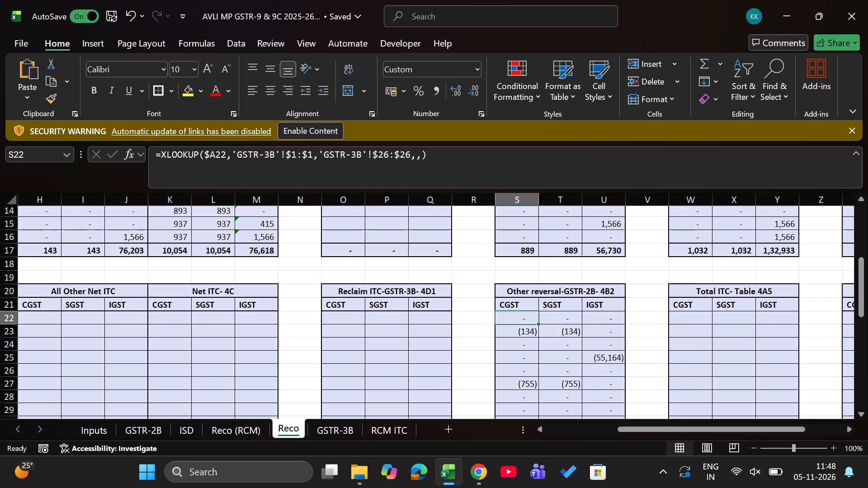
left_click_drag(160, 153, 589, 170)
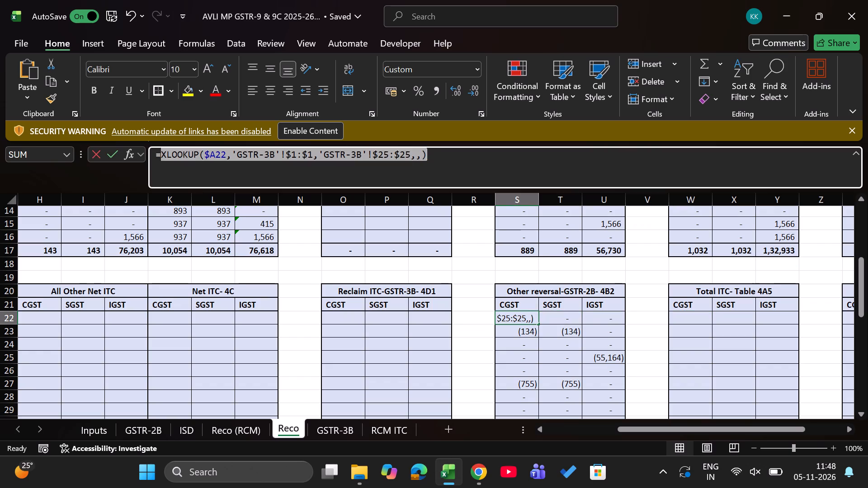
left_click_drag(589, 170, 600, 173)
key("ctrl+c")
key("Return")
key("Right")
key("0")
key("Right")
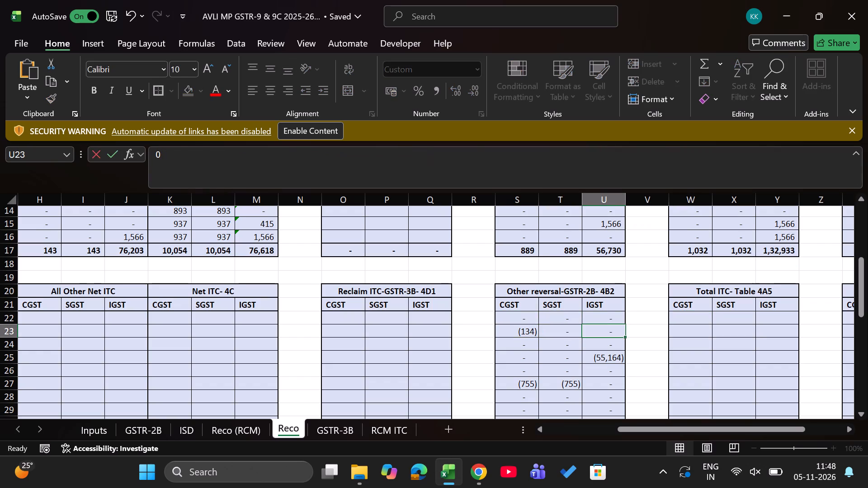
key("Up")
key("Right")
key("Right")
key("equal")
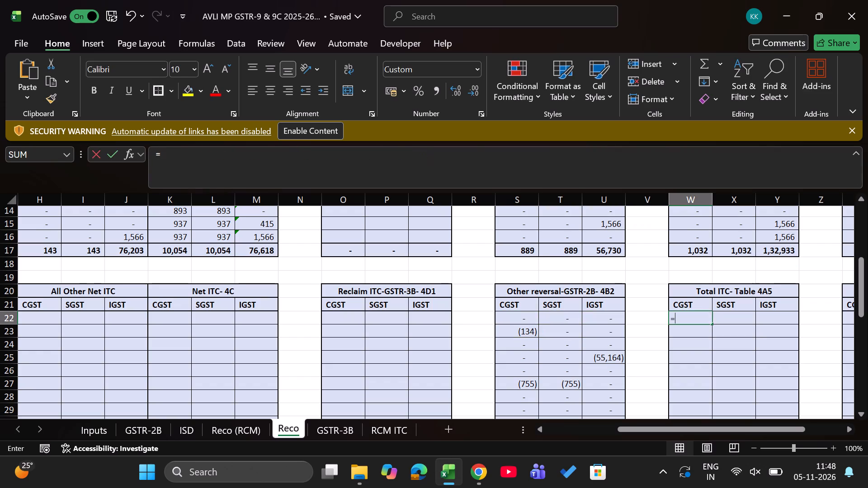
key("ctrl+v")
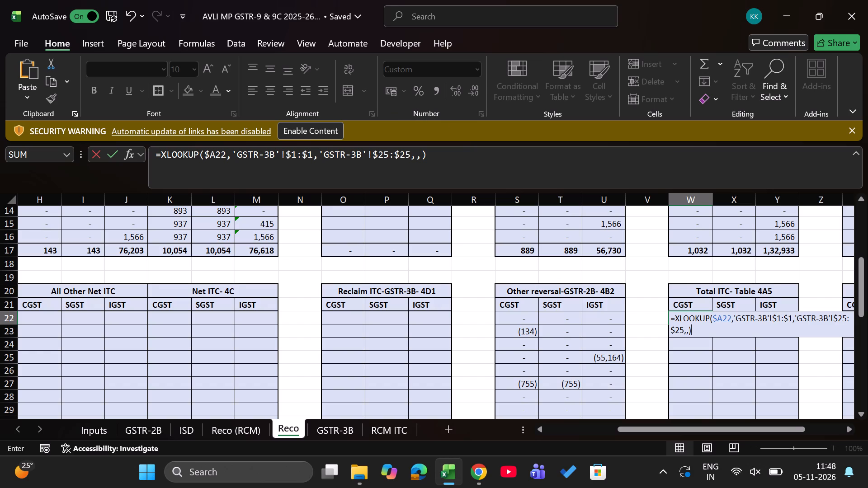
left_click(391, 155)
key("Left")
key("Right")
key("BackSpace")
key("1")
key("Right")
key("Right")
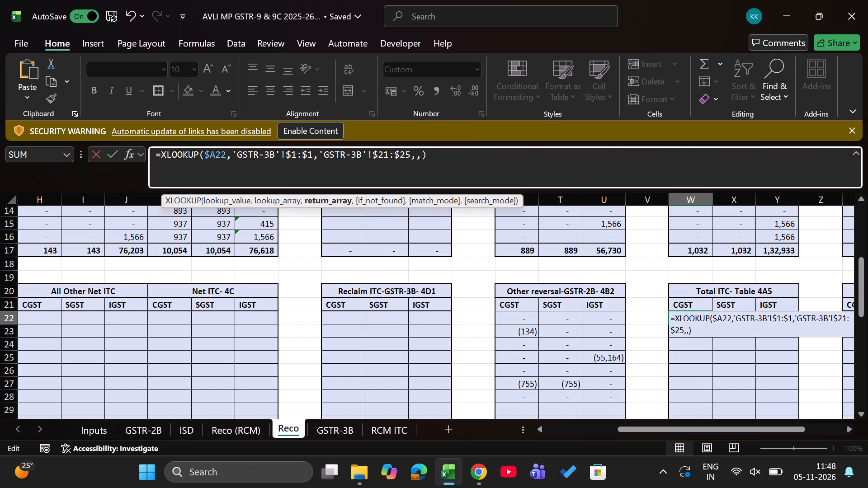
key("Right")
key("Right")
key("BackSpace")
key("1")
key("Return")
Check the Other reversal-GSTR-2B- 4B2 CGST, SGST and IGST formulas for the first months, Apr-25 to Aug-25.
key("Up")
key("Down")
key("Left")
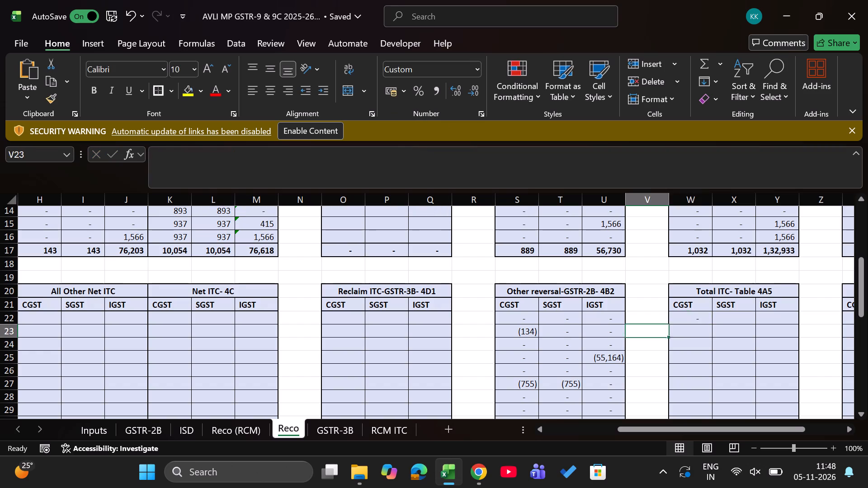
key("Left")
key("Left")
key("Left")
key("Up")
key("Right")
key("Left")
key("Right")
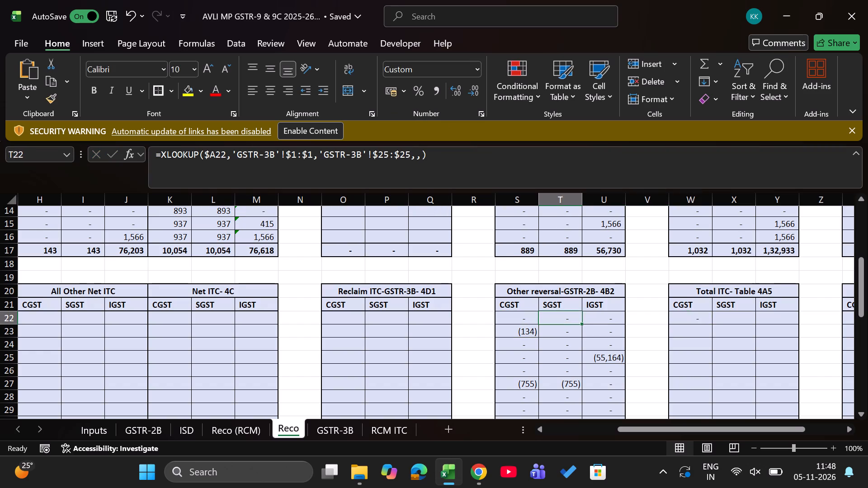
key("Right")
key("Down")
key("Down")
key("Left")
key("Left")
key("Down")
key("Down")
key("Right")
key("Right")
key("Right")
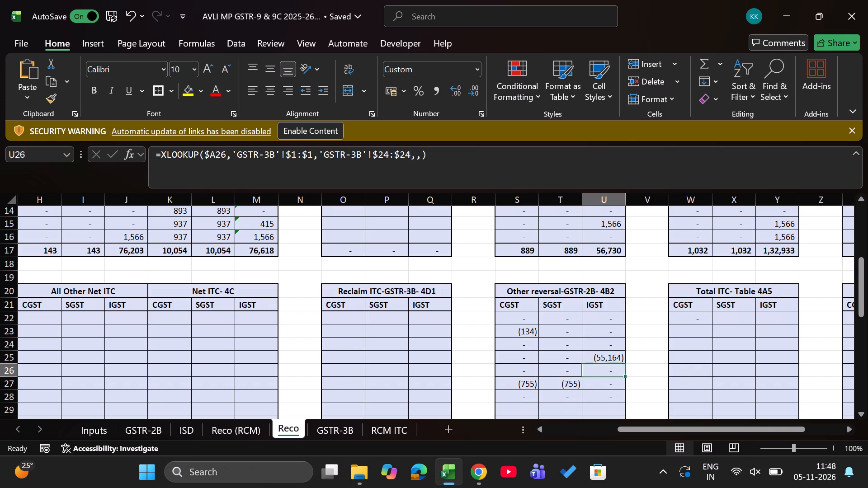
key("Right")
key("Right")
Copy the Total ITC- Table 4A5 CGST XLOOKUP into the Apr-25 SGST cell, with the return range set to 'GSTR-3B'!$22:$22.
key("Up")
key("Left")
key("Left")
key("Up")
key("Up")
key("Up")
key("Right")
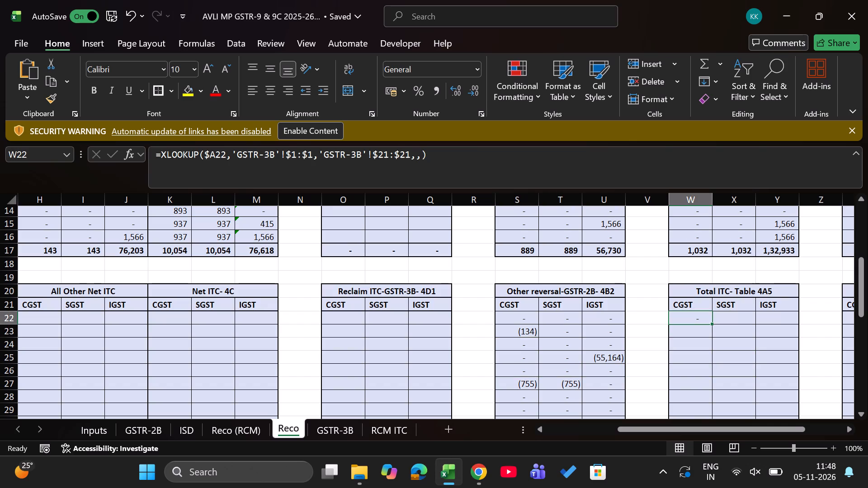
left_click_drag(160, 149, 616, 139)
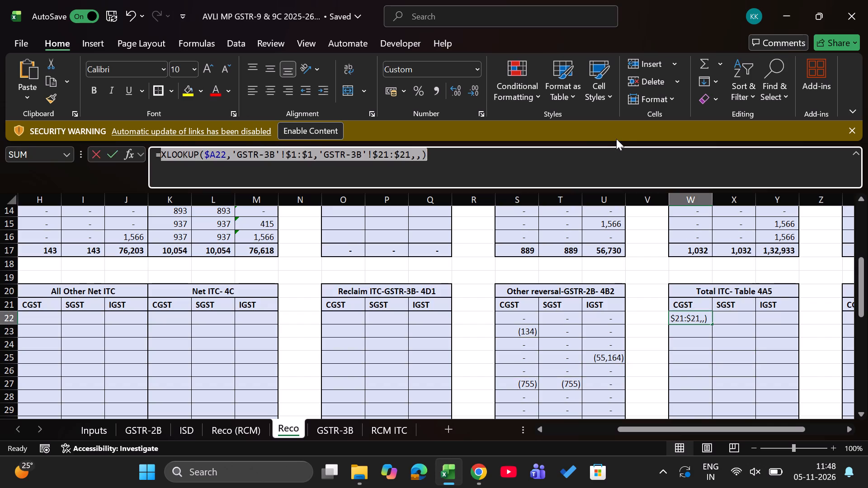
key("ctrl+c")
key("Return")
key("Up")
key("Right")
key("equal")
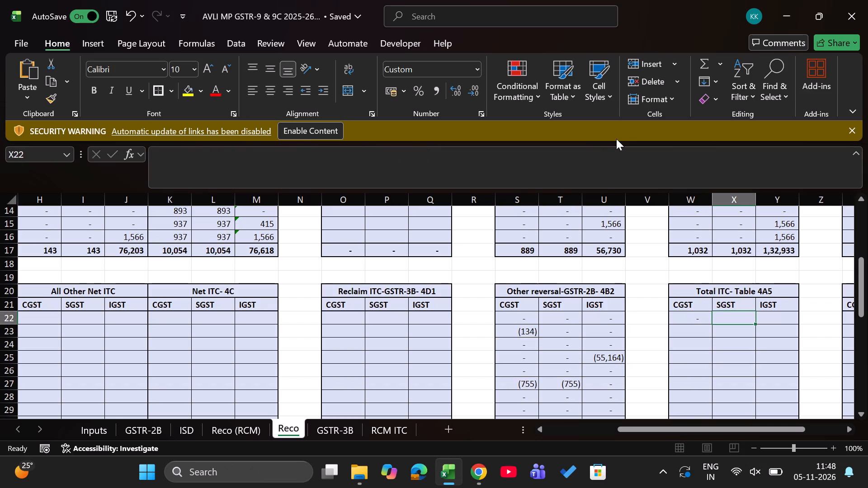
key("ctrl+v")
left_click(616, 139, "ctrl")
left_click(410, 158)
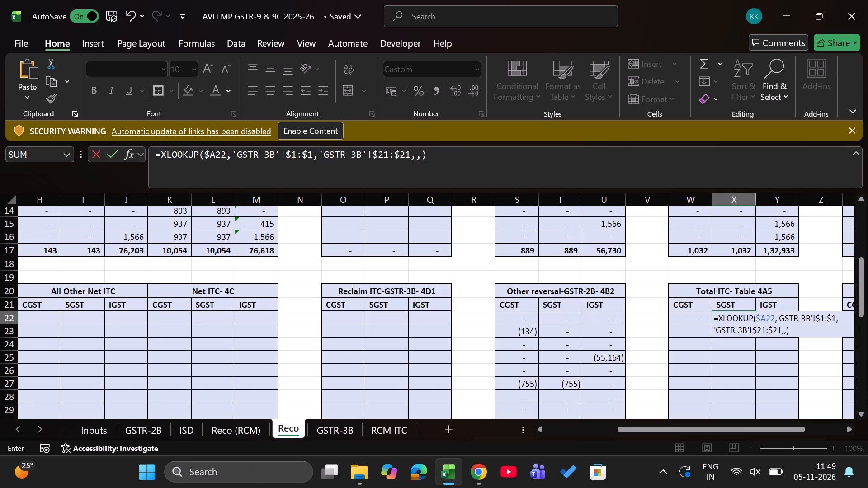
key("BackSpace")
key("2")
key("Left")
key("Left")
key("Left")
key("Left")
key("Left")
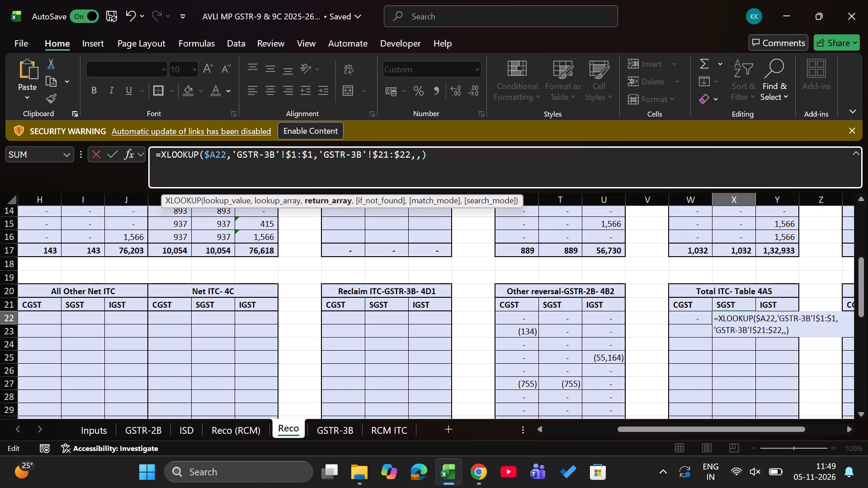
key("Right")
key("BackSpace")
key("2")
key("Return")
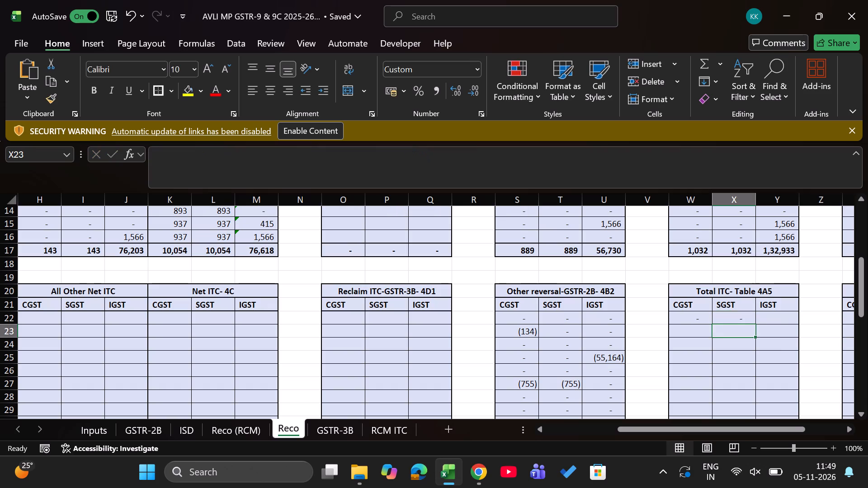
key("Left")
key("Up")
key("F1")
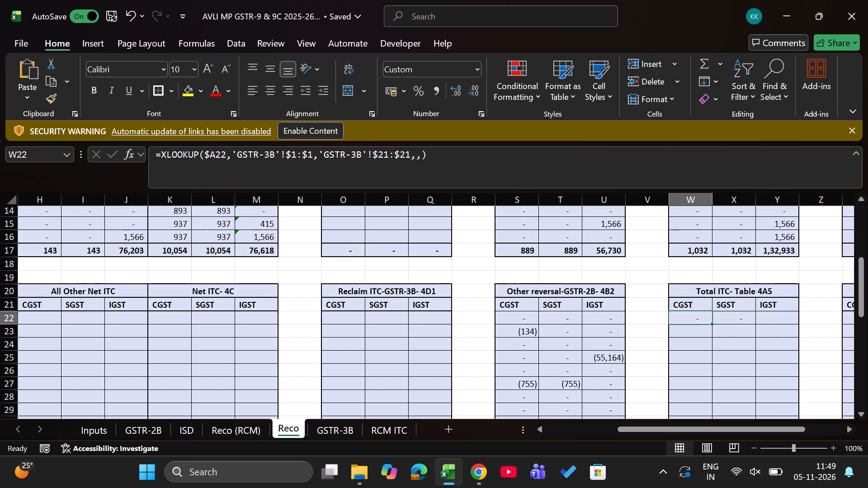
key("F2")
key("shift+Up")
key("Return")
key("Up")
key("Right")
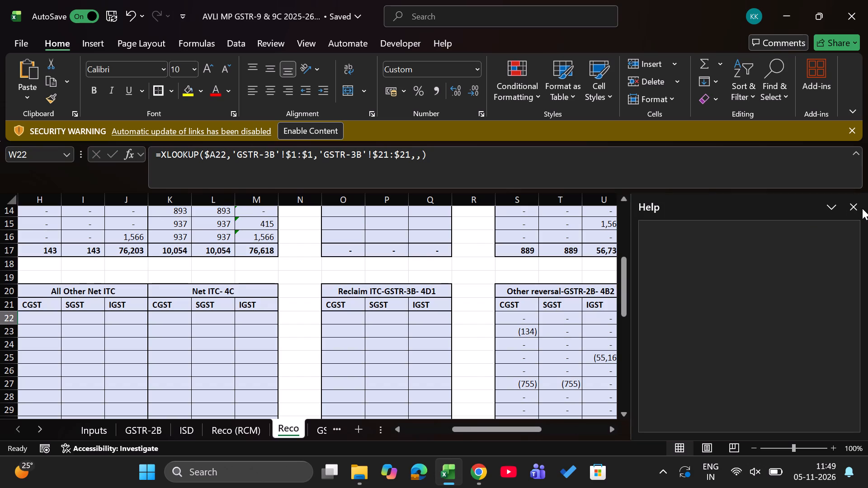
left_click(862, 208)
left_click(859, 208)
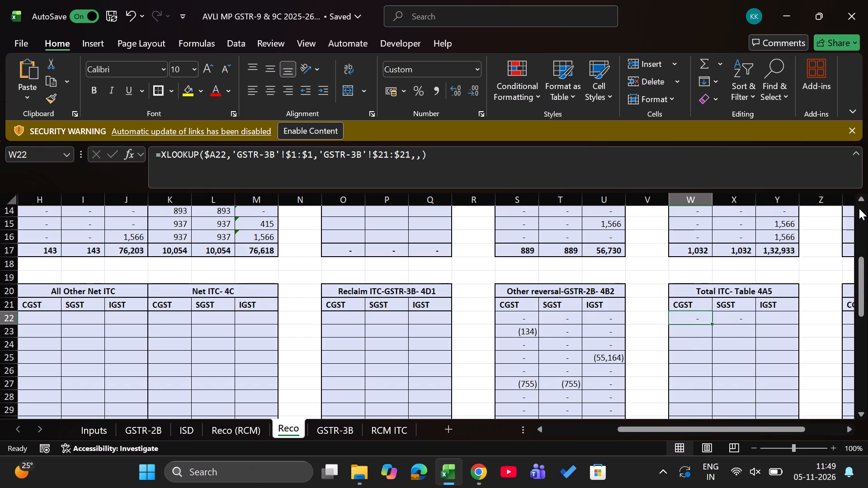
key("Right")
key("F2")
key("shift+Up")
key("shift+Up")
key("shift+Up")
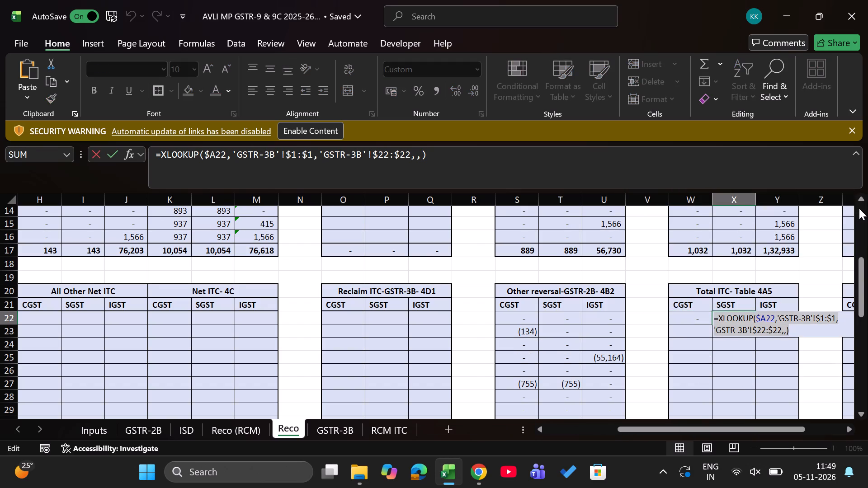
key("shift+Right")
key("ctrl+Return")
Paste the Total ITC- Table 4A5 CGST XLOOKUP into the Apr-25 IGST cell, with the return range set to 'GSTR-3B'!$20:$20.
key("Right")
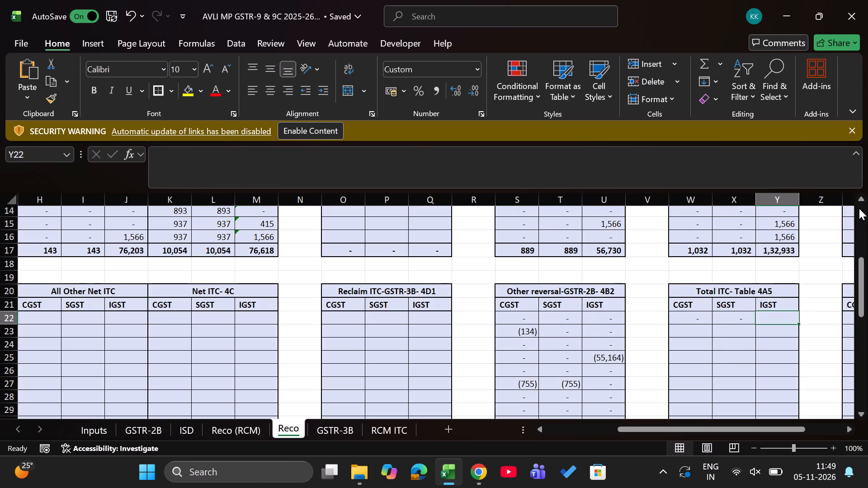
key("equal")
key("ctrl+v")
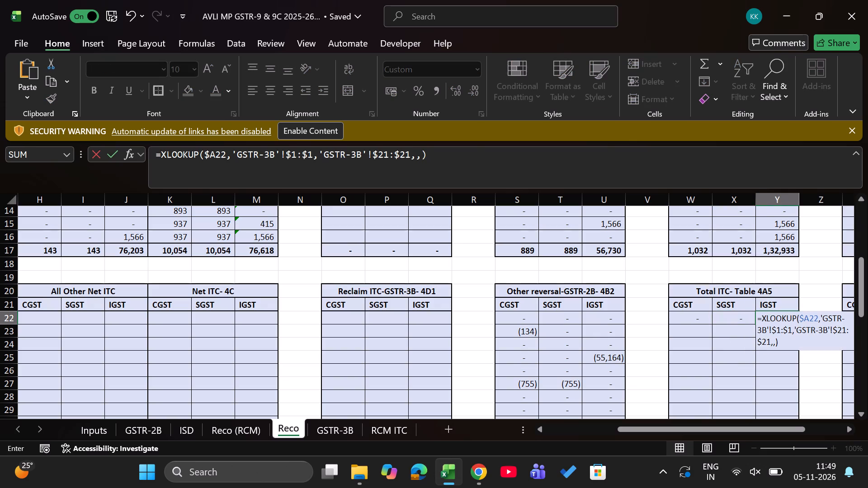
left_click(410, 158)
key("BackSpace")
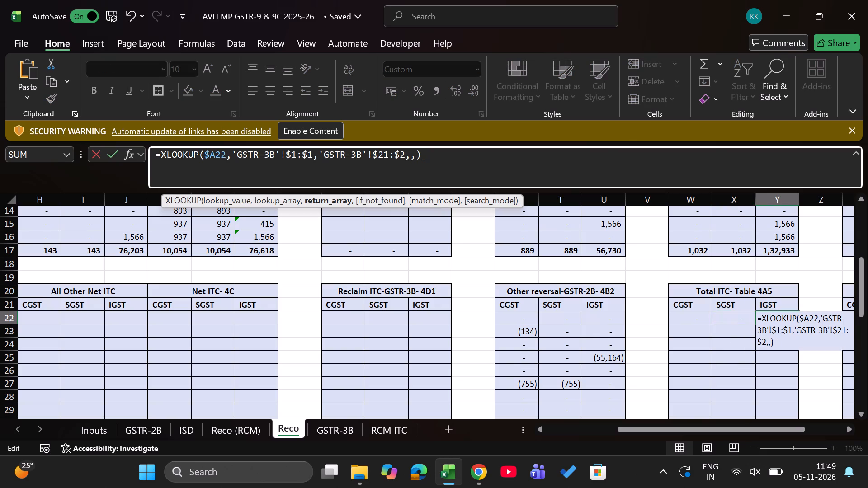
key("0")
key("Left")
key("Left")
key("Left")
key("Left")
key("BackSpace")
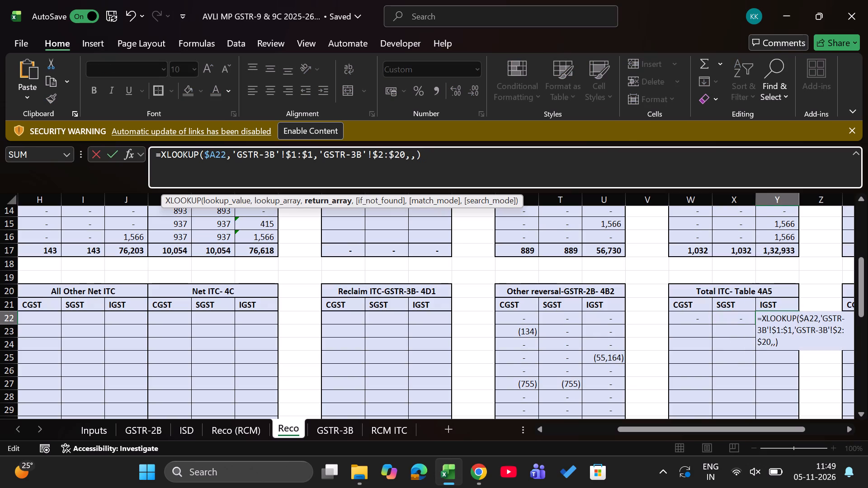
key("0")
key("Return")
Fill the Total ITC- Table 4A5 CGST, SGST and IGST formulas down from Apr-25 through Mar-26.
key("Up")
key("Left")
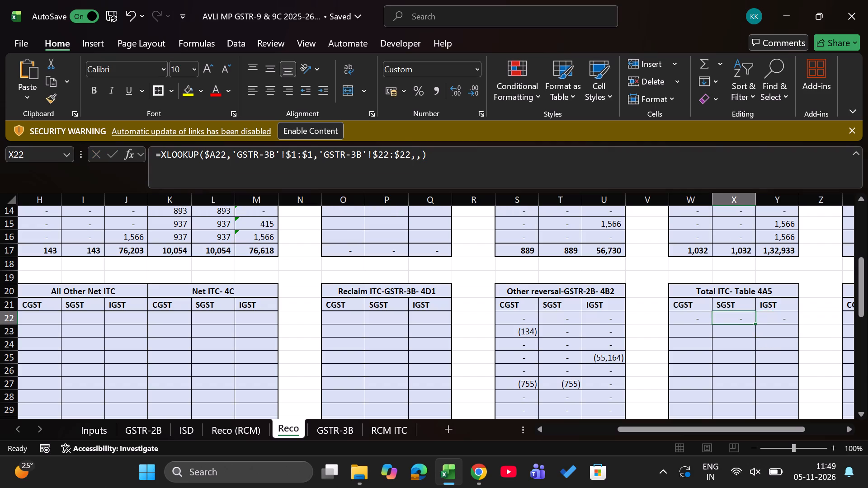
key("Left")
key("Right")
key("Left")
key("shift+Right")
key("shift+Right")
key("shift+Down")
key("shift+Down")
key("shift+Down")
key("shift+Down")
key("shift+Down")
key("shift+Down")
key("shift+Down")
key("shift+Down")
key("shift+Down")
key("shift+Down")
key("shift+Down")
key("shift+Down")
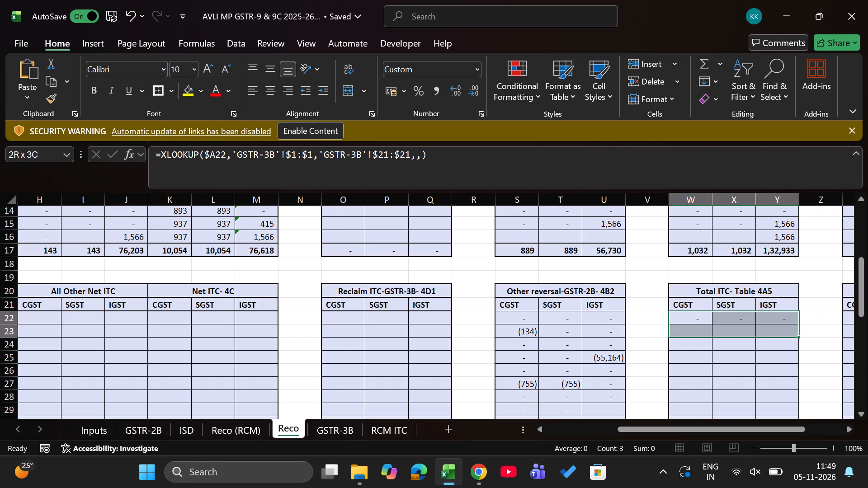
key("shift+Down")
key("shift+Down")
key("shift+Up")
key("shift+Up")
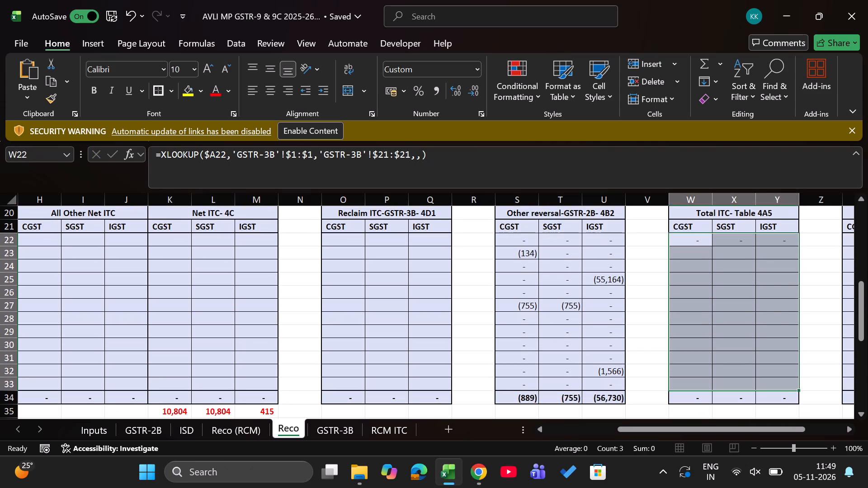
key("ctrl+d")
Look across the Apr-25 row from Total ITC- Table 4A5 back to the IMPS- 4A4 block, examining the filled and empty columns.
key("Left")
key("Left")
key("Left")
key("Left")
key("Left")
key("Left")
key("Left")
key("Left")
key("Left")
key("Left")
key("Left")
key("Left")
key("Left")
key("Left")
key("Left")
key("Left")
key("Left")
key("Left")
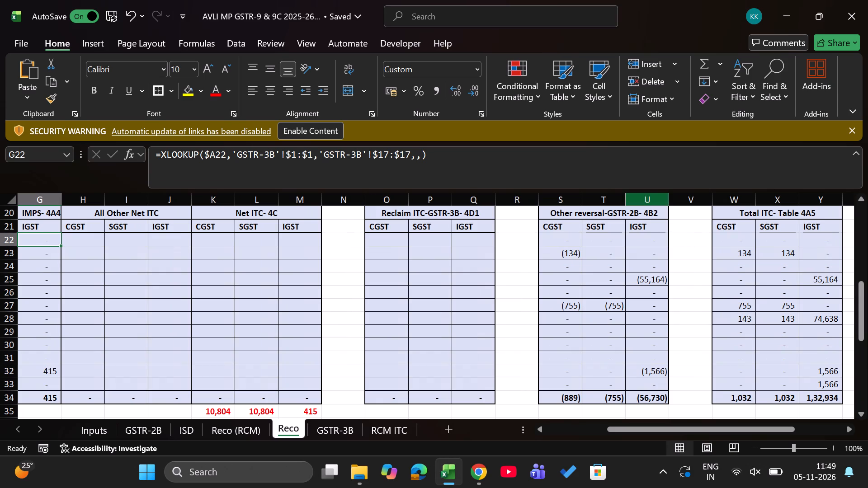
Copy the Apr-25 SGST formula of Other reversal-GSTR-2B- 4B2 into the May-25 SGST cell directly below it.
left_click(570, 251)
key("Right")
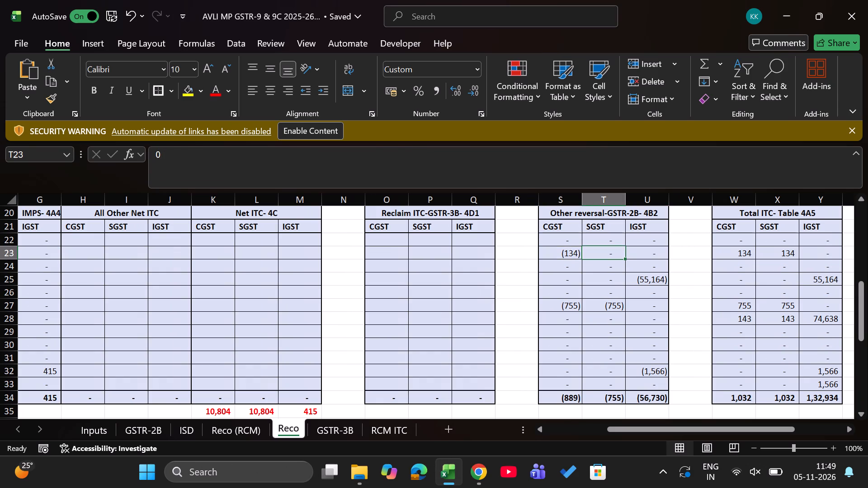
key("Left")
key("Up")
key("Right")
key("ctrl+c")
key("Down")
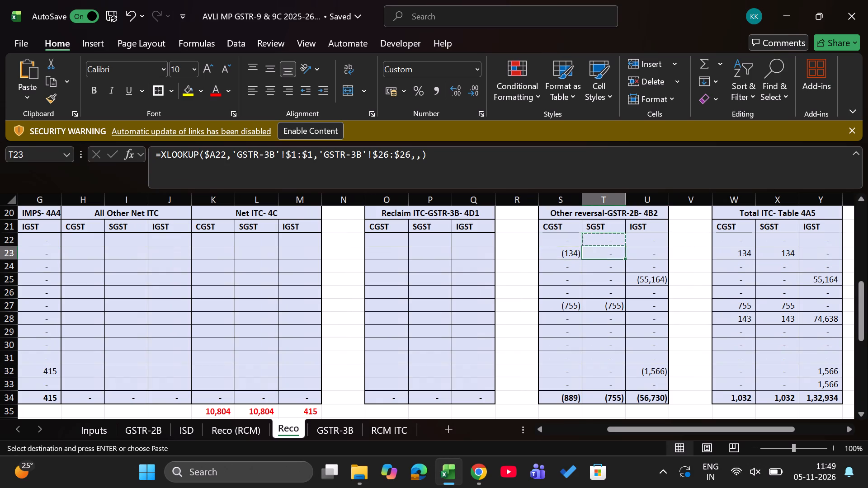
key("Return")
key("Down")
key("Down")
key("Up")
key("Up")
Enter the Other reversal 4B2 CGST XLOOKUP, returning 'GSTR-3B'!$25:$25, in the Apr-25 CGST cell of All Other Net ITC.
key("Left")
key("Left")
key("Left")
key("Left")
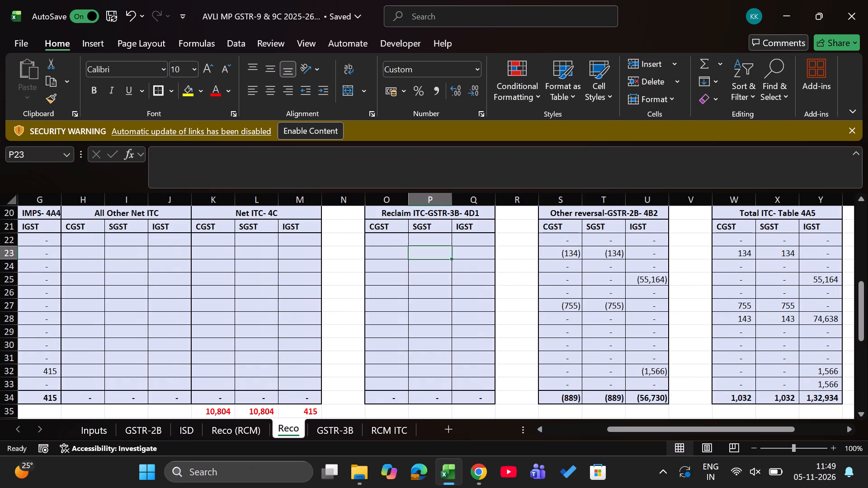
scroll(570, 251, "down", 1)
scroll(570, 251, "up", 1)
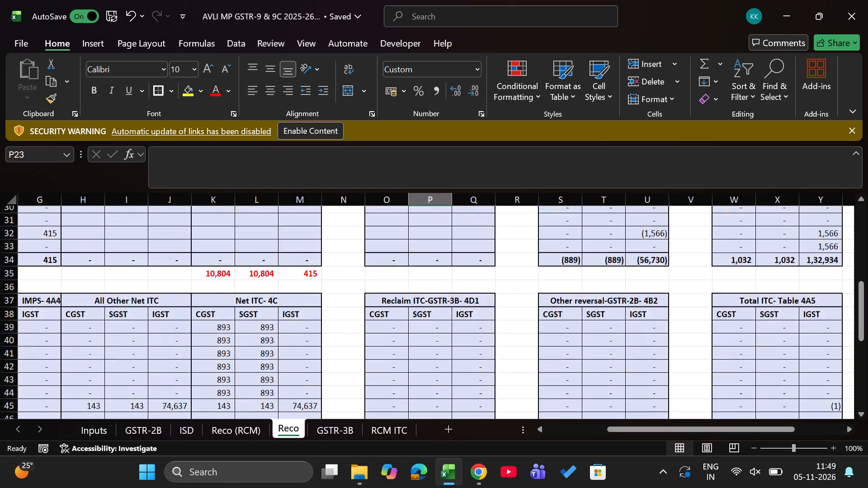
scroll(570, 251, "up", 1)
scroll(570, 251, "right", 1)
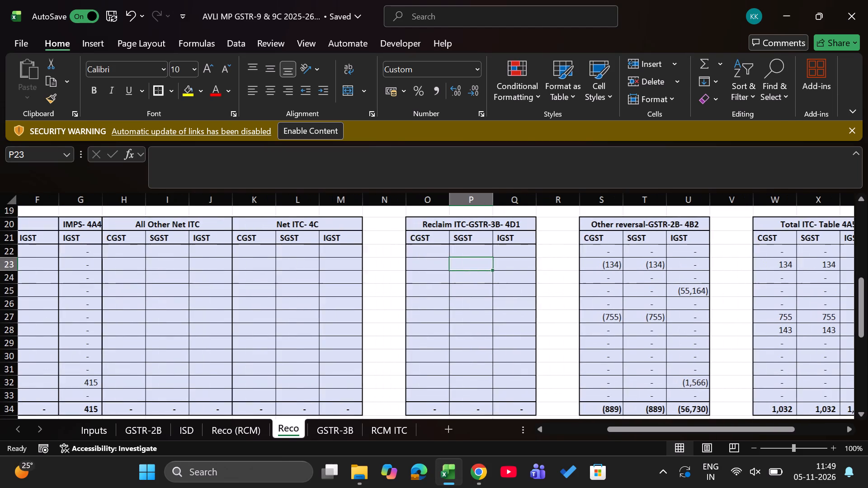
scroll(570, 251, "right", 1)
left_click(612, 251)
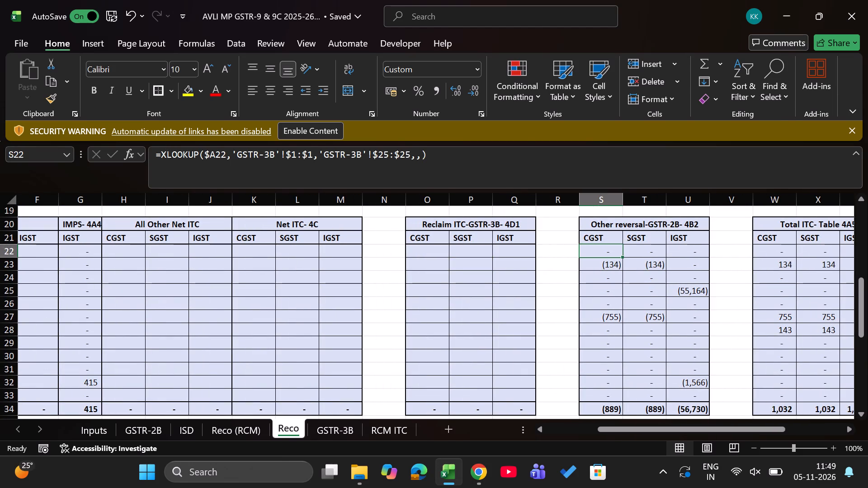
left_click_drag(161, 150, 659, 175)
key("ctrl+c")
key("Return")
key("Up")
key("Up")
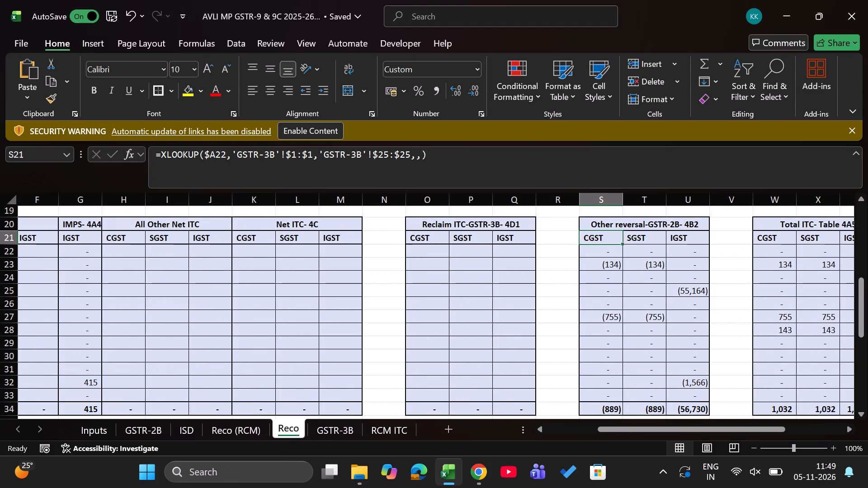
key("Left")
key("Left")
key("Left")
key("Left")
key("Left")
key("Left")
key("Left")
key("Left")
key("Left")
key("Left")
key("Down")
key("Down")
key("Left")
key("Left")
key("Up")
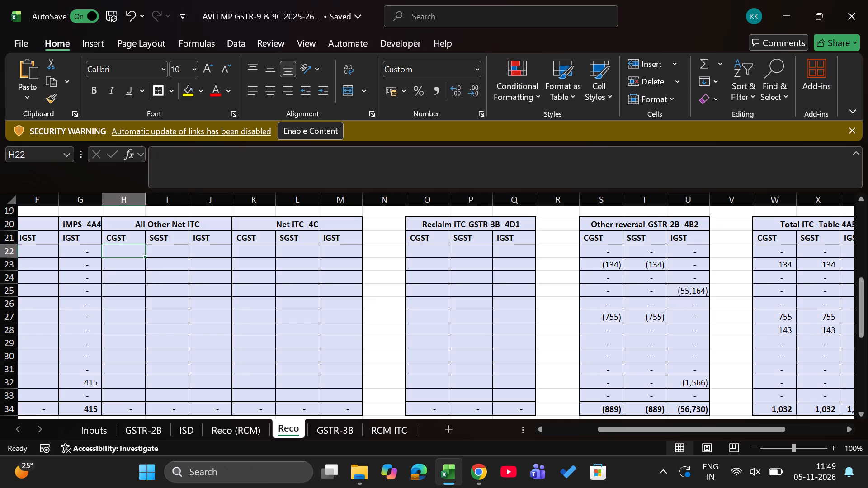
key("equal")
key("ctrl+v")
key("Return")
key("Up")
Add the Total ITC- Table 4A5 CGST XLOOKUP, returning 'GSTR-3B'!$21:$21, to the Apr-25 All Other Net ITC CGST formula.
key("Right")
key("Right")
key("Right")
key("Right")
key("Right")
key("Right")
key("Right")
key("Right")
key("Right")
key("Right")
key("Right")
key("Right")
key("Right")
key("Right")
key("Right")
key("Right")
key("Right")
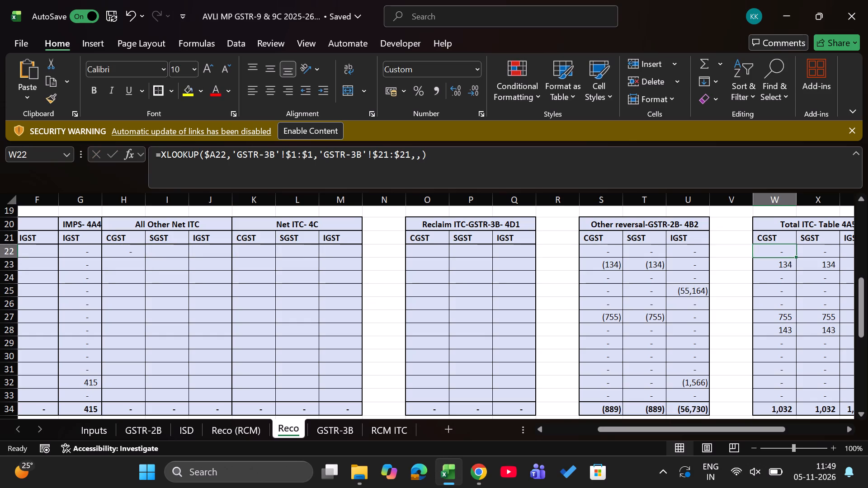
left_click_drag(165, 154, 170, 155)
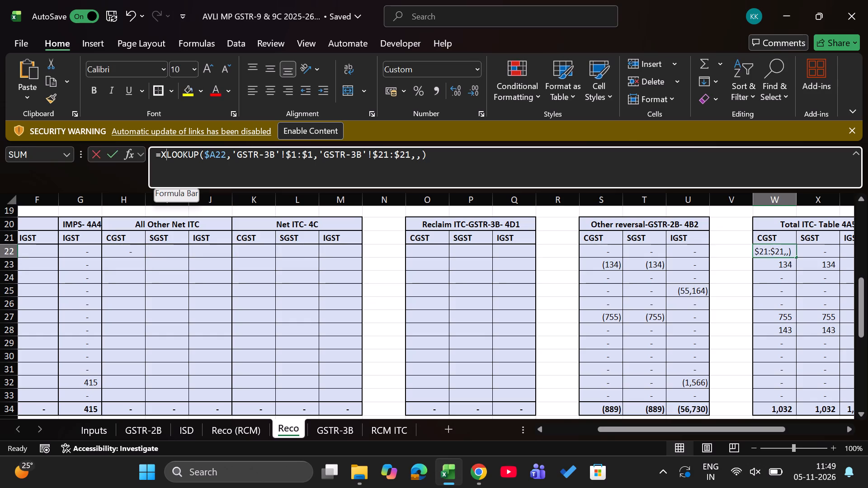
left_click_drag(170, 155, 189, 155)
key("Left")
key("Left")
key("shift+Right")
key("shift+Right")
key("shift+Right")
key("shift+Right")
key("shift+Right")
key("shift+Right")
key("shift+Right")
key("shift+Right")
key("shift+Right")
key("shift+Right")
key("shift+Right")
key("shift+Right")
key("shift+Right")
key("shift+Right")
key("shift+Right")
key("shift+Right")
key("shift+Right")
key("shift+Right")
key("shift+Right")
key("shift+Right")
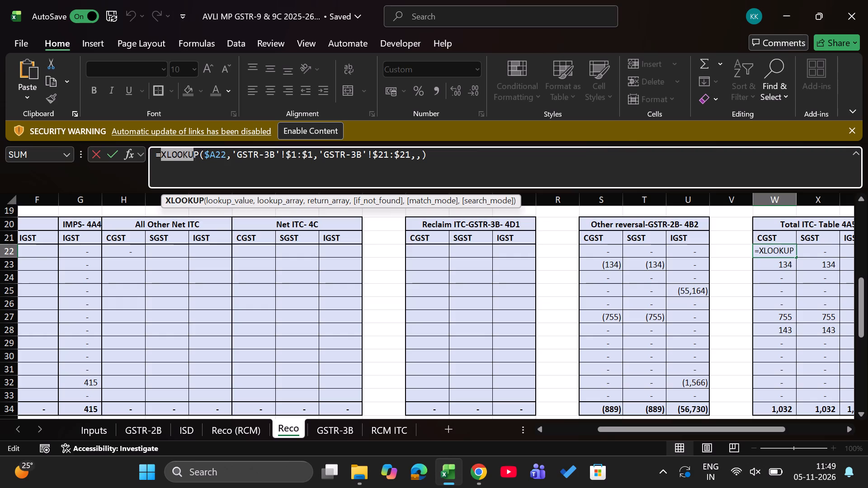
key("ctrl+c")
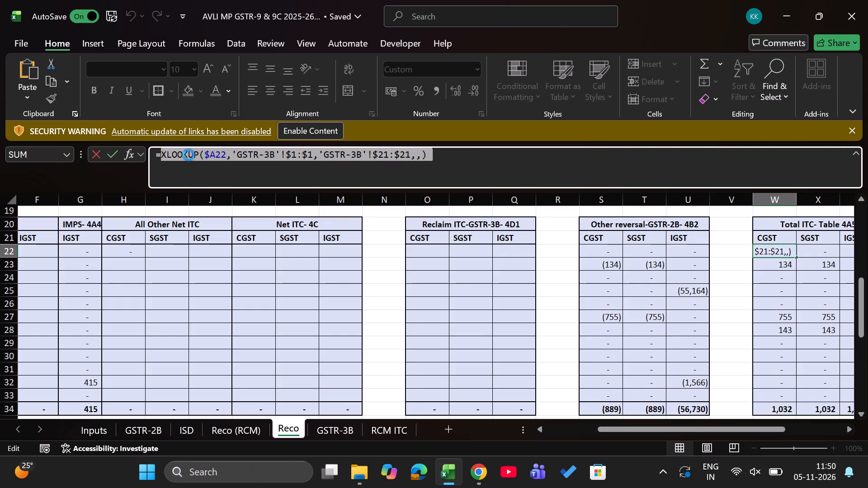
key("Return")
key("Up")
key("Left")
key("Left")
key("Left")
key("Left")
key("Left")
key("Left")
key("Left")
key("Left")
key("Left")
key("Left")
key("Left")
key("Left")
key("Left")
key("Left")
key("Left")
key("Left")
key("Right")
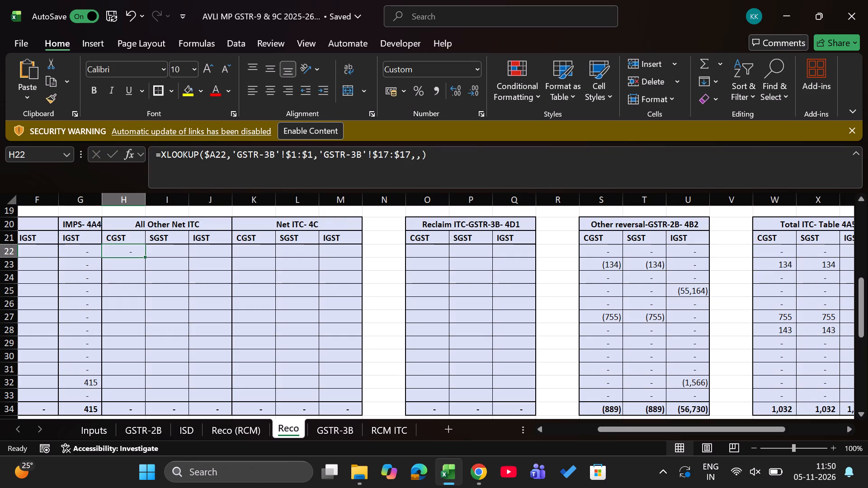
left_click(470, 164)
key("shift+plus")
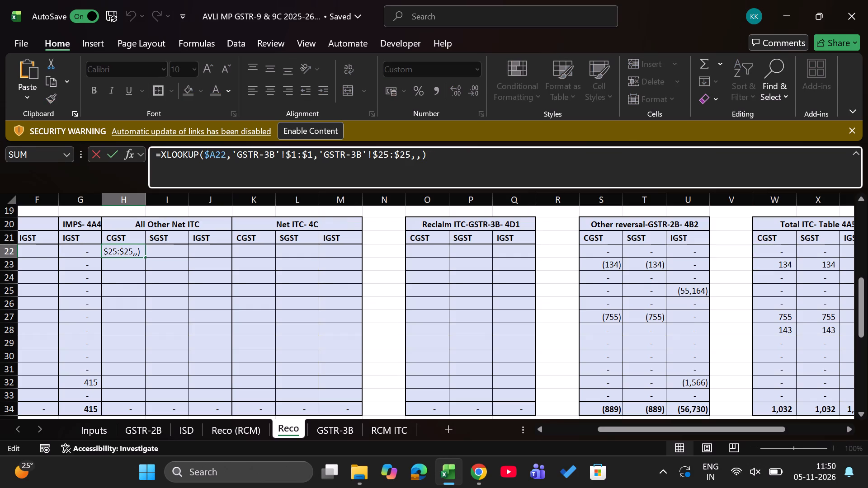
key("ctrl+v")
key("Return")
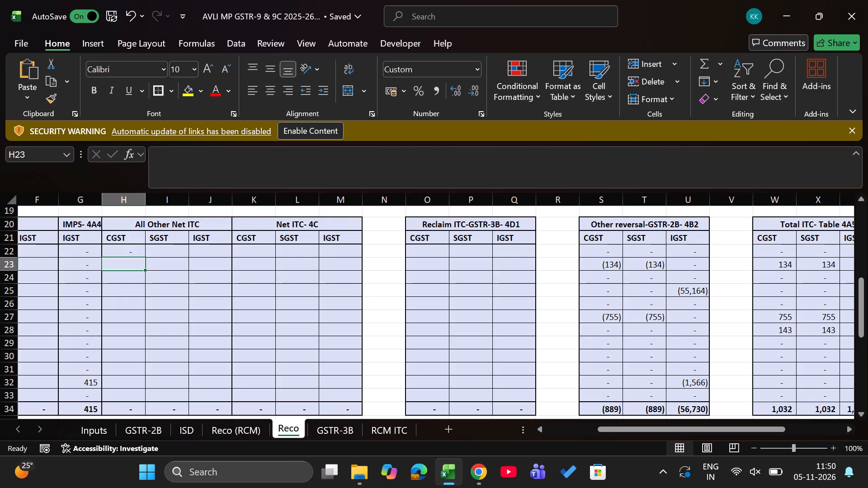
key("Up")
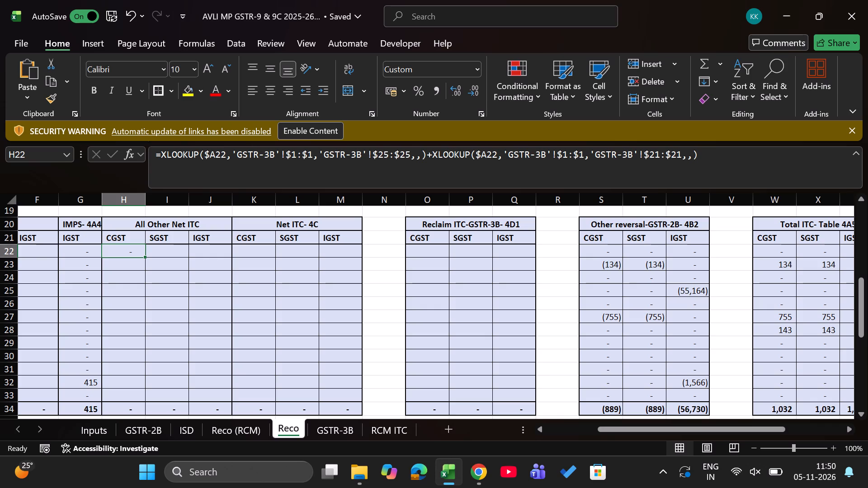
Copy the combined two-XLOOKUP formula from the Apr-25 CGST cell of All Other Net ITC into the adjacent SGST cell.
left_click_drag(160, 155, 845, 183)
key("ctrl+c")
key("Return")
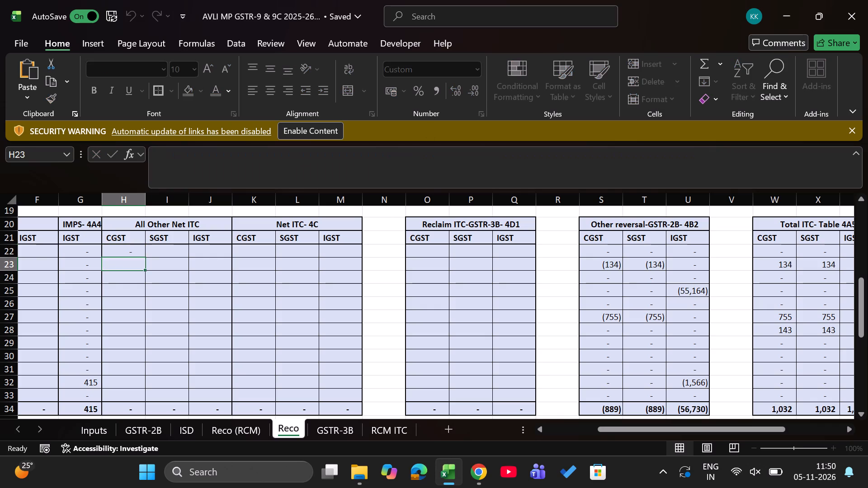
key("Up")
key("Right")
key("equal")
key("ctrl+v")
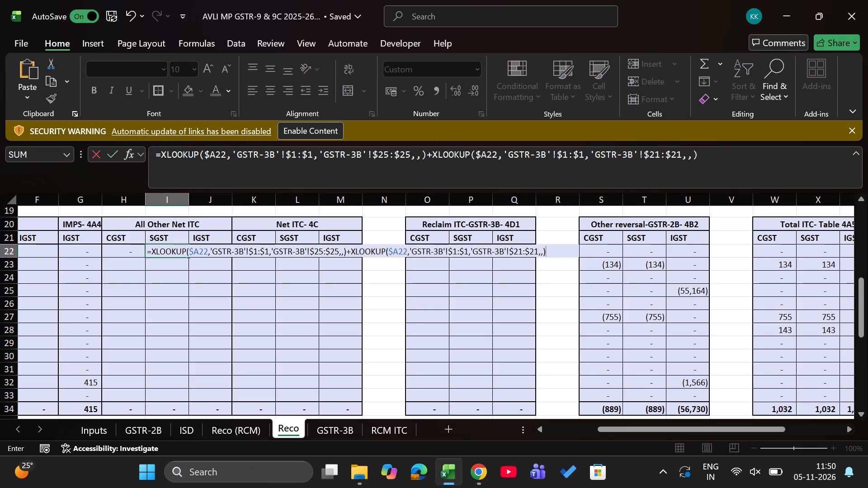
key("Return")
key("Left")
key("Up")
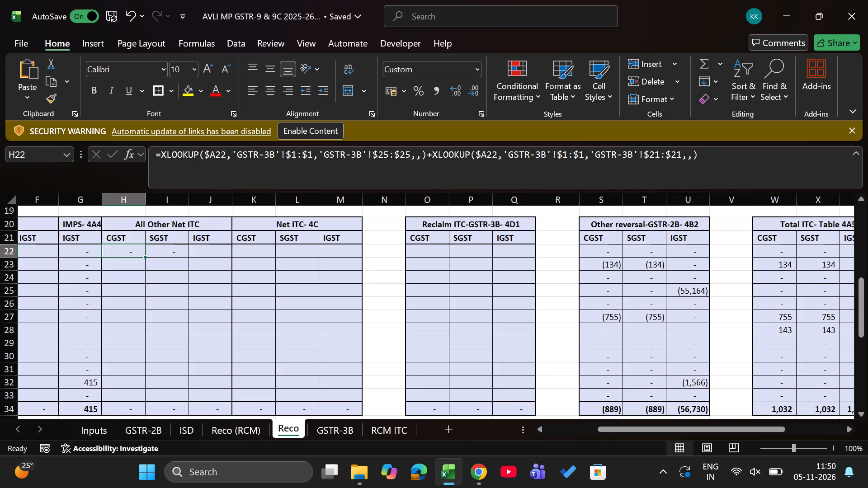
key("Right")
key("Left")
key("Right")
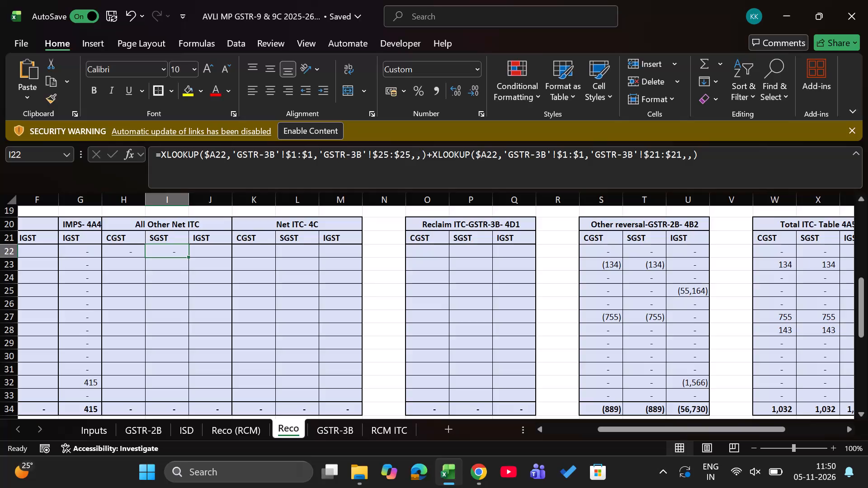
Set the first XLOOKUP's return range in the Apr-25 All Other Net ITC SGST formula to 'GSTR-3B'!$26:$26.
left_click(388, 150)
key("BackSpace")
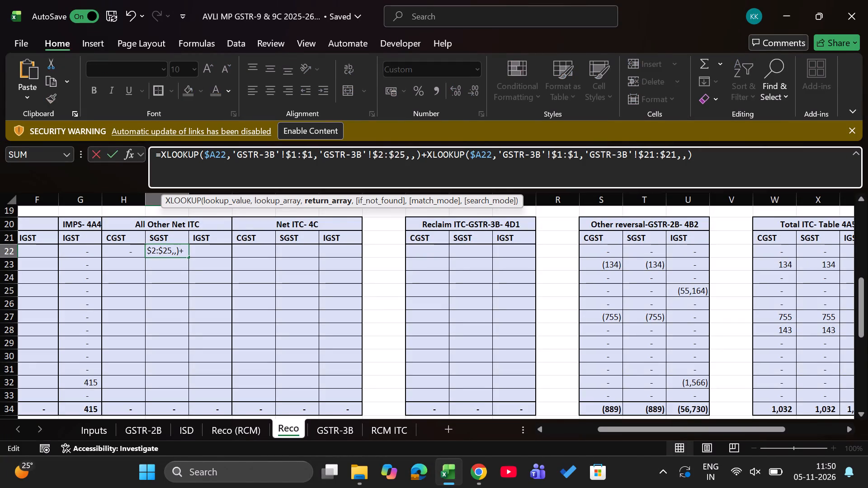
key("6")
key("Right")
key("Right")
key("Right")
key("Right")
key("BackSpace")
key("6")
Set the second XLOOKUP's return range in the Apr-25 All Other Net ITC SGST formula to 'GSTR-3B'!$22:$22.
key("Right")
key("Right")
key("Right")
key("Right")
key("Right")
key("Right")
key("Right")
key("Right")
key("Right")
key("Right")
key("Right")
key("Right")
key("Right")
key("Right")
key("Right")
key("Right")
key("Right")
key("Right")
key("Right")
key("Right")
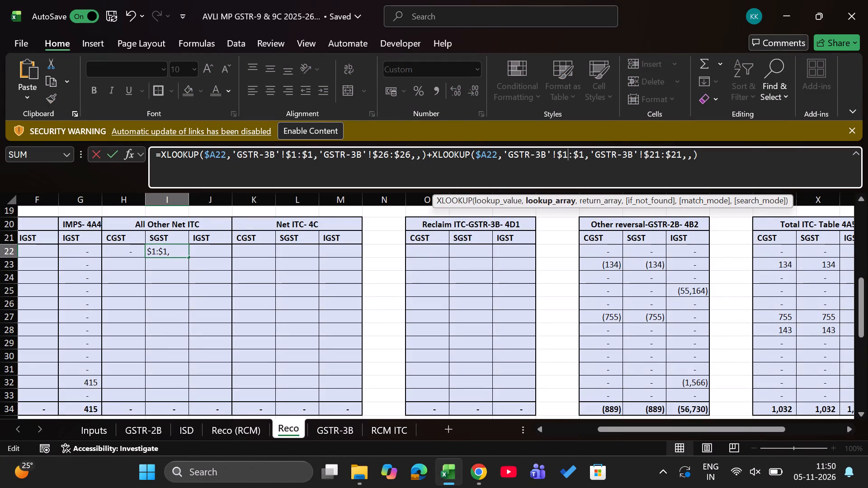
key("Right")
key("BackSpace")
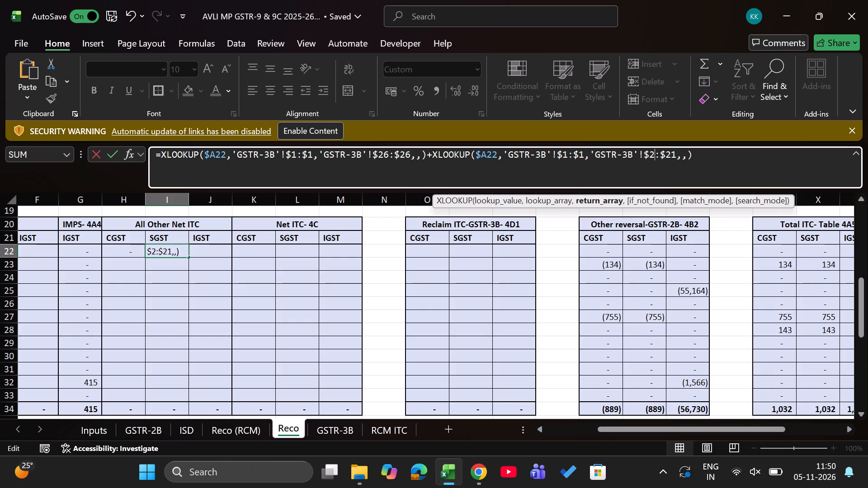
key("2")
key("Right")
key("Right")
key("Right")
key("Right")
key("BackSpace")
key("2")
key("Return")
key("Up")
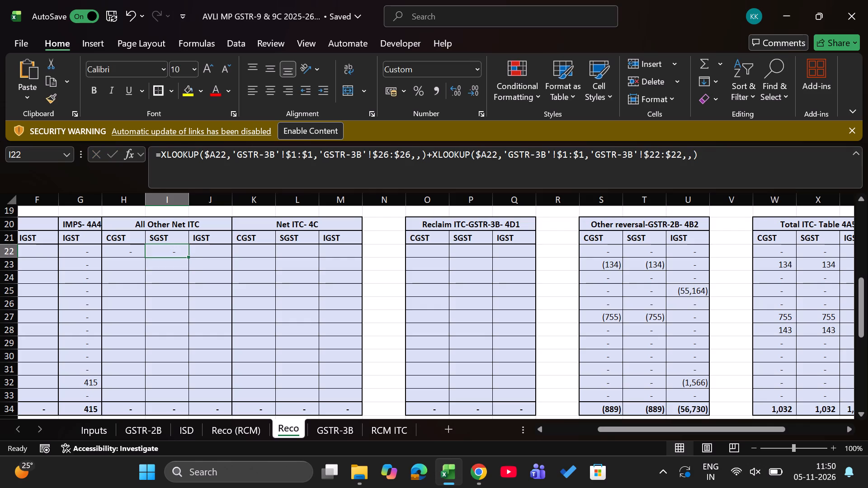
Copy the combined two-XLOOKUP formula from the Apr-25 SGST cell of All Other Net ITC into the adjacent IGST cell.
left_click_drag(164, 155, 498, 162)
key("Left")
key("Left")
key("Left")
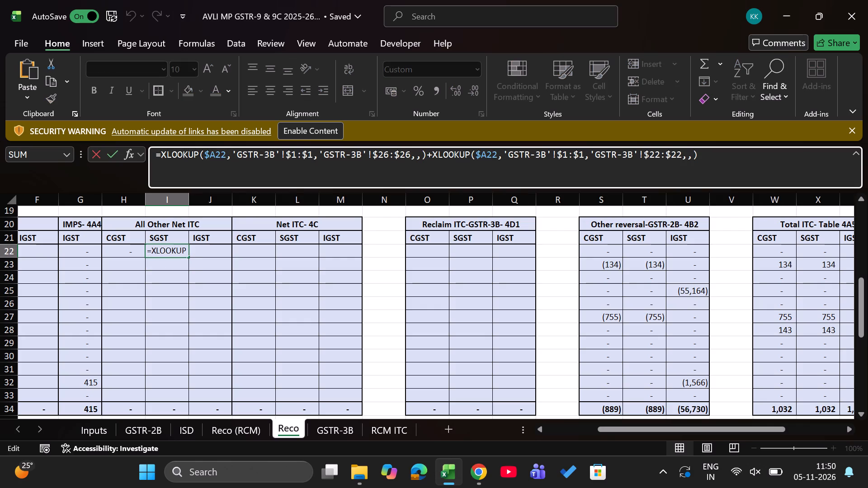
key("Right")
key("shift+Right")
key("shift+Right")
key("shift+Right")
key("shift+Right")
key("shift+Right")
key("shift+Right")
key("shift+Right")
key("shift+Right")
key("shift+Right")
key("shift+Right")
key("shift+Right")
key("shift+Right")
key("shift+Right")
key("shift+Right")
key("shift+Right")
key("shift+Right")
key("shift+Right")
key("shift+Right")
key("shift+Right")
key("shift+Right")
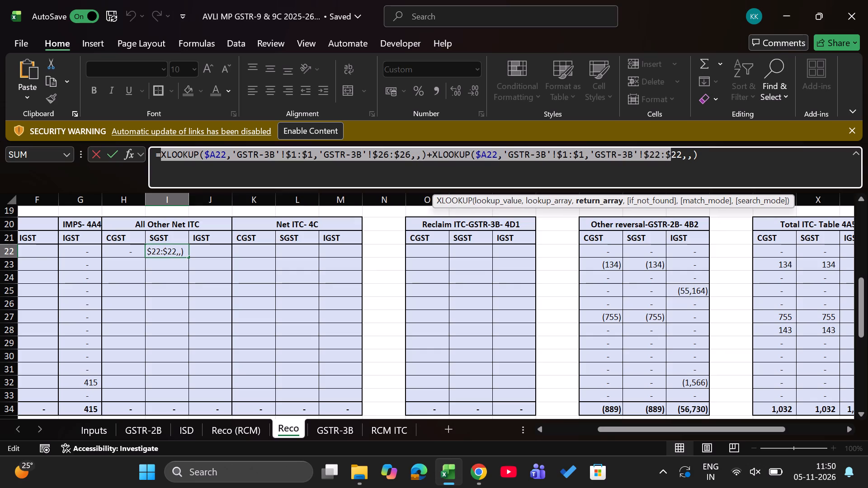
key("ctrl+c")
key("Return")
key("Up")
key("Right")
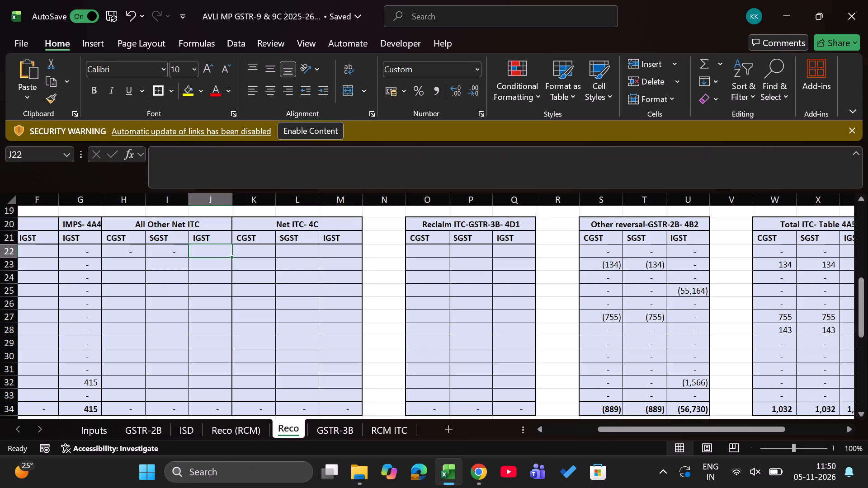
key("equal")
key("ctrl+v")
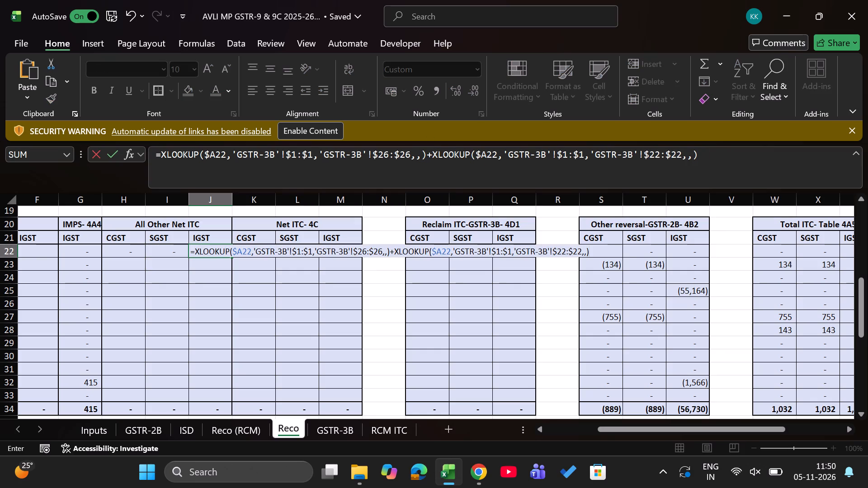
Set the second XLOOKUP's return range in the Apr-25 All Other Net ITC IGST formula to 'GSTR-3B'!$20:$20.
left_click(676, 151)
key("Right")
key("BackSpace")
key("0")
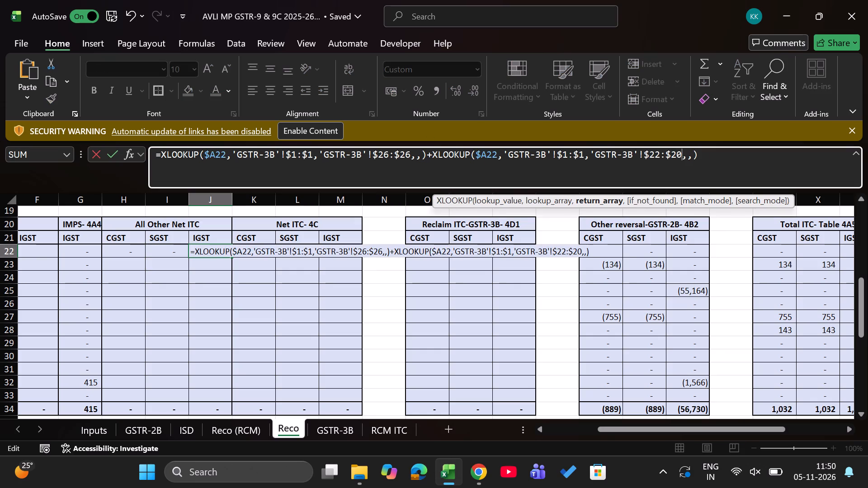
key("Left")
key("Left")
key("Left")
key("Left")
key("BackSpace")
key("0")
Set the first XLOOKUP's return range in the Apr-25 All Other Net ITC IGST formula to 'GSTR-3B'!$24:$24.
key("Left")
key("Left")
key("Left")
key("Left")
key("Left")
key("Left")
key("Left")
key("Left")
key("Left")
key("Left")
key("Left")
key("Left")
key("Left")
key("Left")
key("Left")
key("Left")
key("Left")
key("Left")
key("Left")
key("Left")
key("Left")
key("Left")
key("Left")
key("Left")
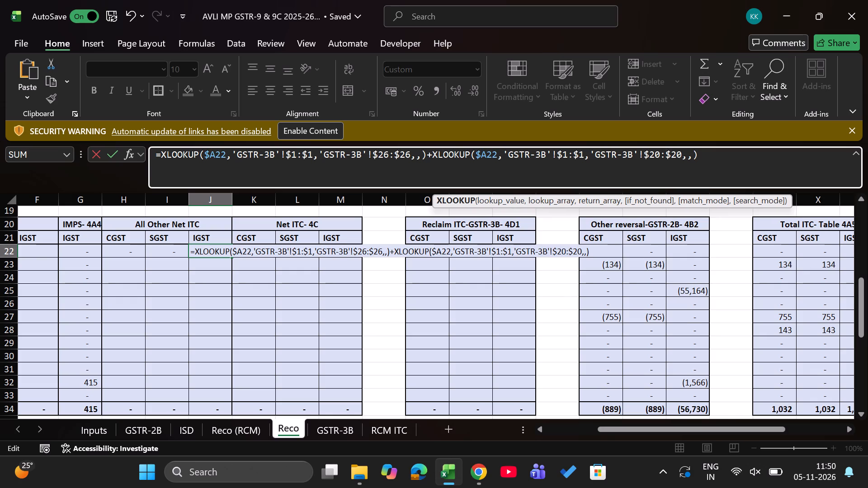
key("Left")
key("Left")
key("Left")
key("Left")
key("Left")
key("Left")
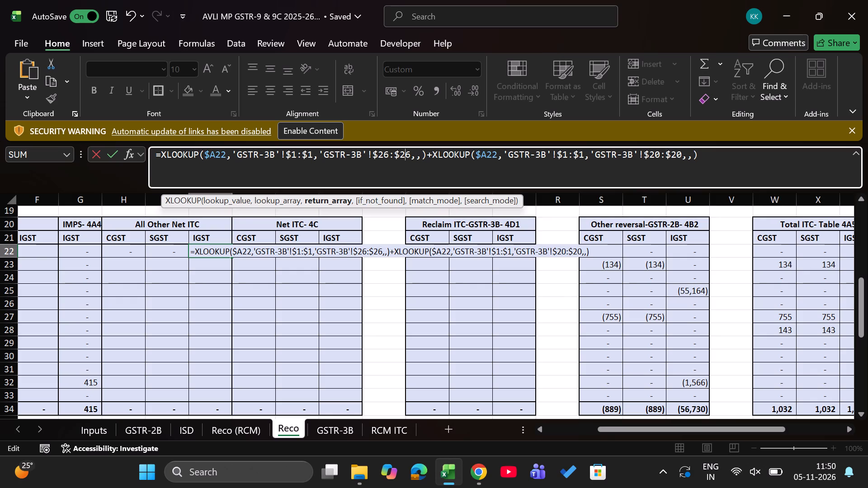
key("Right")
key("BackSpace")
key("4")
key("Left")
key("Left")
key("Left")
key("Left")
key("BackSpace")
key("4")
key("Return")
key("Up")
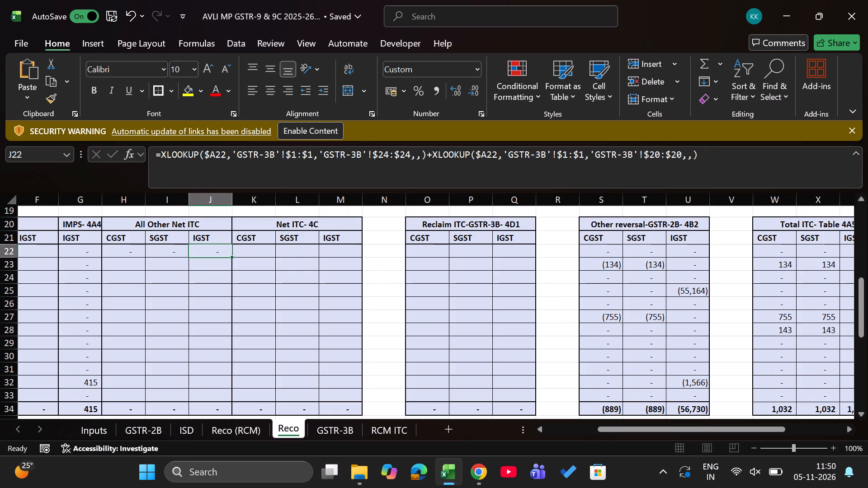
Fill the Apr-25 All Other Net ITC CGST, SGST and IGST formulas down through row 33, above the total row.
key("Left")
key("Left")
key("shift+Right")
key("shift+Right")
key("ctrl+shift+Down")
key("shift+Up")
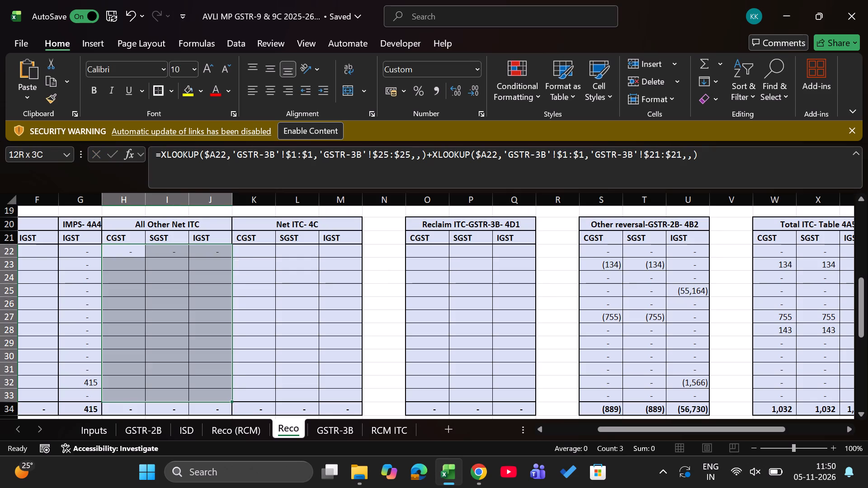
key("ctrl+d")
Review the filled All Other Net ITC formulas and amounts alongside the Other reversal 4B2 and Total ITC 4A5 blocks.
key("Down")
key("Down")
key("Right")
key("Right")
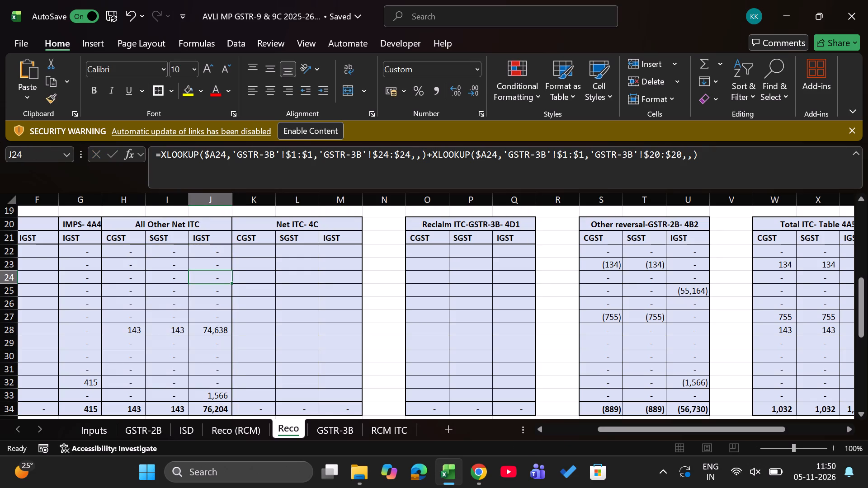
scroll(635, 316, "left", 1)
key("Right")
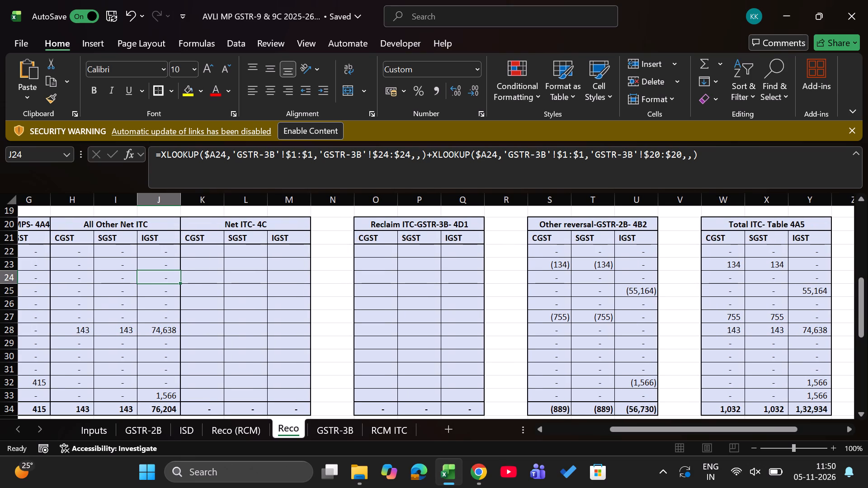
key("Up")
key("Up")
key("Left")
key("Left")
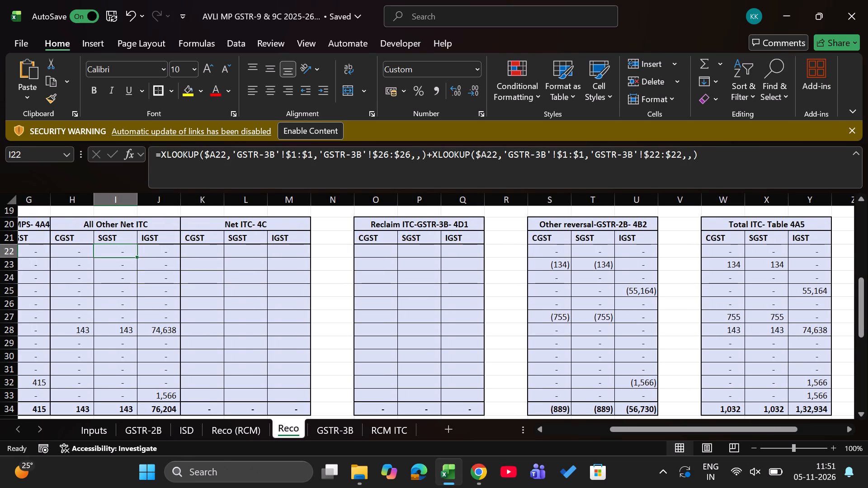
key("Right")
key("Right")
key("Left")
Examine the 4(C) Net ITC and 4(D) reclaimed ITC rows across the months on the GSTR-3B sheet.
key("ctrl+Page_Down")
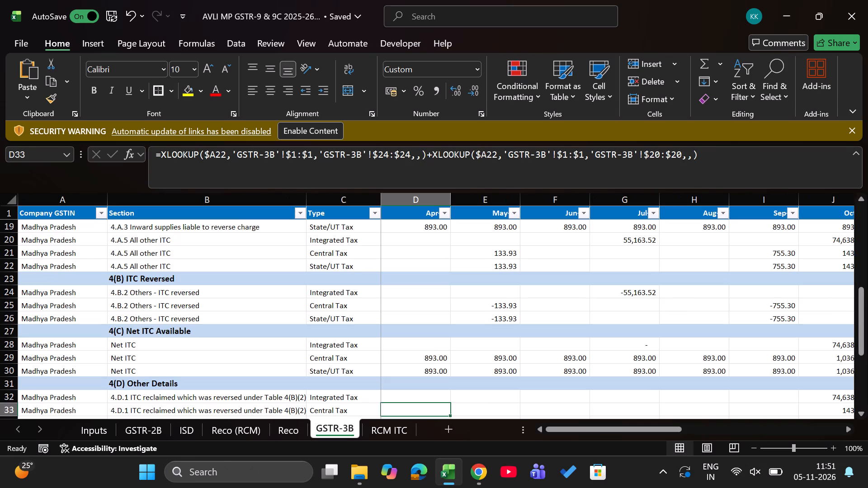
key("Up")
key("Up")
key("Up")
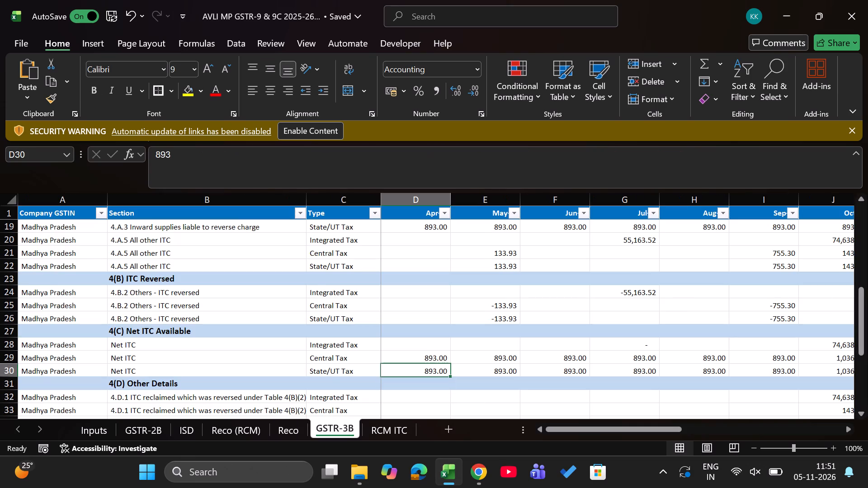
scroll(640, 338, "down", 1)
scroll(640, 338, "left", 2)
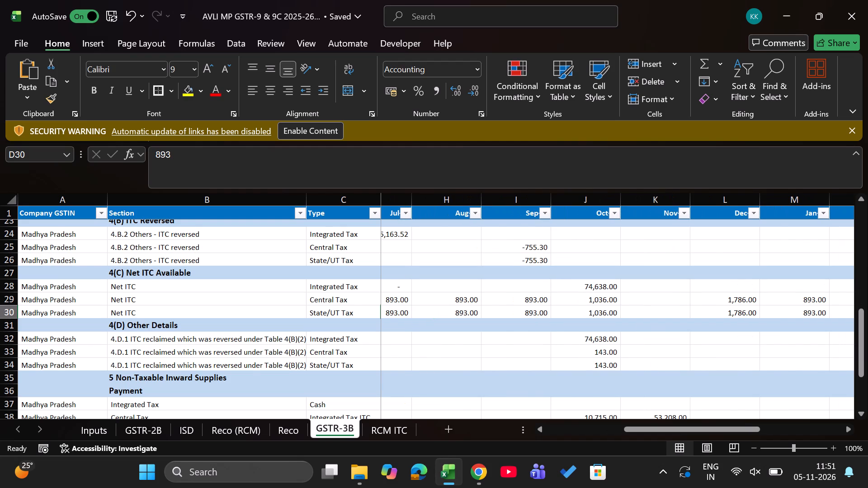
scroll(640, 338, "right", 1)
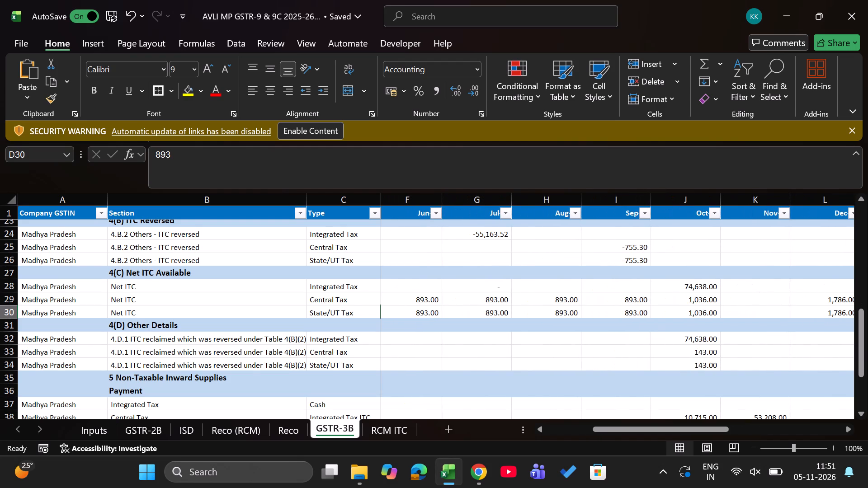
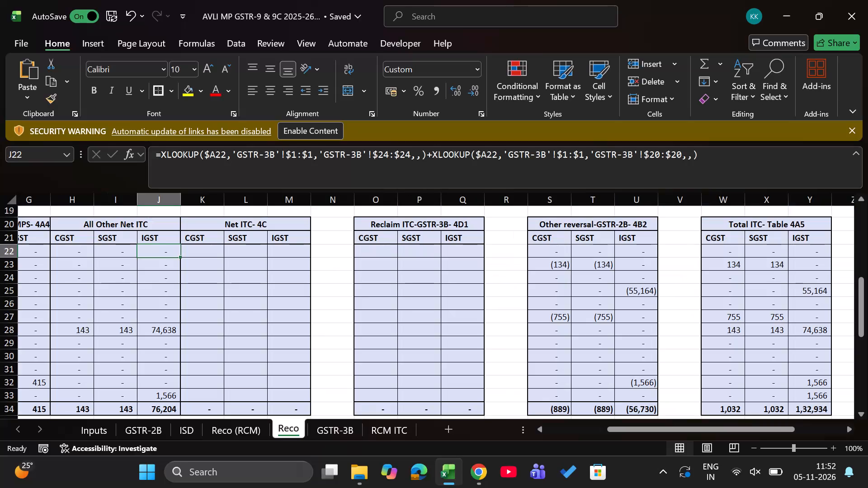
Copy the Apr-25 Other reversal 4B2 CGST XLOOKUP formula into the Apr-25 Net ITC 4C CGST cell, K22.
key("Right")
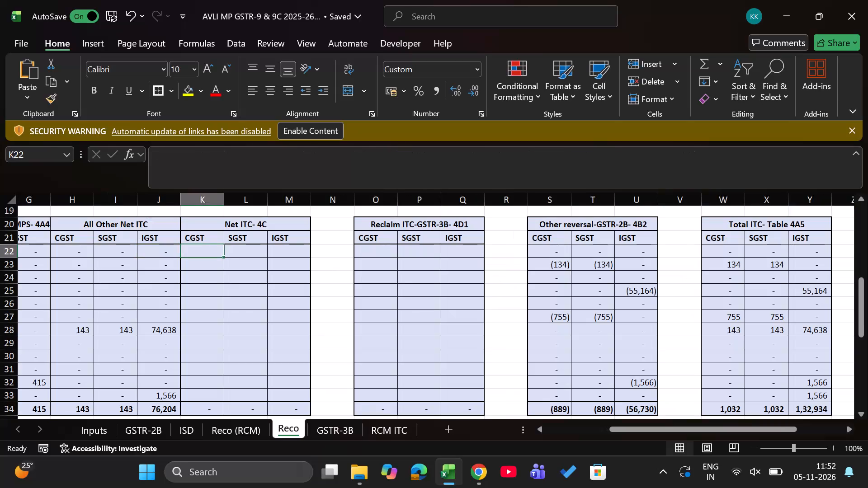
key("Right")
key("Right")
key("Right")
key("Right")
key("Right")
key("Right")
key("Right")
key("Right")
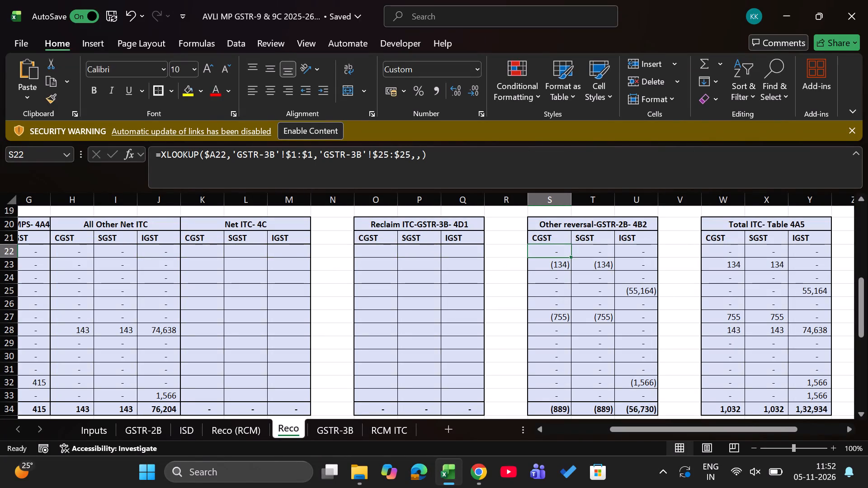
left_click_drag(161, 155, 673, 148)
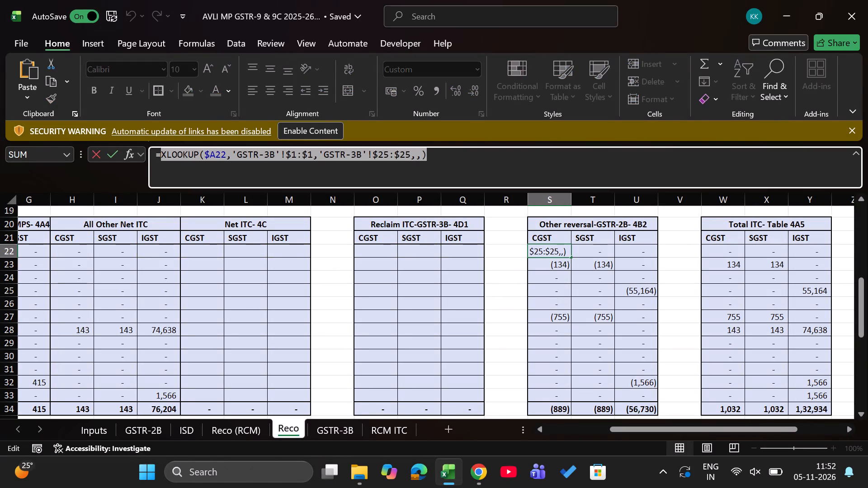
key("ctrl+c")
key("Return")
key("Up")
key("Left")
key("Left")
key("Left")
key("Left")
key("Left")
key("Left")
key("Left")
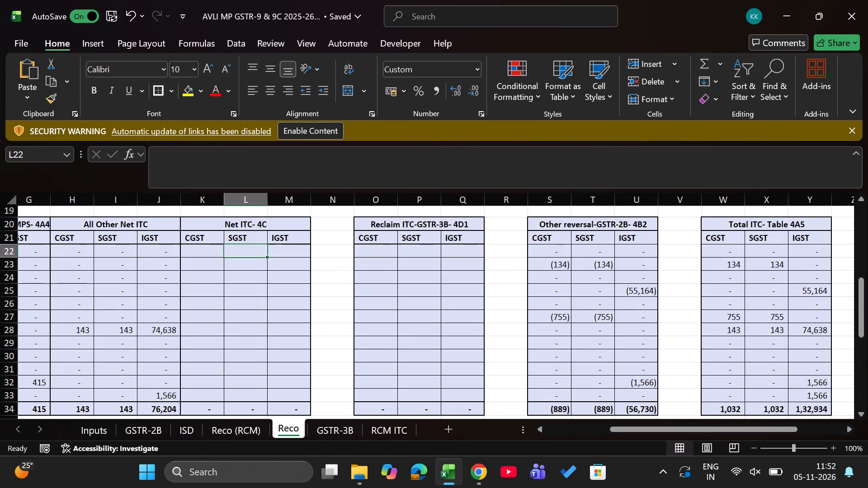
key("Left")
key("equal")
key("ctrl+b")
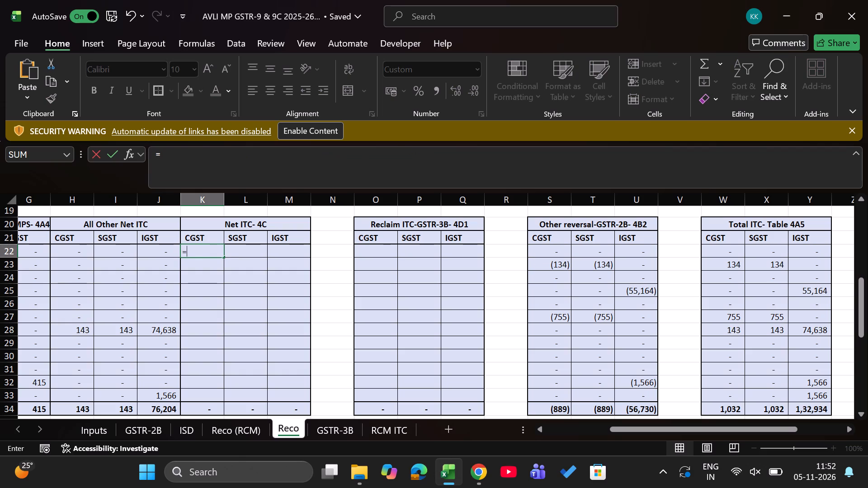
key("ctrl+v")
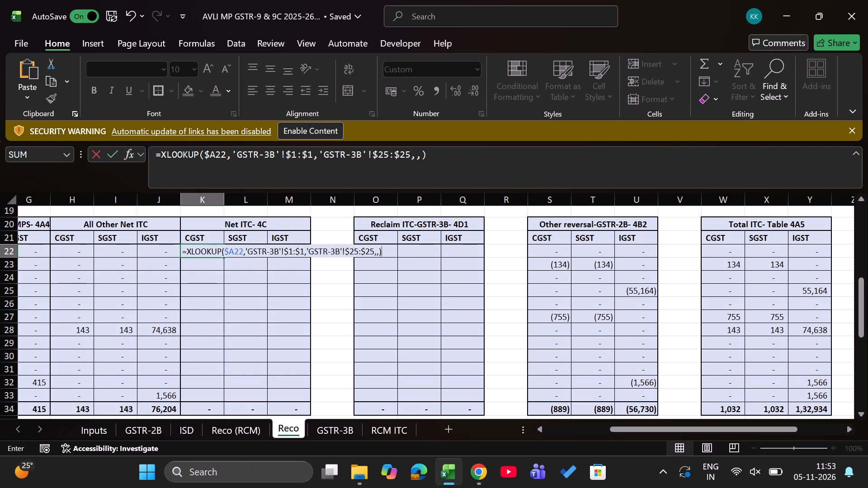
Set the return range in the Apr-25 Net ITC 4C CGST formula to 'GSTR-3B'!$29:$29.
left_click(392, 154)
key("Left")
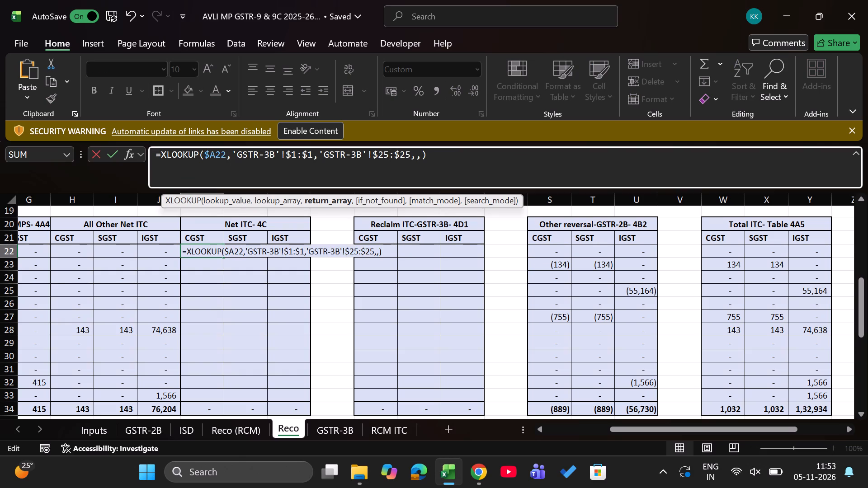
key("BackSpace")
key("9")
key("Right")
key("Right")
key("Right")
key("Right")
key("BackSpace")
key("9")
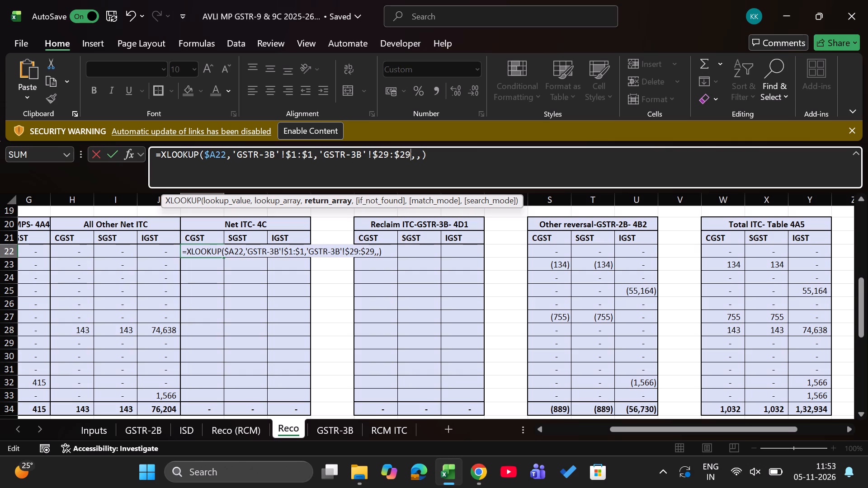
key("Return")
Check the Net ITC rows on the GSTR-3B sheet and copy the Apr-25 Net ITC 4C CGST formula into its SGST cell.
key("ctrl+Page_Down")
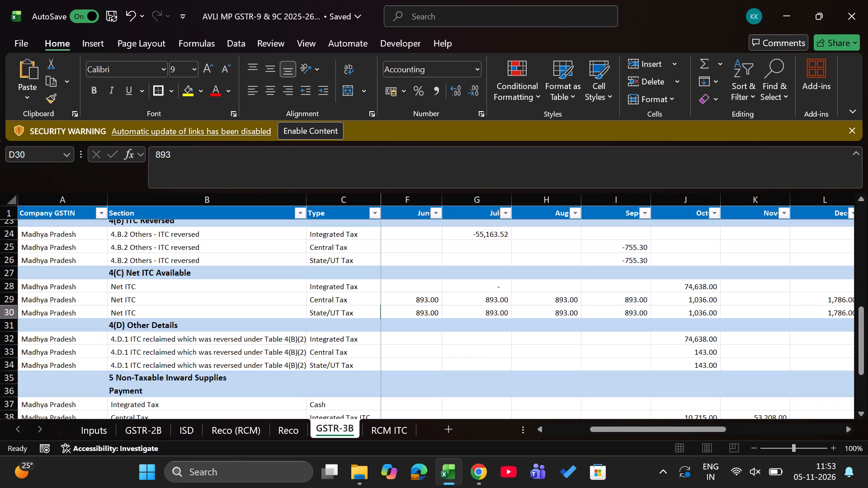
key("ctrl+Page_Up")
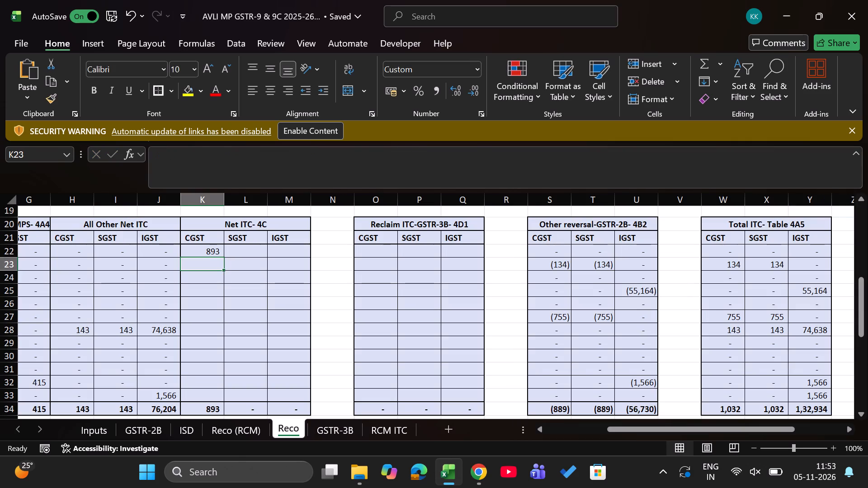
key("Up")
left_click_drag(161, 152, 670, 119)
key("ctrl+c")
key("Return")
key("Up")
key("Right")
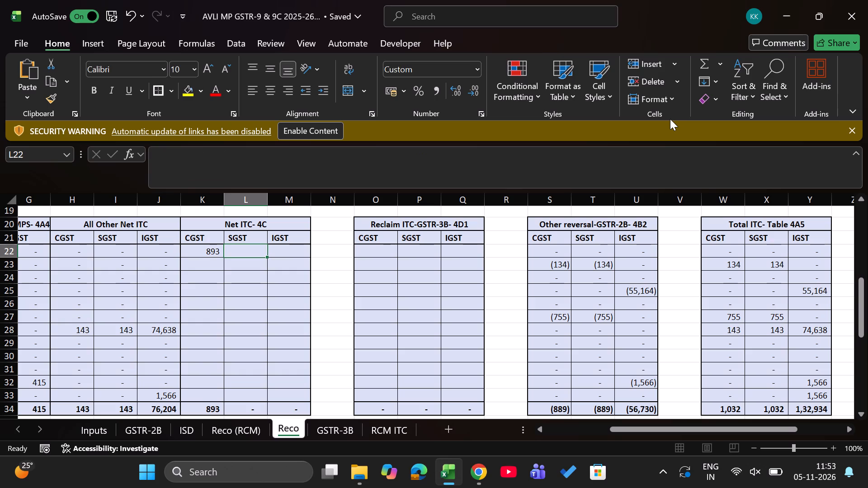
key("equal")
key("ctrl+v")
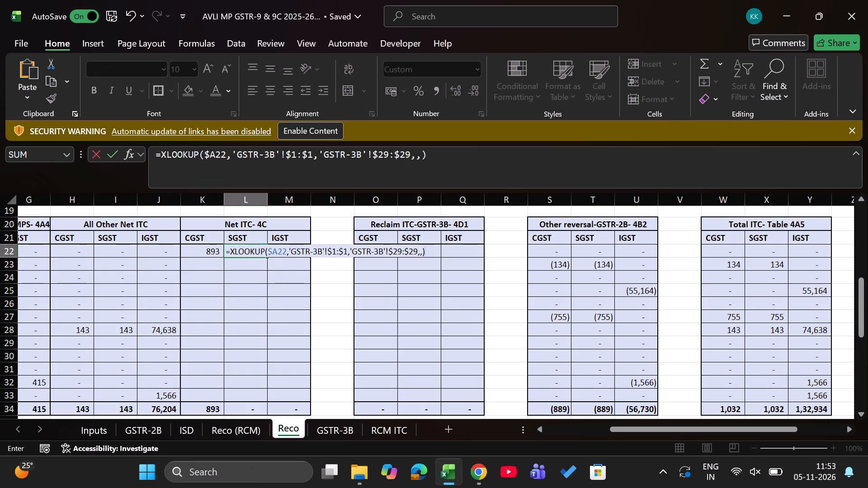
Set the return range in the Apr-25 Net ITC 4C SGST formula to 'GSTR-3B'!$30:$30.
left_click(407, 155)
key("Right")
key("BackSpace")
key("BackSpace")
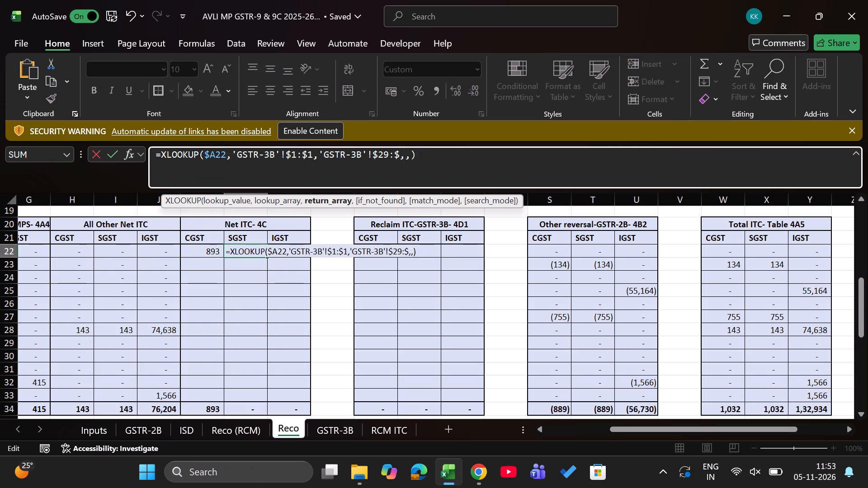
type("30")
key("Left")
key("Left")
key("Left")
key("Left")
key("BackSpace")
key("BackSpace")
type("30")
key("Return")
Copy the Apr-25 Net ITC 4C CGST XLOOKUP formula into the IGST cell of the same block.
key("Up")
key("Left")
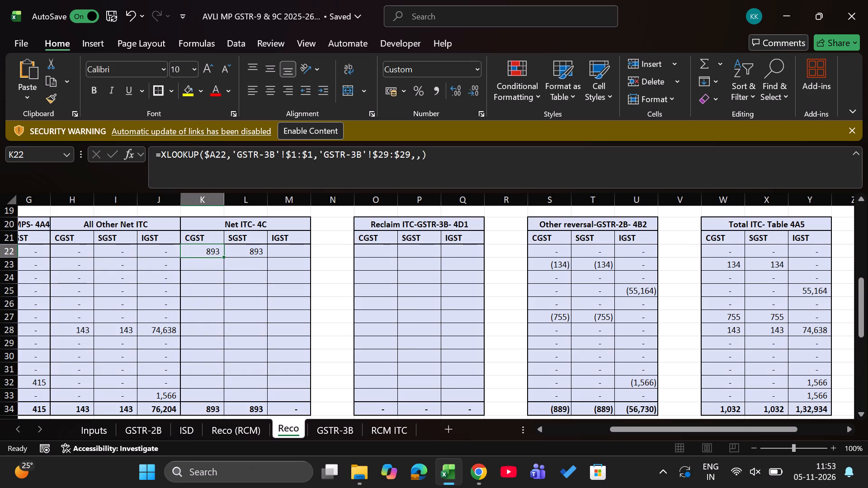
left_click_drag(161, 153, 527, 169)
key("ctrl+c")
key("Return")
key("Up")
key("Right")
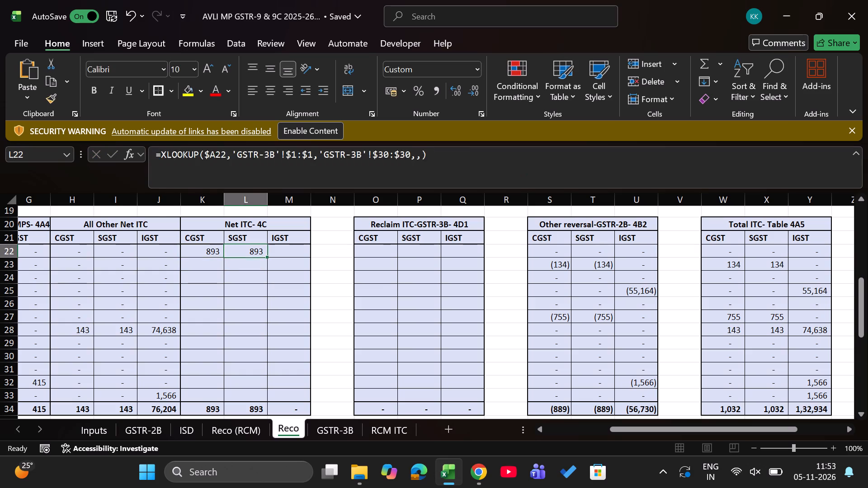
key("Right")
key("equal")
key("ctrl+v")
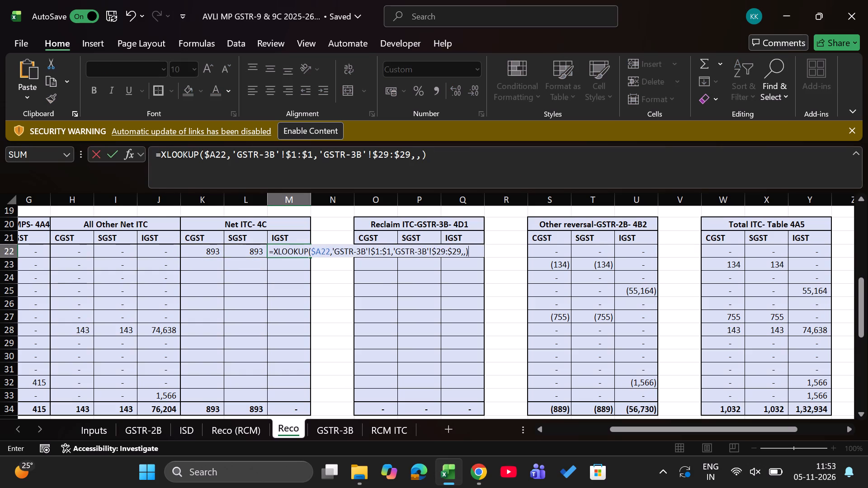
Set the return range in the Apr-25 Net ITC 4C IGST formula to 'GSTR-3B'!$28:$28.
left_click(411, 155)
key("BackSpace")
key("8")
key("Left")
key("Left")
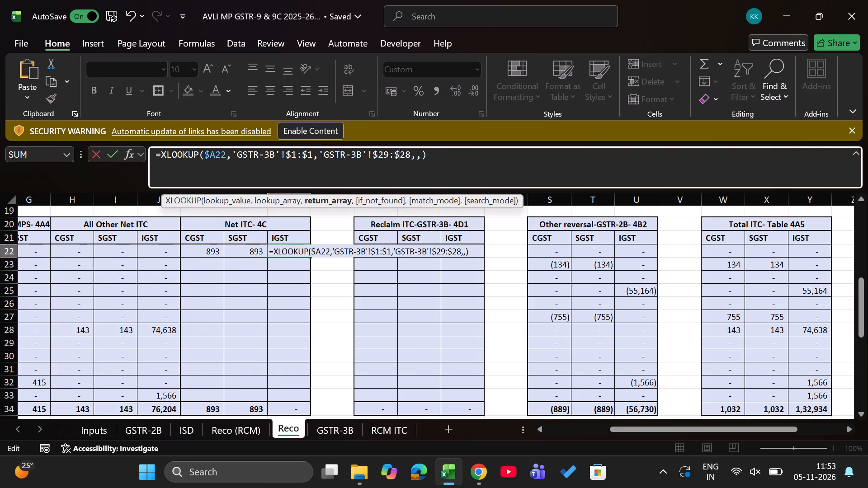
key("Left")
key("Left")
key("Right")
key("Left")
key("BackSpace")
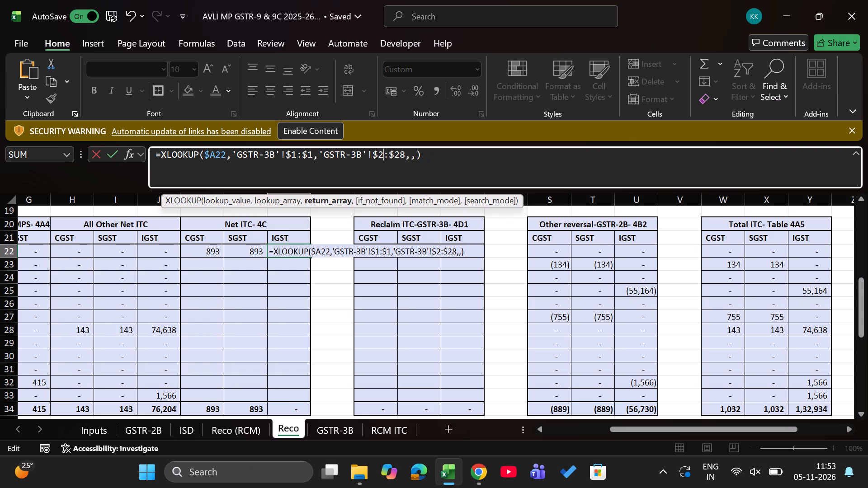
type("8'")
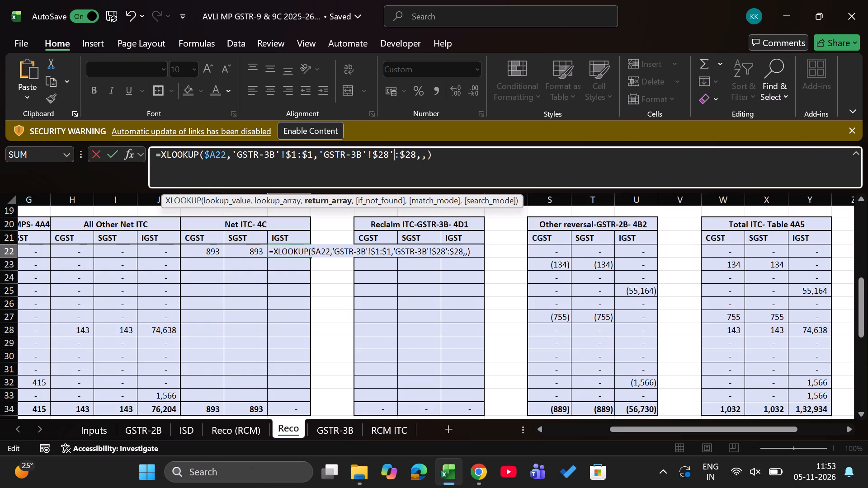
key("BackSpace")
key("Return")
Fill the Apr-25 Net ITC 4C CGST, SGST and IGST formulas down through row 33, above the total row.
key("Up")
key("Left")
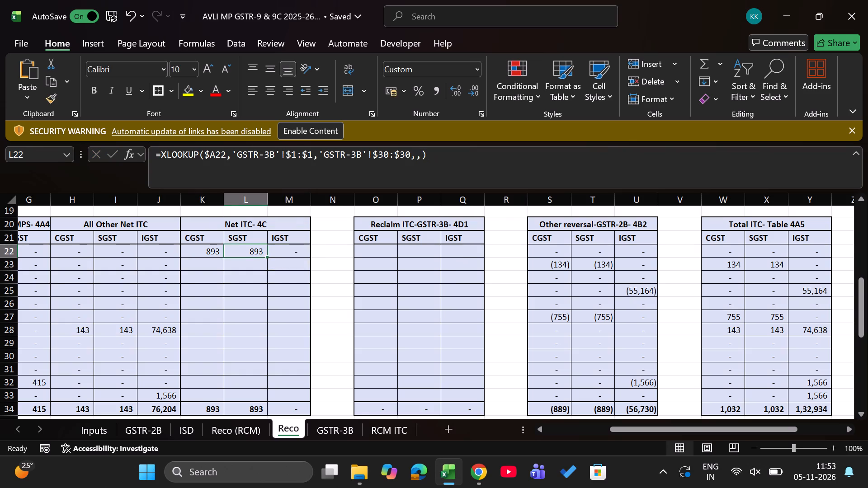
key("Left")
key("shift+Right")
key("shift+Right")
key("ctrl+shift+Down")
key("shift+Up")
key("ctrl+d")
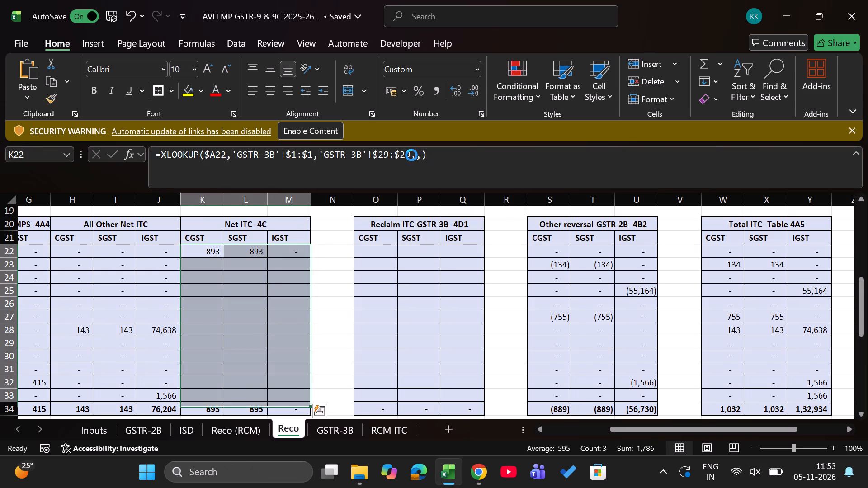
Apply all borders and a thick outside border to the filled Net ITC 4C cells.
type("hba")
type("hbt")
Copy the Apr-25 Net ITC 4C SGST XLOOKUP formula into the Apr-25 Reclaim ITC 4D1 CGST cell, O22.
key("Right")
key("Right")
key("Right")
key("Right")
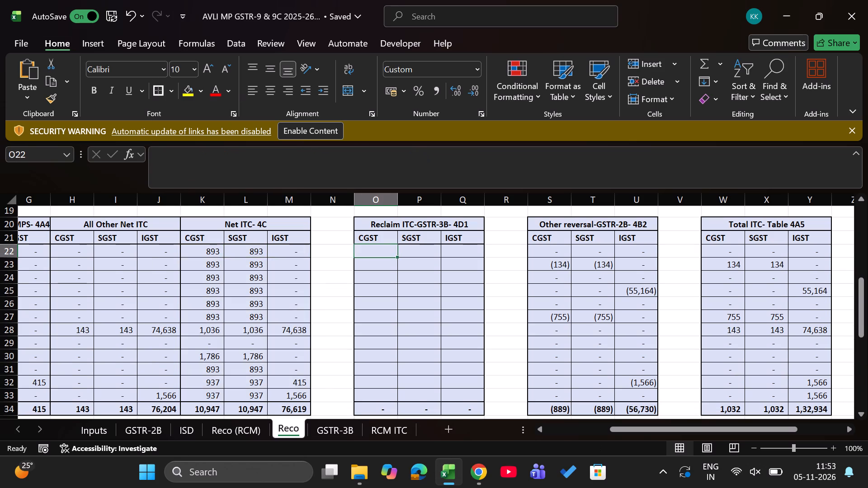
key("Right")
key("Left")
key("ctrl+Page_Down")
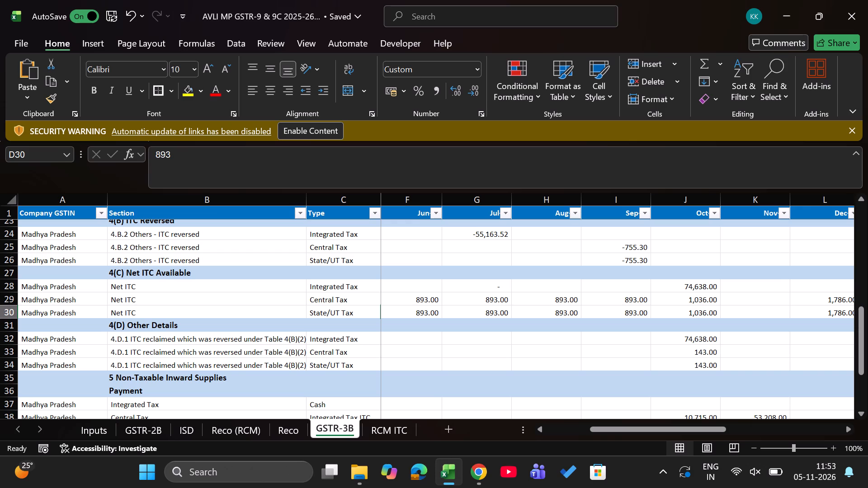
key("ctrl+Page_Up")
key("Left")
key("Left")
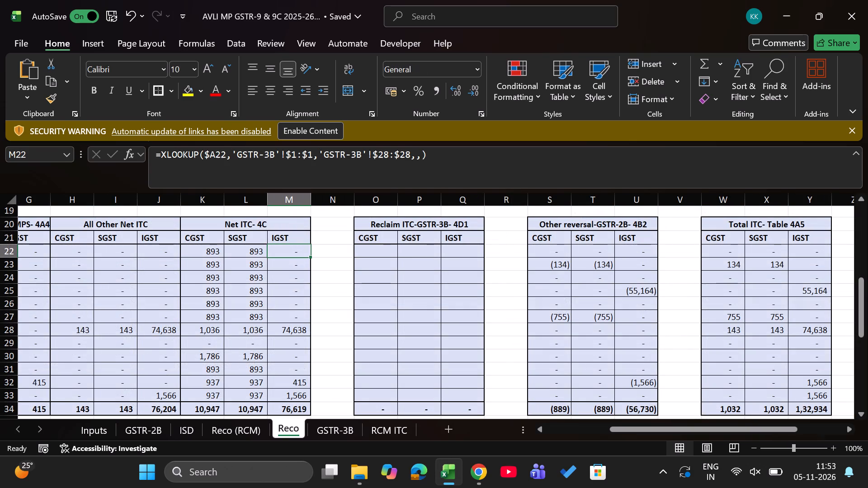
key("Left")
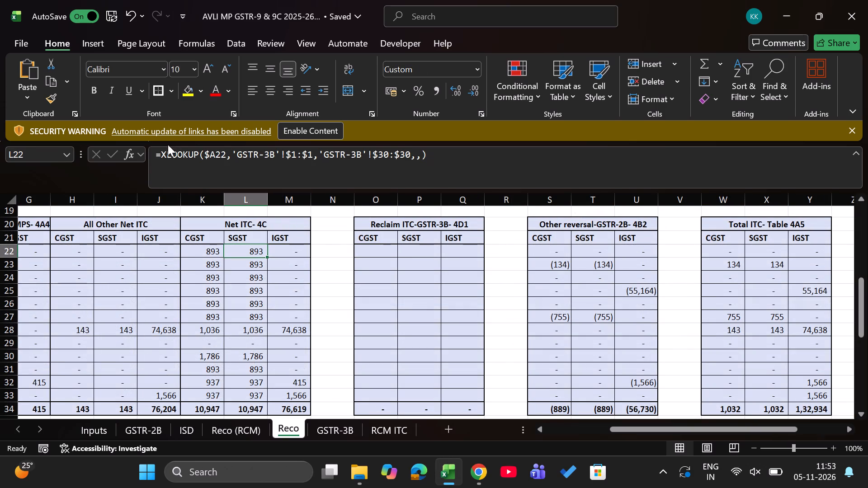
left_click_drag(163, 154, 542, 154)
key("ctrl+c")
key("Return")
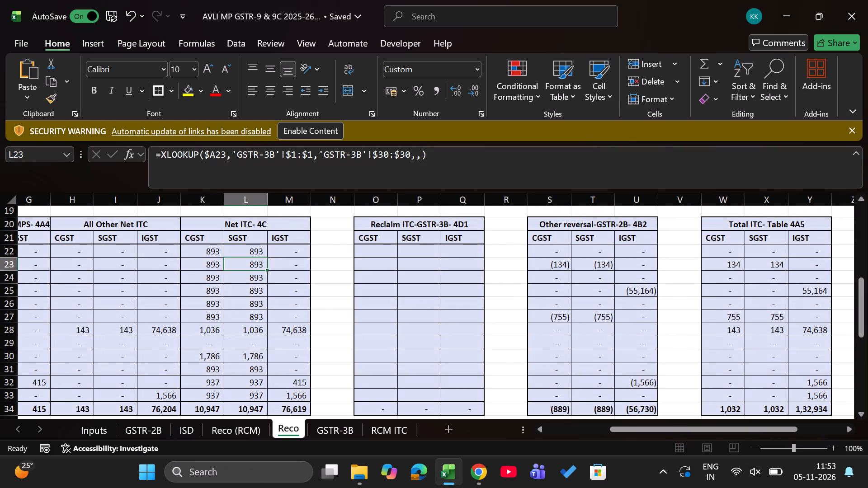
key("ctrl+Page_Down")
key("ctrl+Page_Up")
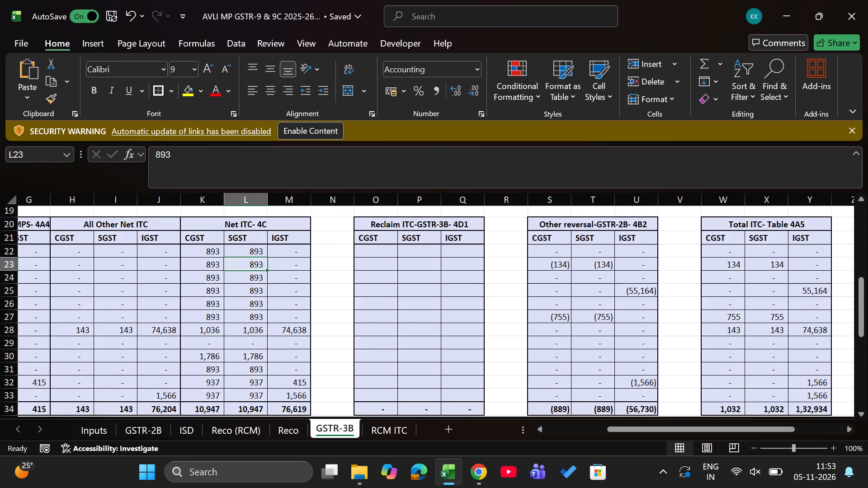
key("Right")
key("Right")
key("Right")
key("Up")
key("equal")
key("ctrl+v")
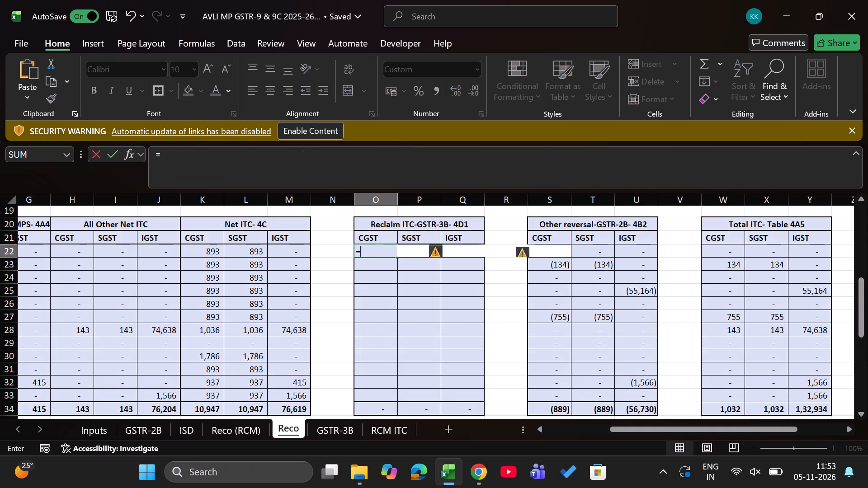
Set the return range in the Apr-25 Reclaim ITC 4D1 CGST formula to 'GSTR-3B'!$33:$33.
left_click(392, 152)
key("Left")
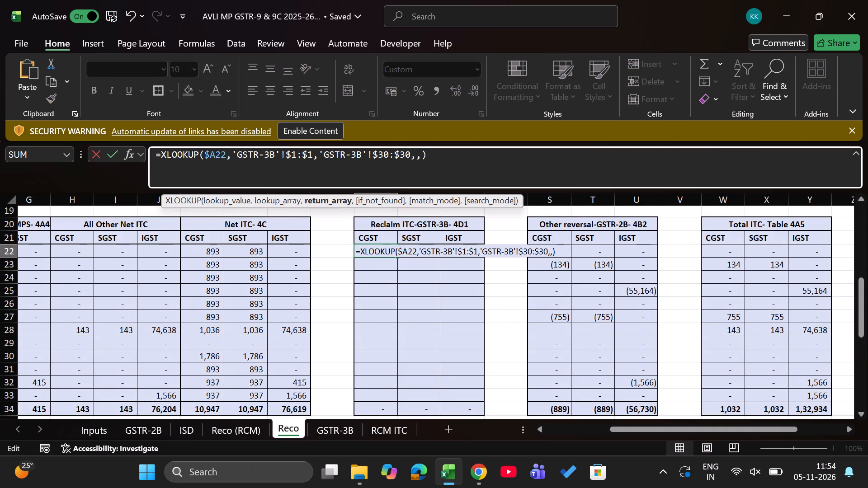
key("BackSpace")
key("3")
key("Right")
key("Right")
key("Right")
key("Right")
key("BackSpace")
key("3")
key("Return")
key("Up")
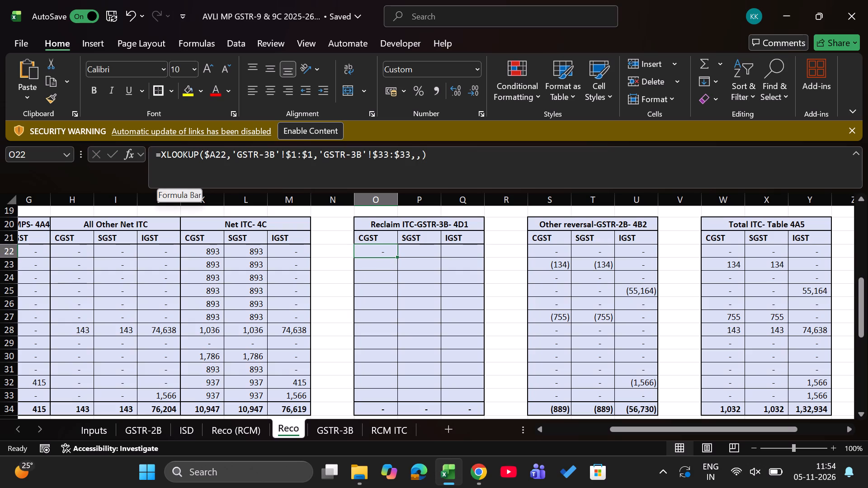
Copy the Apr-25 Reclaim ITC 4D1 CGST XLOOKUP formula into the neighbouring SGST cell, P22.
left_click_drag(164, 152, 421, 170)
key("Left")
key("Left")
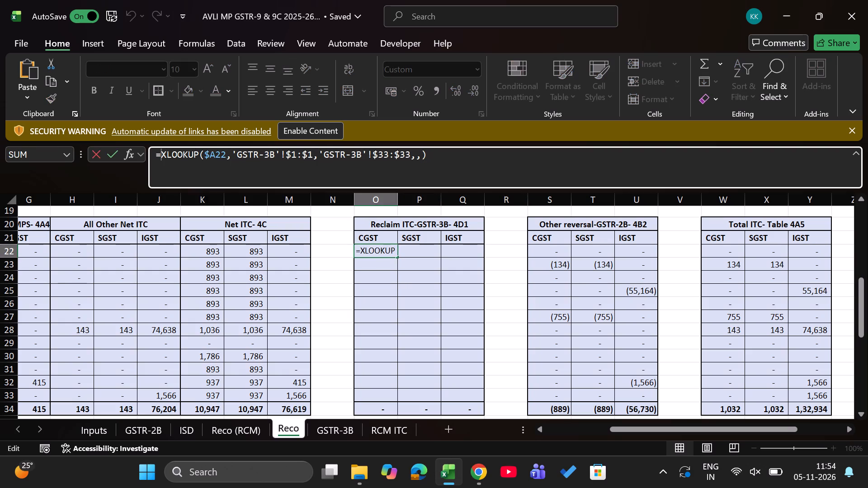
key("shift+Right")
key("shift+Right")
key("shift+Right")
key("shift+Right")
key("shift+Right")
key("shift+Right")
key("shift+Right")
key("shift+Right")
key("shift+Right")
key("shift+Right")
key("shift+Right")
key("shift+Right")
key("shift+Right")
key("shift+Right")
key("shift+Right")
key("shift+Right")
key("shift+Right")
key("shift+Right")
key("shift+Right")
key("shift+Right")
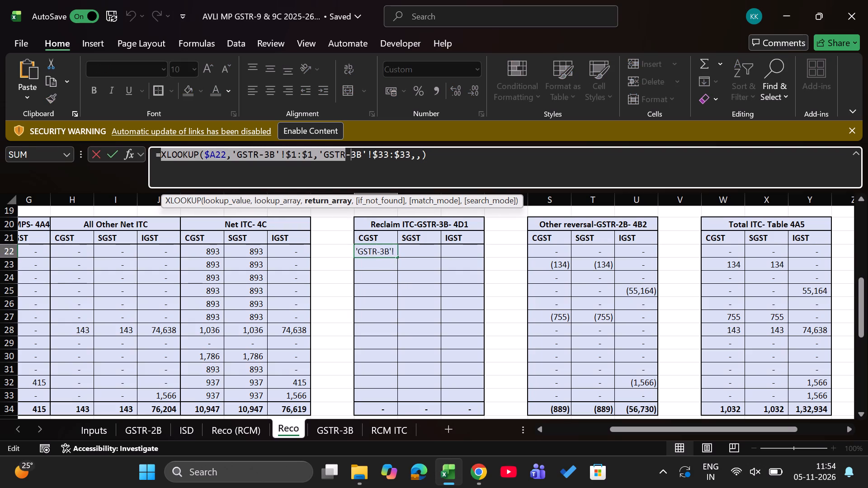
key("ctrl+c")
key("Return")
key("Up")
key("Right")
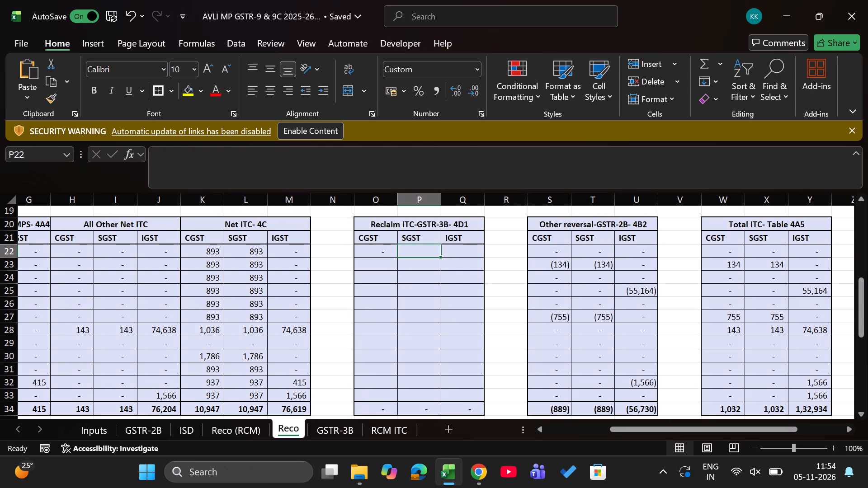
key("equal")
key("ctrl+v")
Set the return range in the Apr-25 Reclaim ITC 4D1 SGST formula to 'GSTR-3B'!$34:$34.
left_click(413, 154)
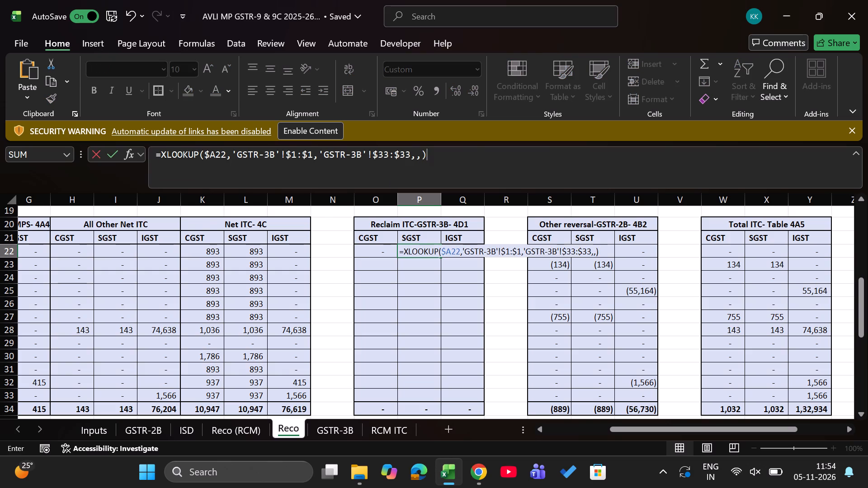
key("BackSpace")
key("4")
key("Left")
key("Left")
key("Left")
key("Left")
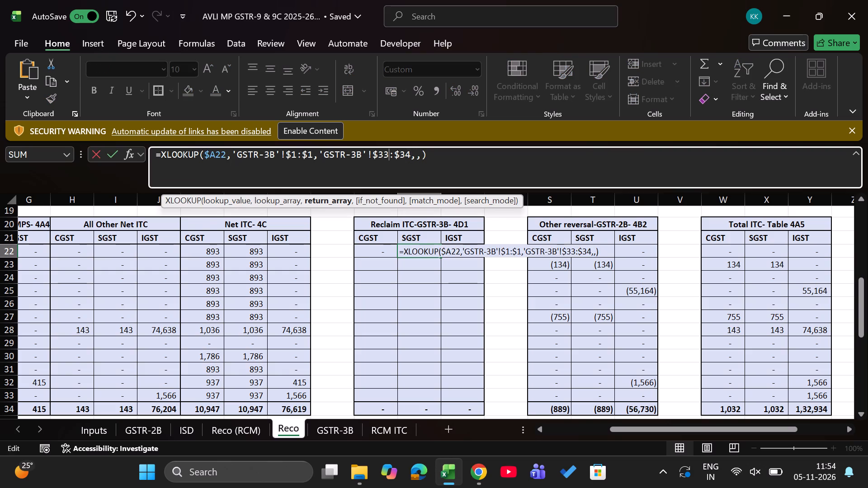
key("BackSpace")
key("4")
key("Return")
key("Left")
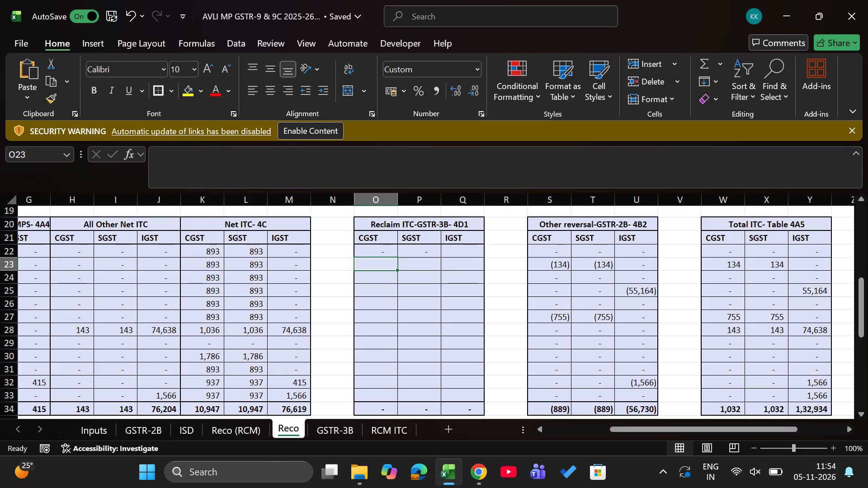
Copy the Apr-25 Reclaim ITC 4D1 SGST XLOOKUP formula into the neighbouring IGST cell, Q22.
key("Up")
key("Right")
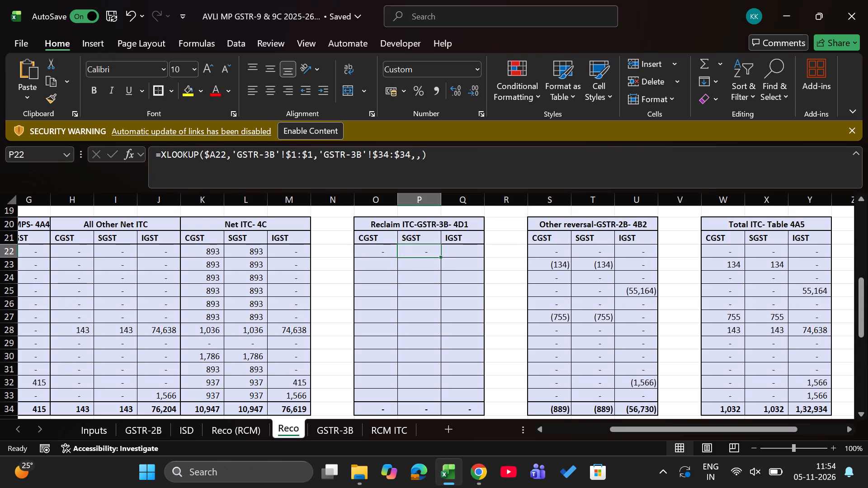
left_click_drag(162, 154, 582, 179)
key("ctrl+c")
key("Return")
key("Up")
key("Right")
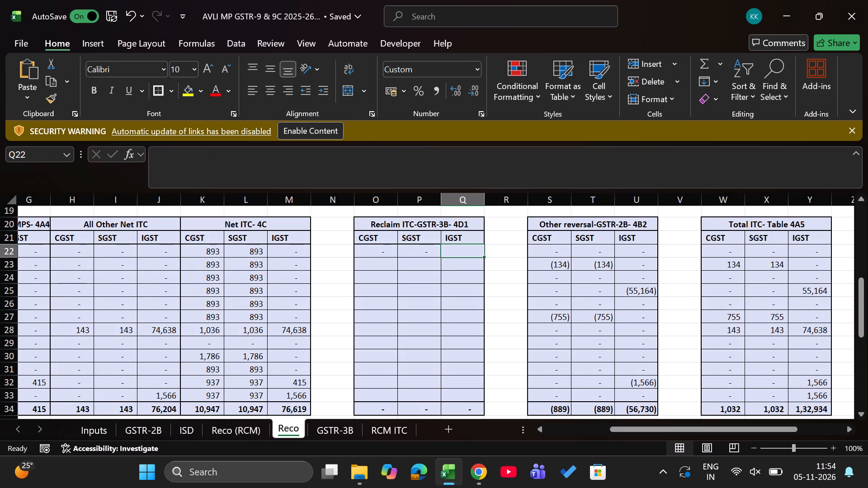
key("equal")
key("ctrl+v")
Set the return range in the Apr-25 Reclaim ITC 4D1 IGST formula to 'GSTR-3B'!$32:$32.
left_click(411, 153)
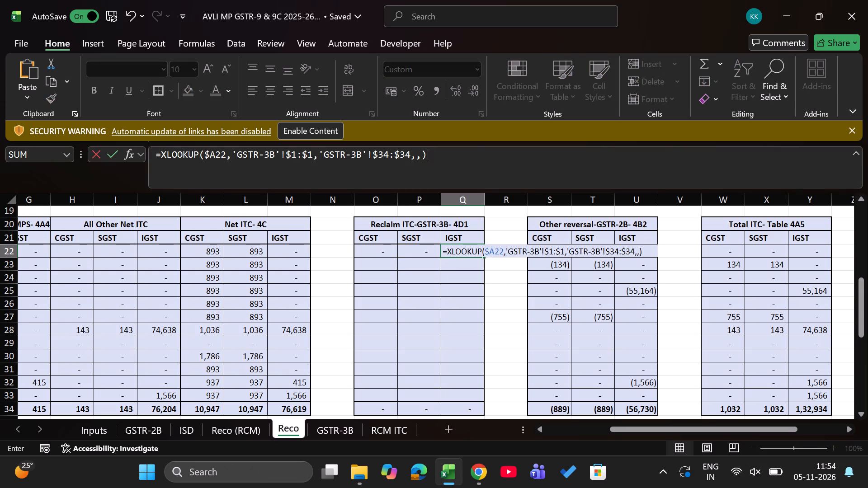
key("BackSpace")
key("2")
key("Left")
key("Left")
key("Left")
key("Left")
key("Left")
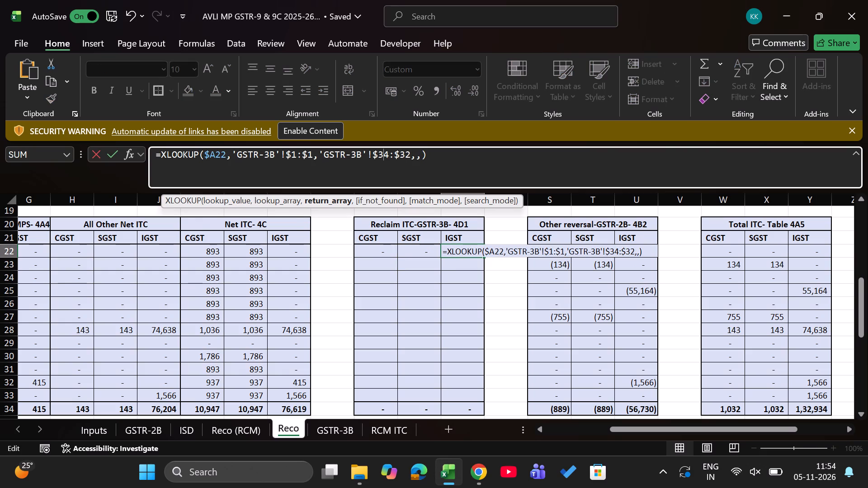
key("Right")
key("BackSpace")
key("2")
key("Return")
key("Left")
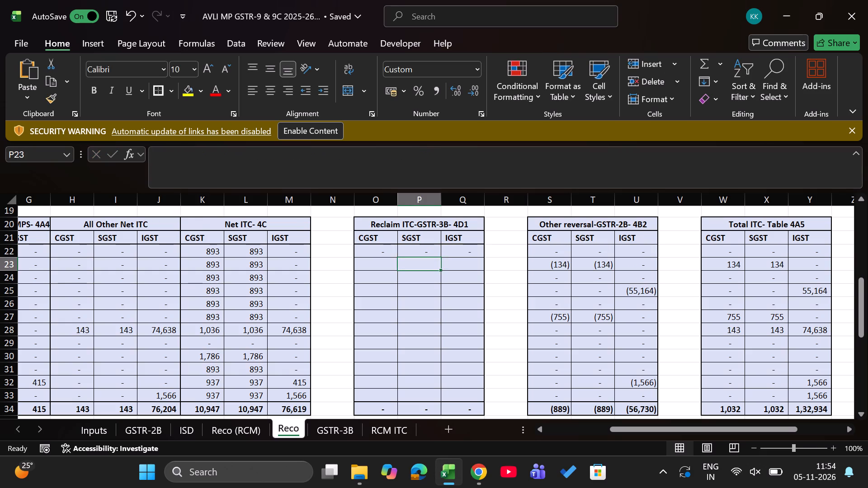
Fill the Apr-25 Reclaim ITC 4D1 CGST, SGST and IGST formulas down through row 33, above the total row.
key("Left")
key("Up")
key("shift+Right")
key("shift+Right")
key("ctrl+shift+Down")
key("shift+Up")
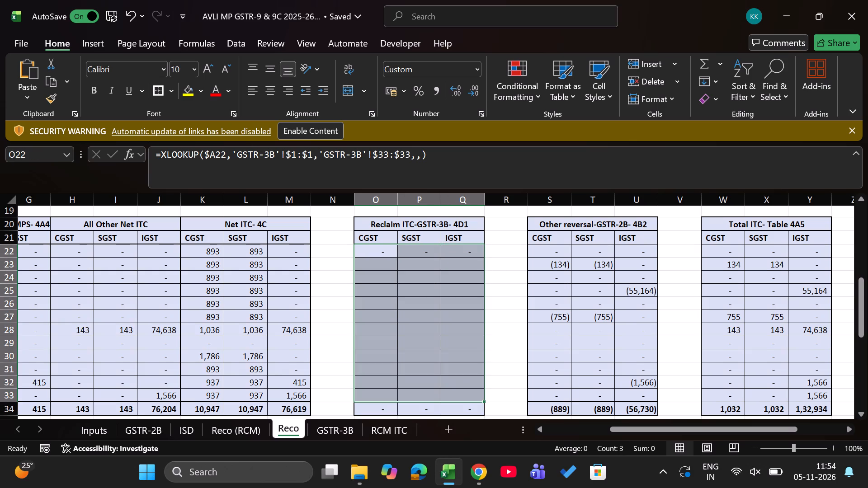
key("ctrl+d")
Apply all borders and a thick outside border to the filled Reclaim ITC 4D1 cells, O22:Q33.
key("Down")
key("Down")
key("Up")
key("Up")
key("shift+Right")
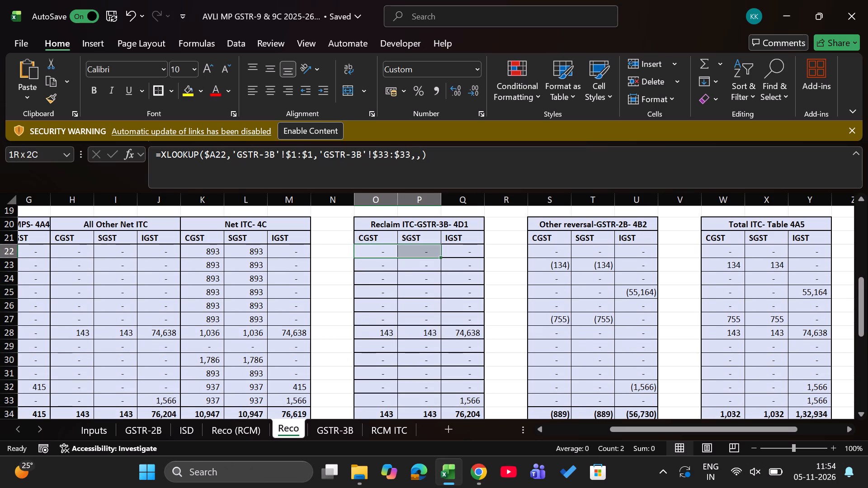
key("ctrl+shift+Down")
key("shift+Right")
key("shift+Up")
type("hba")
type("hbt")
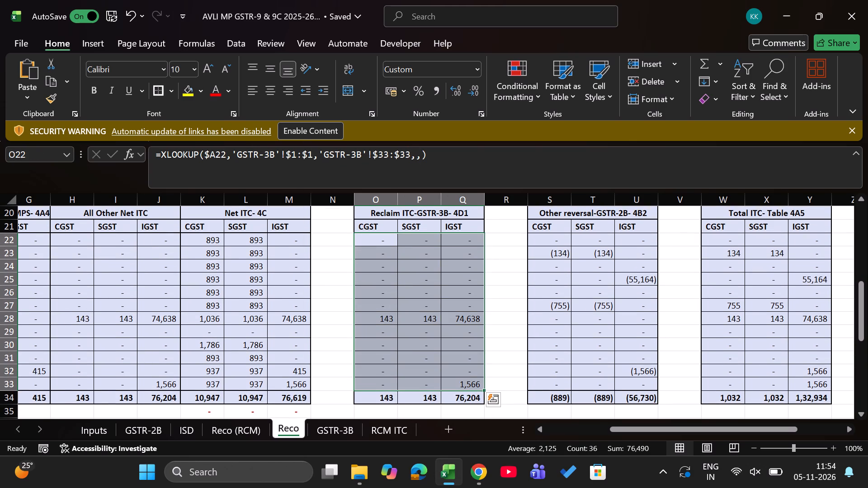
Enter the note "RCM Not mathced" in N45, beside the Oct-25 Net ITC 4C differences in the lower block.
key("Down")
key("Down")
scroll(477, 277, "down", 3)
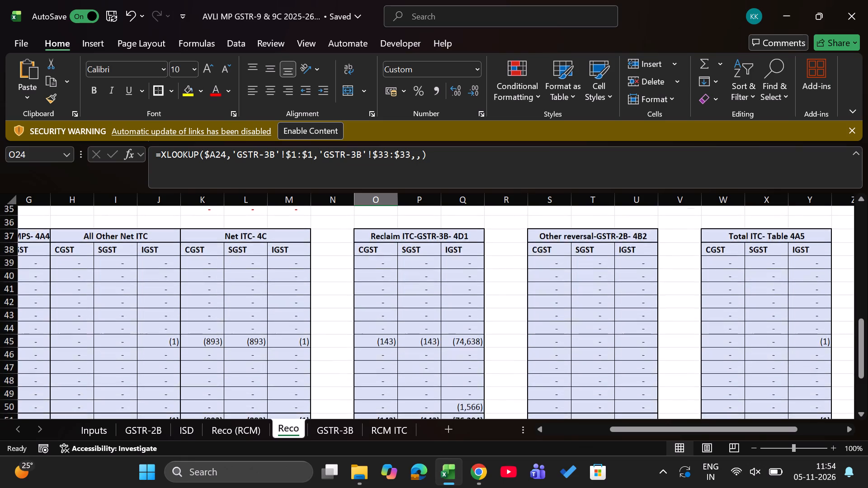
scroll(477, 277, "down", 1)
scroll(477, 277, "right", 1)
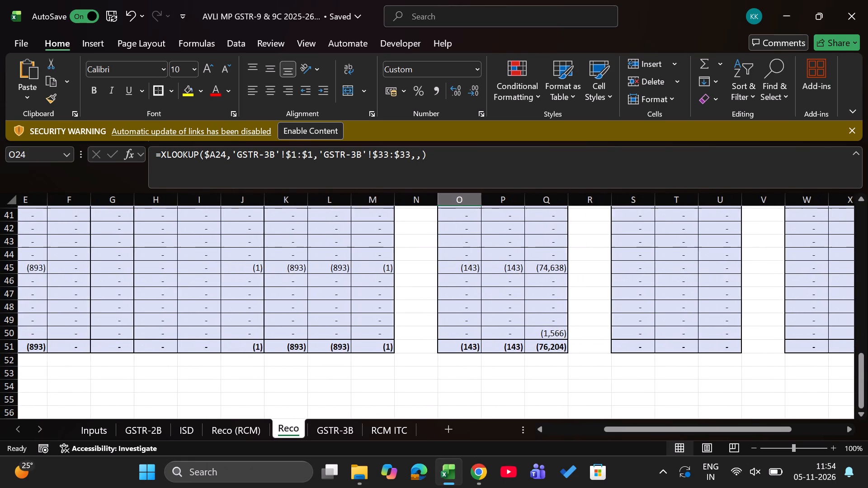
scroll(477, 277, "right", 1)
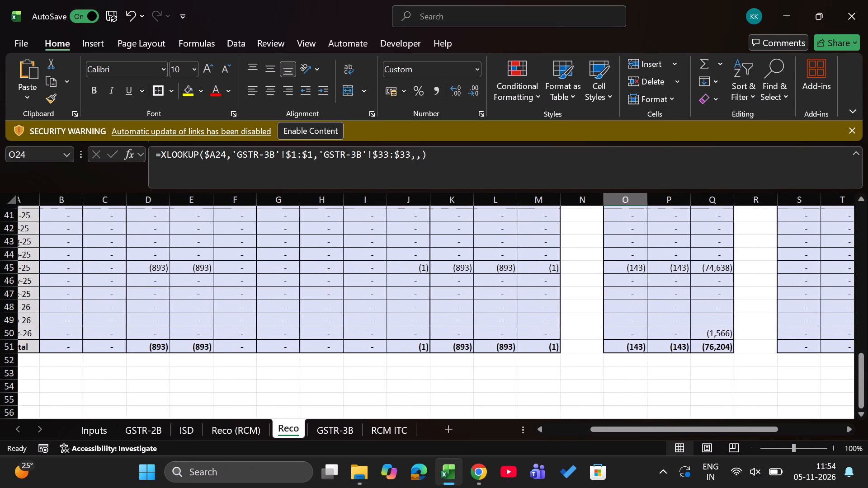
left_click(589, 264)
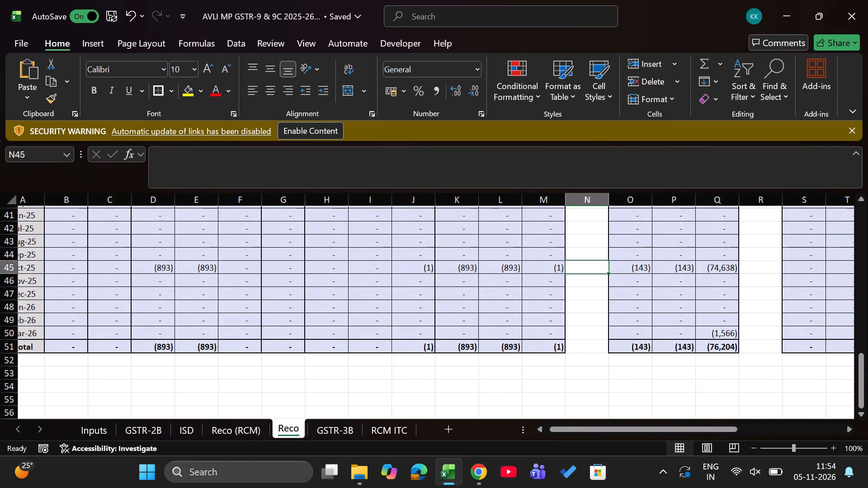
type("RCM")
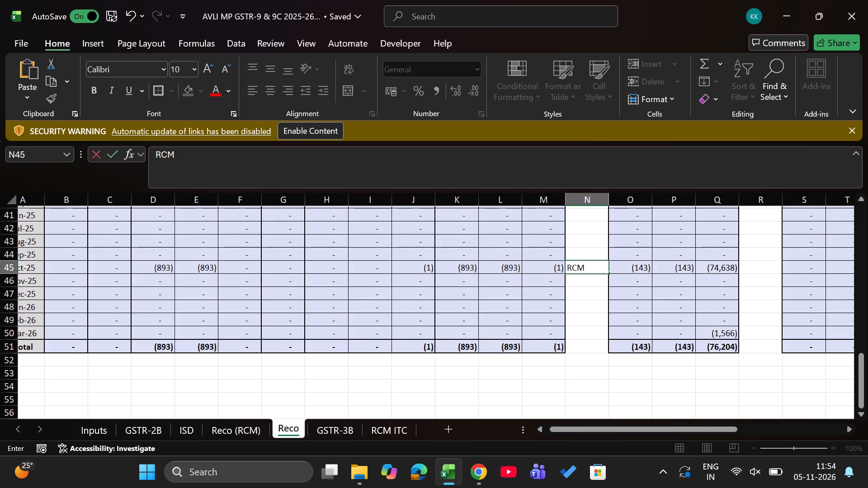
key("space")
type("Not mathced")
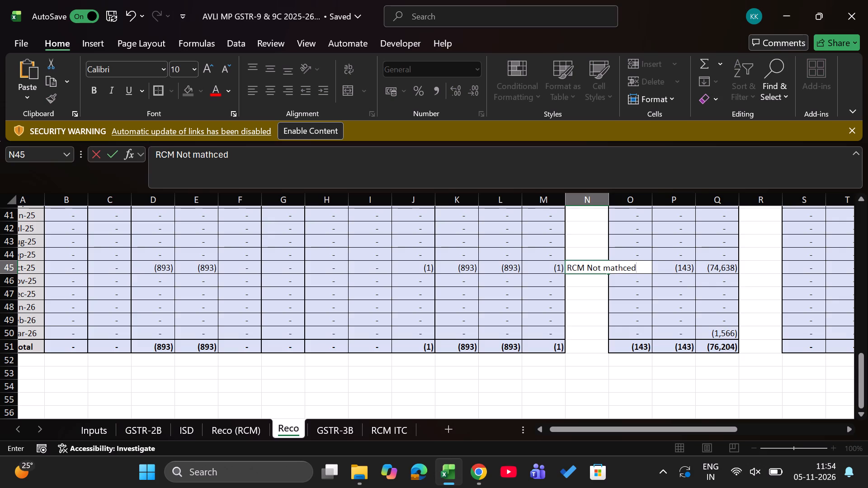
key("Return")
Examine the Oct-25 row of the difference block, from the month label across to the Reclaim ITC 4D1 columns.
key("Up")
key("Right")
key("Right")
key("Right")
key("Right")
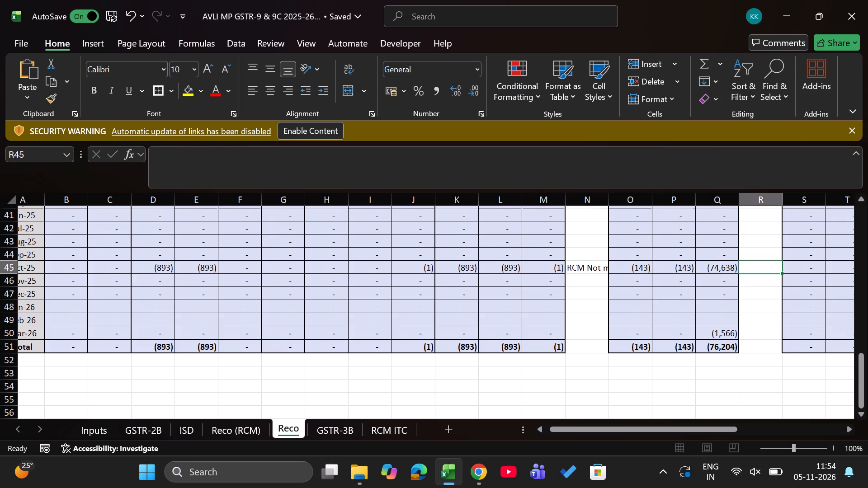
key("alt+Tab")
key("alt+Tab")
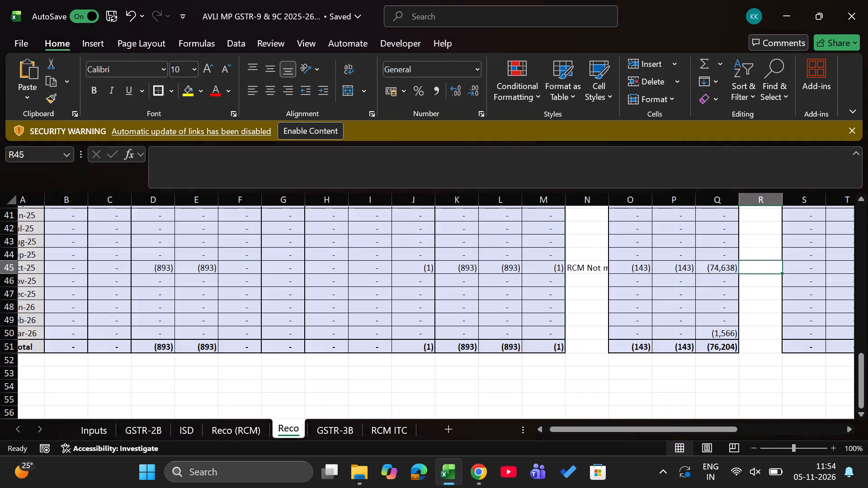
key("ctrl+Left")
key("ctrl+Left")
key("Right")
key("Right")
key("Right")
key("Right")
key("Right")
key("Right")
key("Right")
key("Right")
key("Right")
key("Right")
key("Right")
key("Right")
key("Right")
key("Right")
key("Right")
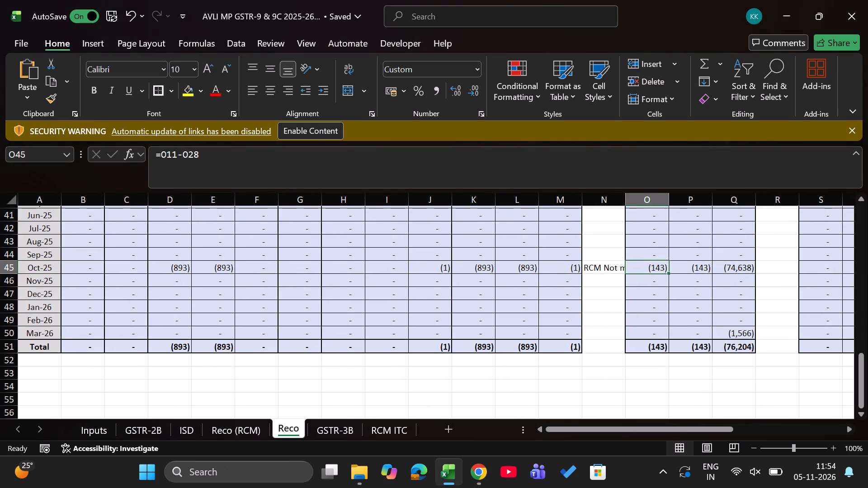
key("Right")
key("Right")
key("Right")
Open the AVLI MP 3b Oct-25 workbook from the 7. Oct-25 folder within GSTR-9 & 9C for FY 2025-26.
key("alt+Tab")
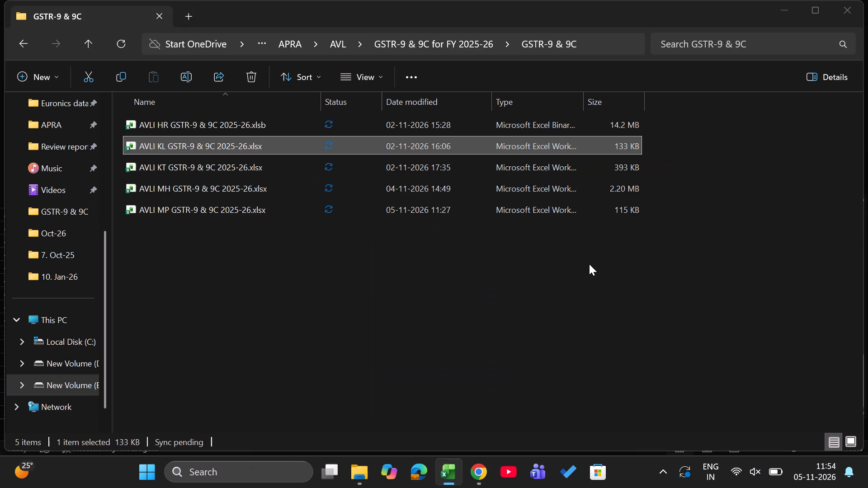
key("BackSpace")
key("Up")
key("Up")
key("Up")
key("Up")
key("Up")
key("Up")
key("Up")
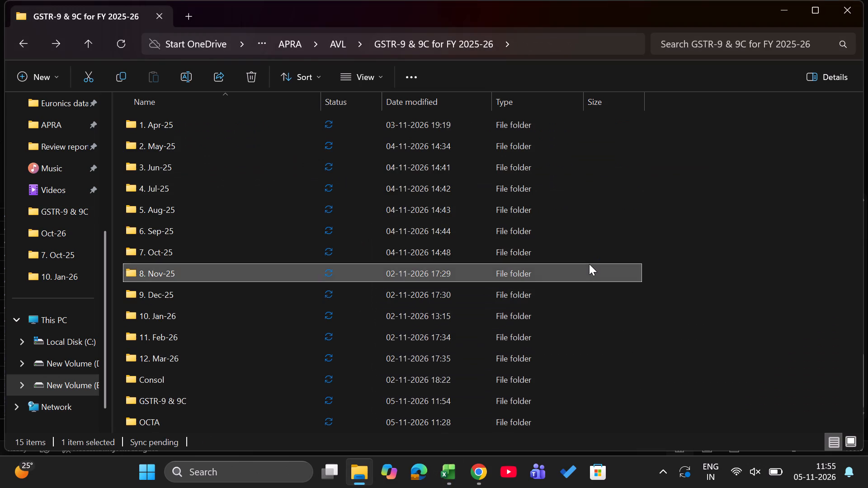
key("Return")
key("Down")
key("Down")
key("Down")
key("Down")
key("Return")
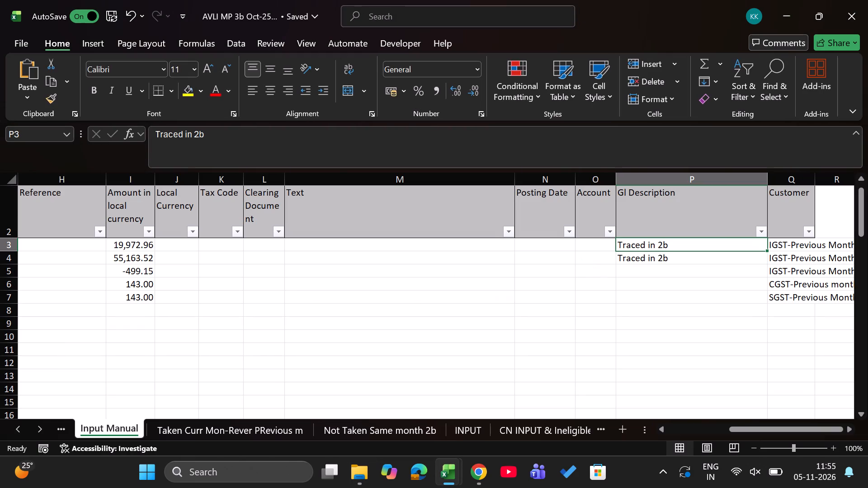
Examine the supplier invoices and their tax amounts on the "Taken Curr Mon-Rever PRevious m" sheet of the Oct-25 3b workbook.
key("ctrl+Page_Down")
key("ctrl+Page_Down")
key("ctrl+Page_Down")
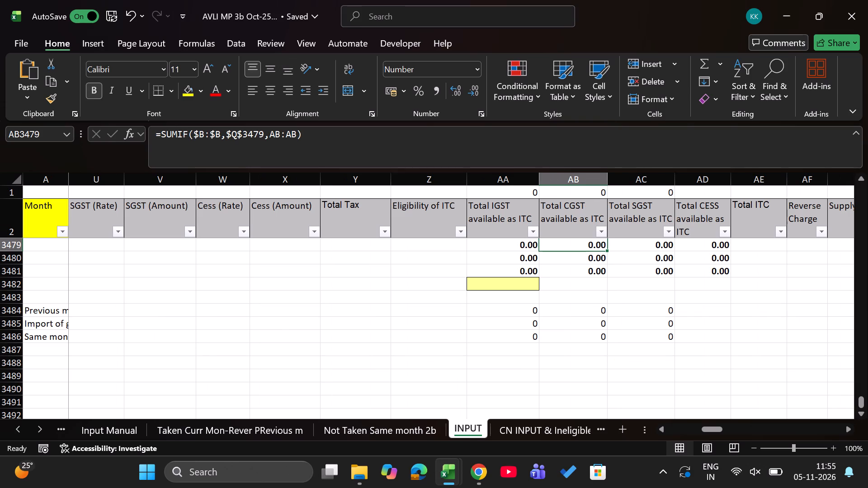
key("ctrl+Page_Up")
key("ctrl+Page_Up")
key("Left")
key("Left")
key("Left")
key("Left")
key("Left")
key("Left")
key("Left")
key("Left")
key("Left")
key("Left")
key("Left")
key("Left")
key("Left")
key("Left")
key("Left")
key("Left")
key("Left")
key("Left")
key("Left")
key("Left")
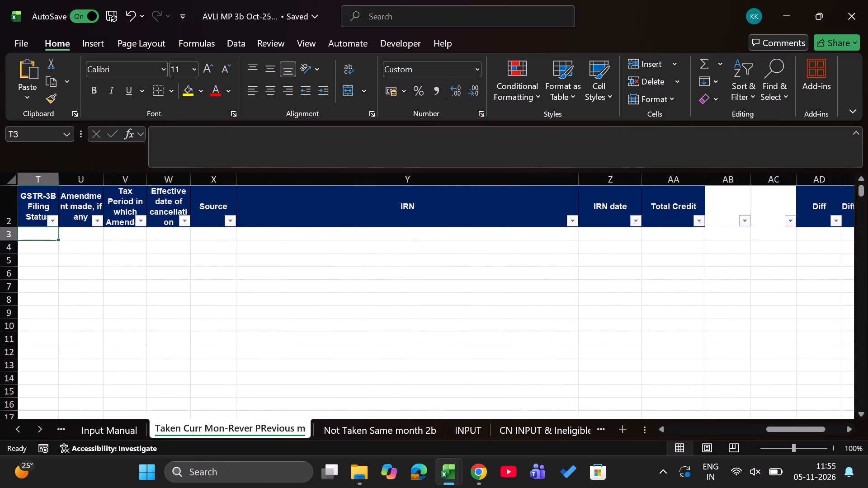
key("Right")
key("Right")
key("Right")
key("Right")
key("Right")
key("Right")
key("Right")
key("Right")
key("Right")
key("Right")
key("Right")
key("Right")
key("Right")
key("Right")
key("Right")
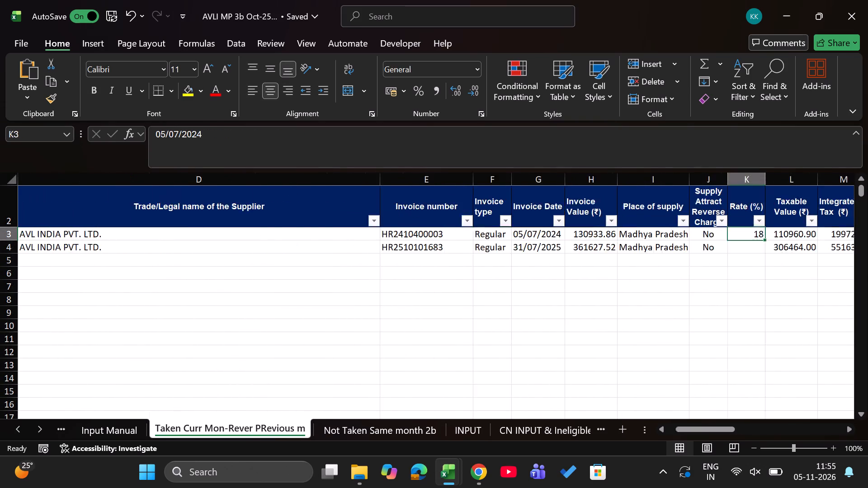
key("Left")
key("Left")
key("Left")
key("ctrl+shift+Down")
key("Up")
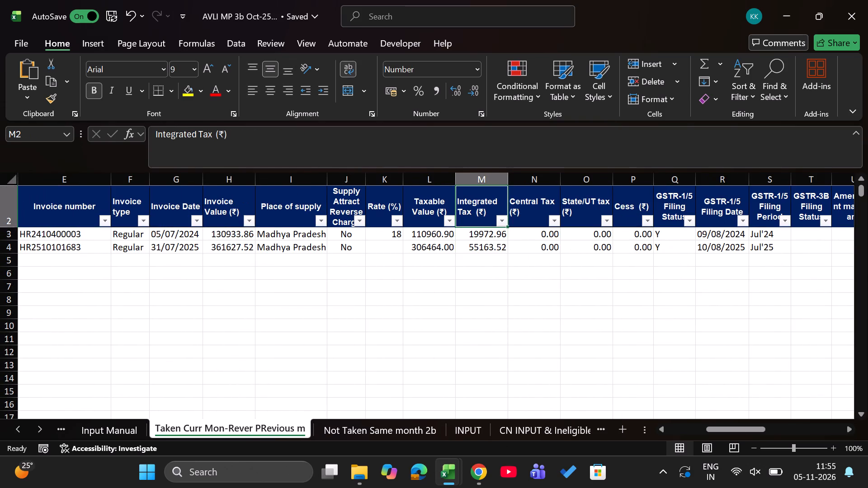
key("ctrl+Left")
key("ctrl+Left")
key("Down")
key("Right")
key("Right")
key("Right")
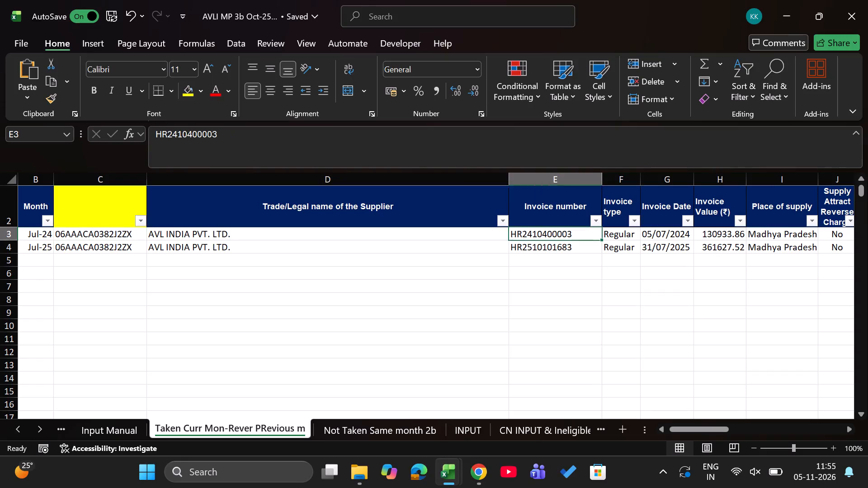
key("Right")
key("Left")
key("Right")
key("Right")
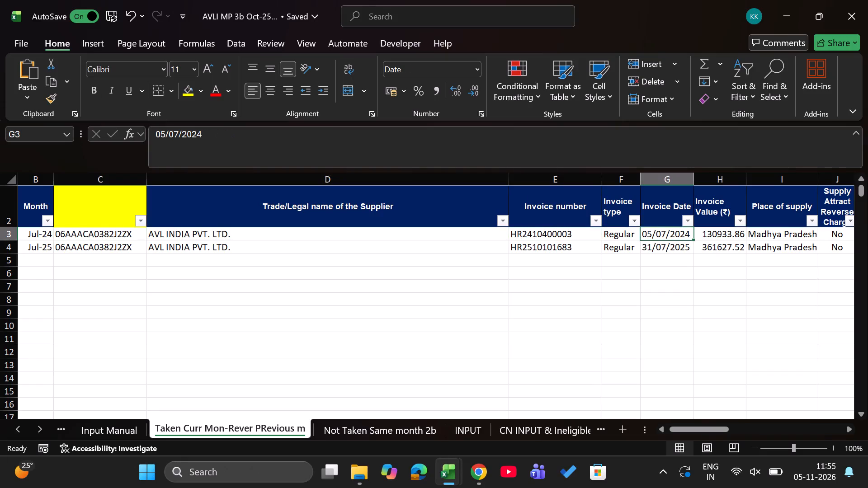
key("Left")
key("Left")
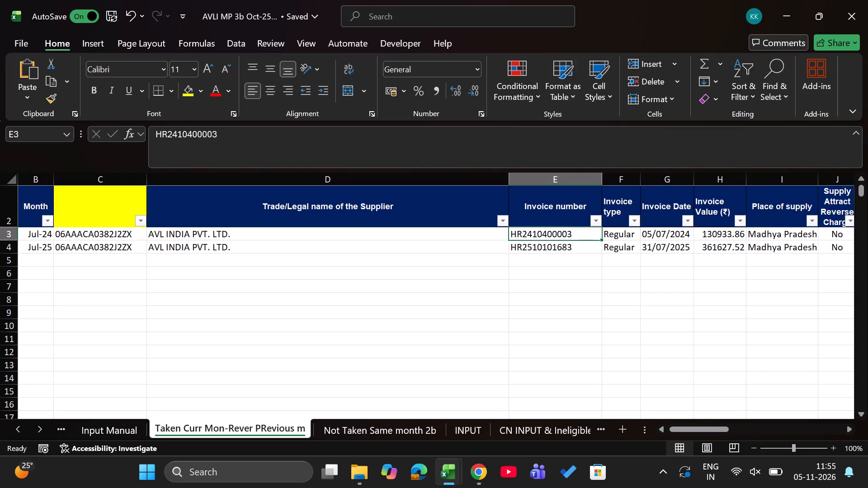
key("ctrl+c")
key("alt+Tab")
key("ctrl+Page_Up")
key("ctrl+Page_Up")
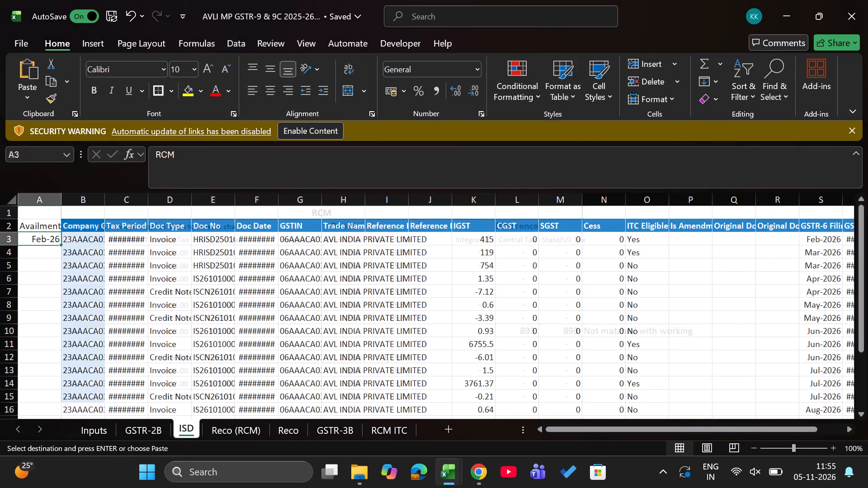
key("ctrl+Page_Up")
key("Left")
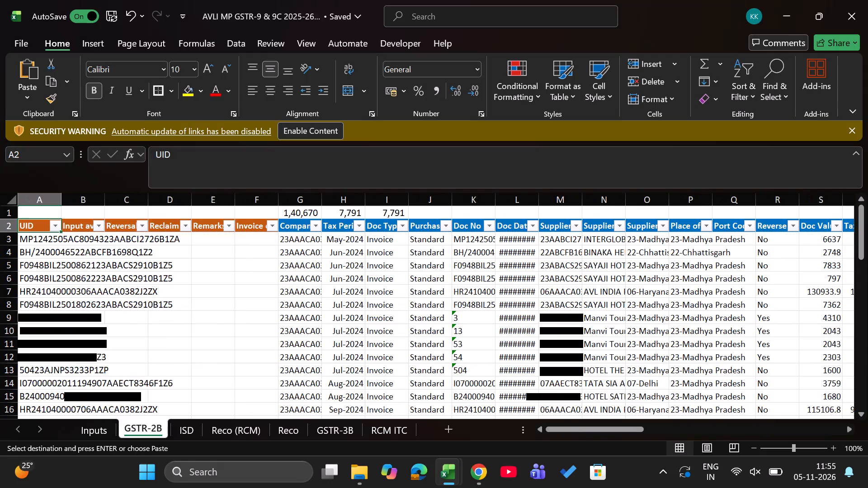
key("alt+Down")
key("Down")
key("Down")
key("Down")
key("Down")
key("Down")
key("Down")
key("Down")
key("Down")
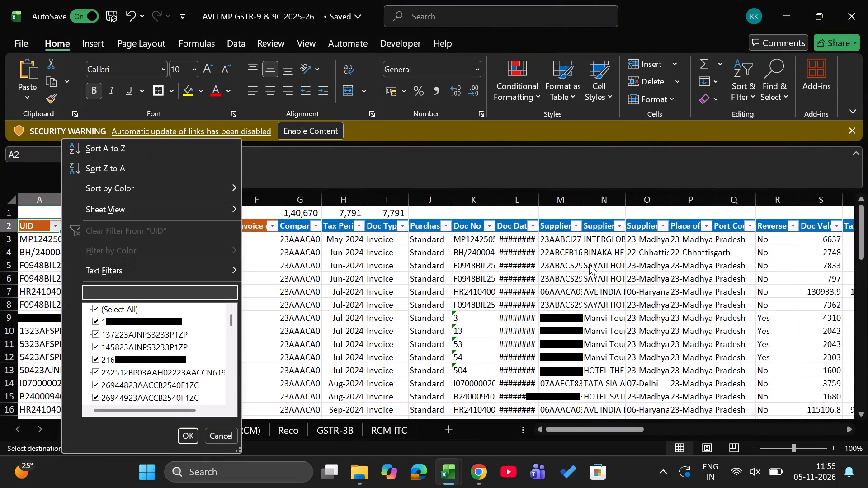
key("ctrl+v")
key("Return")
Check the filtered invoice's document date against the 3b workbook and enter oct25 in its Reclaim cell, D7.
key("Right")
key("Right")
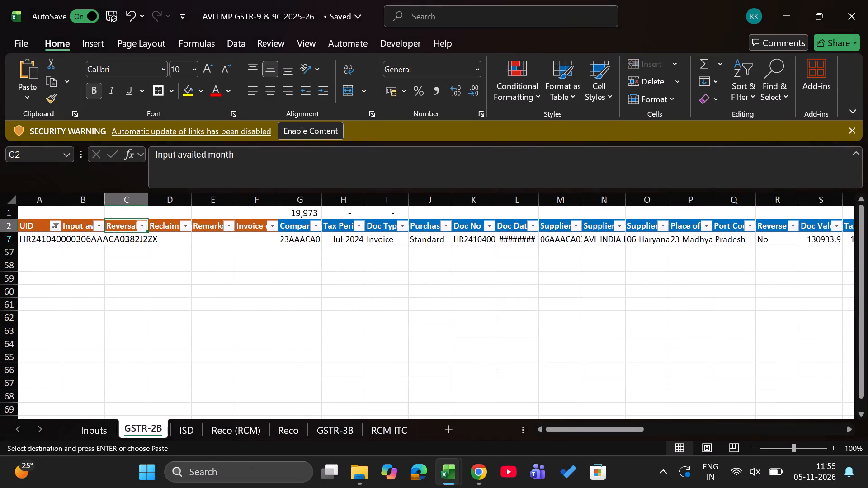
key("Right")
key("Right")
key("Right")
key("Right")
key("Right")
key("Right")
key("Right")
key("Right")
key("Down")
key("Right")
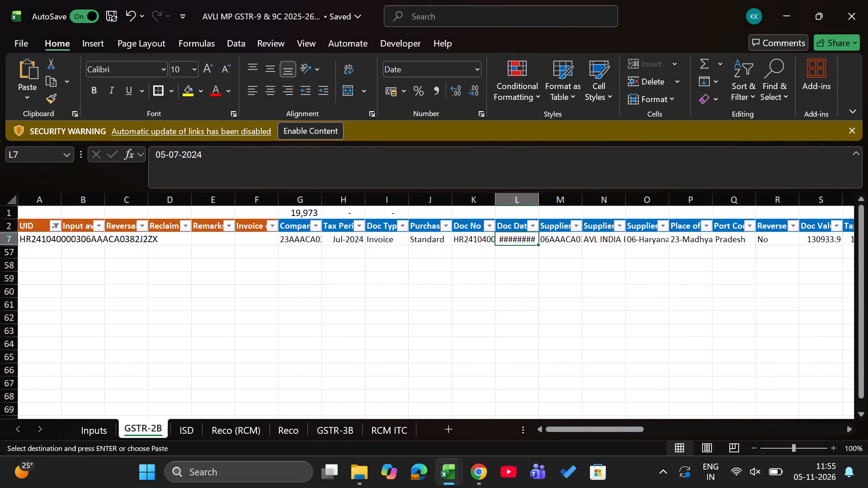
key("alt+Tab")
key("Right")
key("Right")
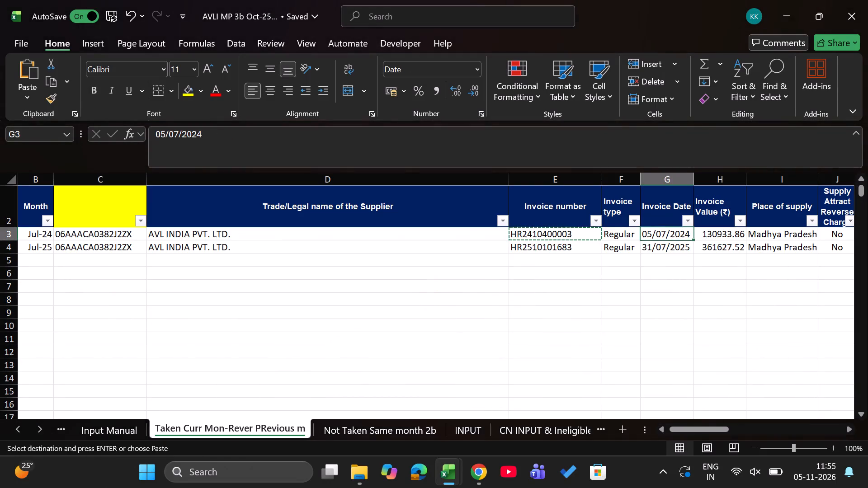
key("alt+Tab")
key("Left")
key("Left")
key("Left")
key("Left")
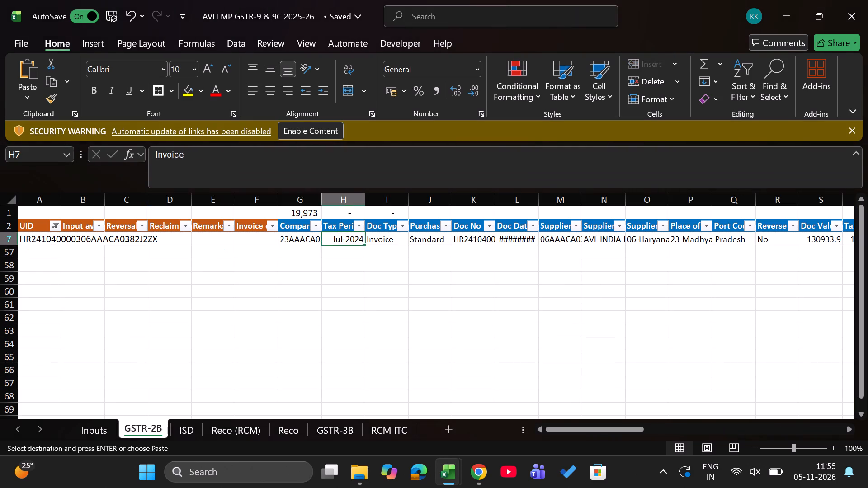
key("Left")
key("Left")
key("Left")
key("Left")
type("oct25")
key("Return")
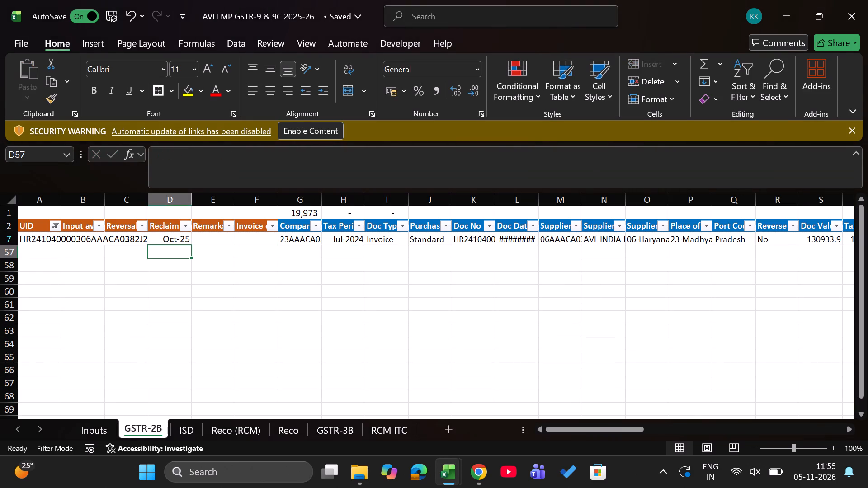
key("alt+Tab")
key("Up")
key("Left")
key("Down")
key("Left")
key("Down")
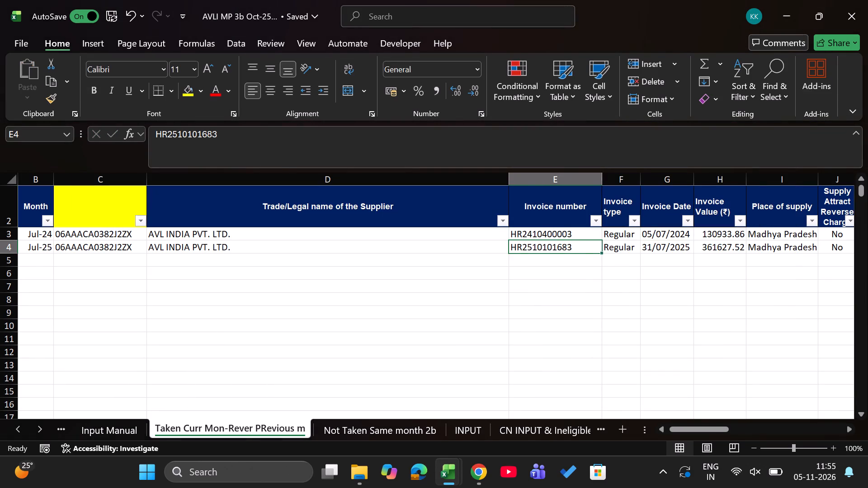
key("ctrl+c")
key("alt+Tab")
key("Left")
key("Left")
key("Left")
key("Up")
key("Up")
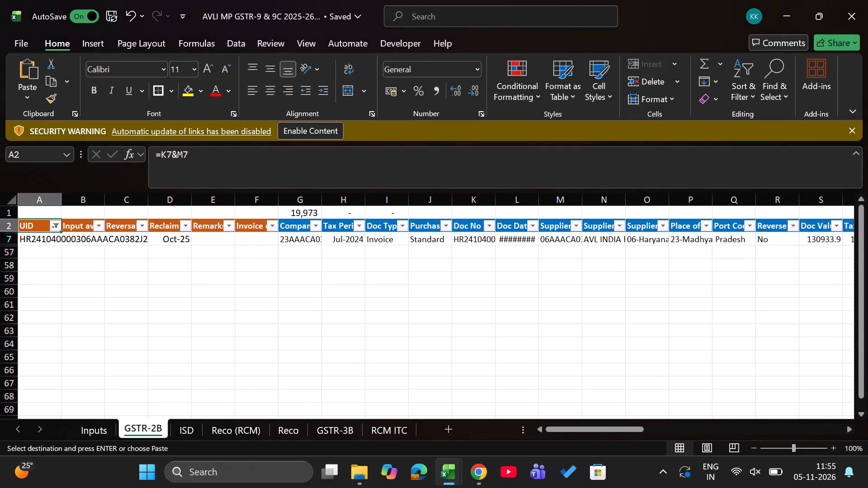
key("alt+Down")
key("alt+Down")
key("alt+Down")
key("alt+Down")
key("alt+Down")
key("alt+Down")
key("alt+Down")
key("alt+Down")
key("alt+Down")
key("ctrl+v")
key("Return")
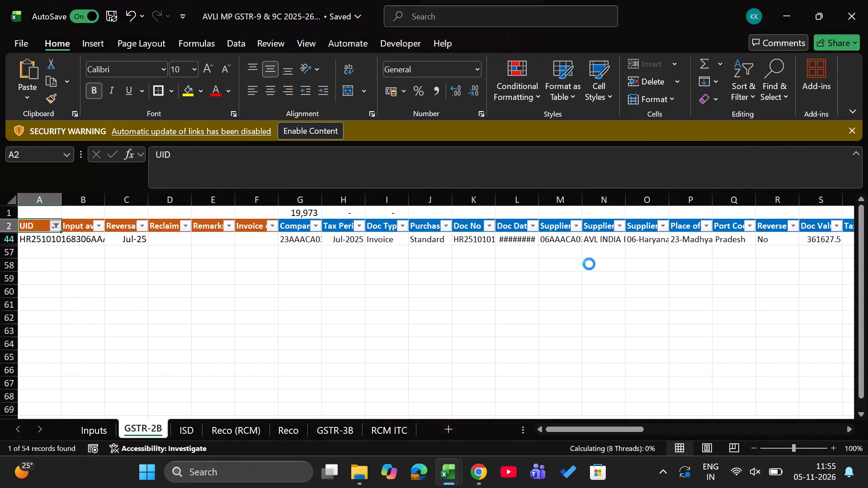
key("Down")
key("Right")
key("Right")
key("Right")
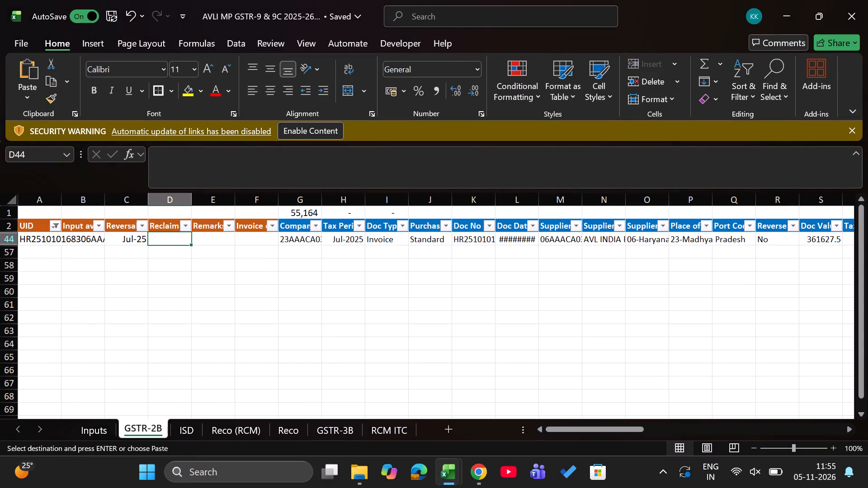
key("Right")
key("Right")
key("Right")
key("Right")
key("Right")
key("Right")
key("Right")
key("Right")
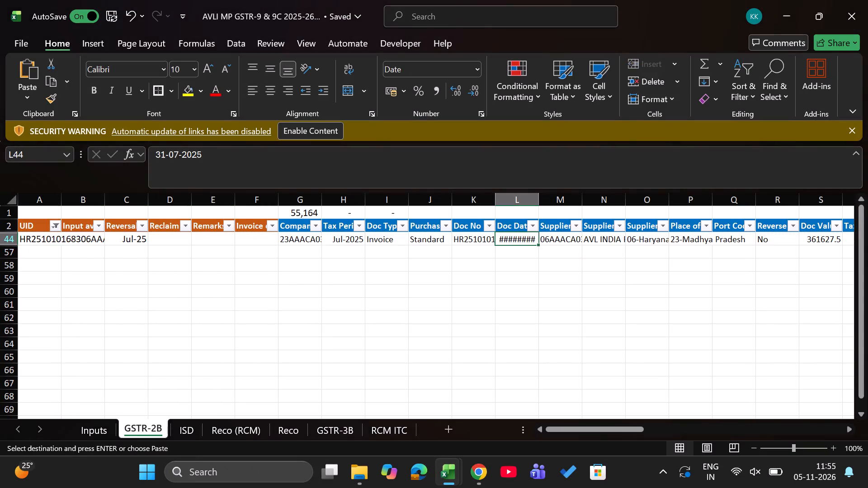
key("Left")
key("Left")
key("Left")
key("Left")
key("Left")
key("Left")
key("Left")
key("Left")
key("Left")
key("Right")
key("alt+Tab")
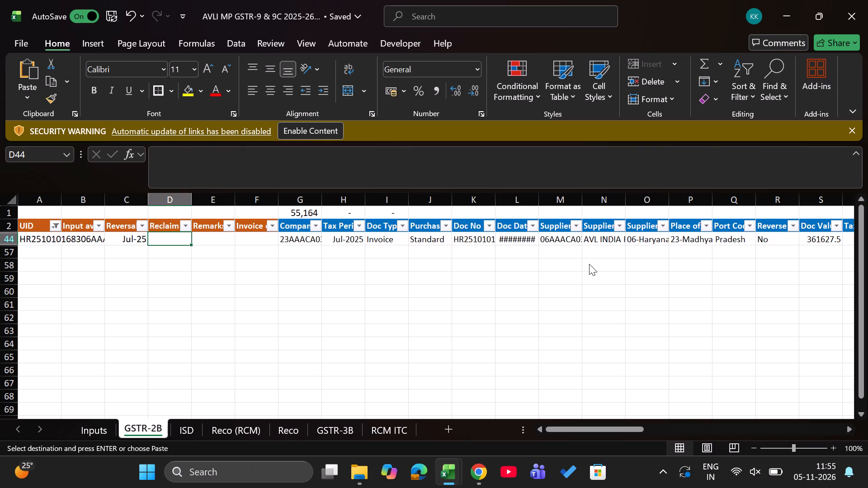
key("alt+Tab")
key("alt+Tab")
key("alt+Tab")
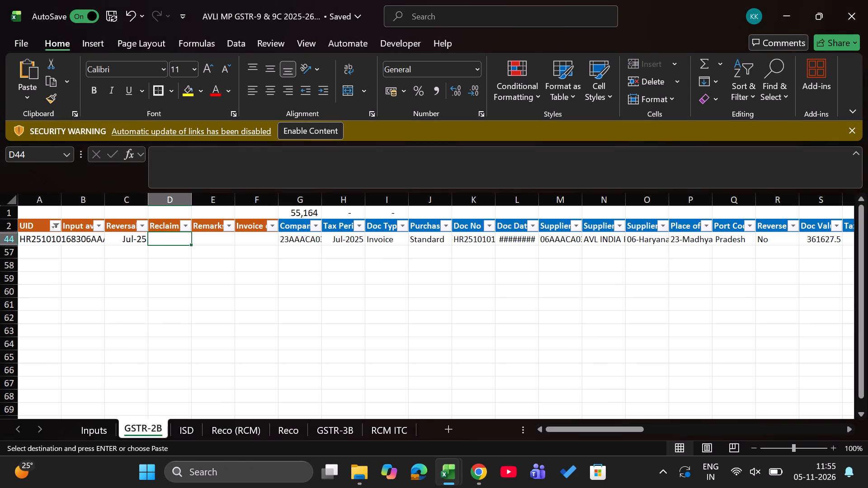
type("oct25")
key("Return")
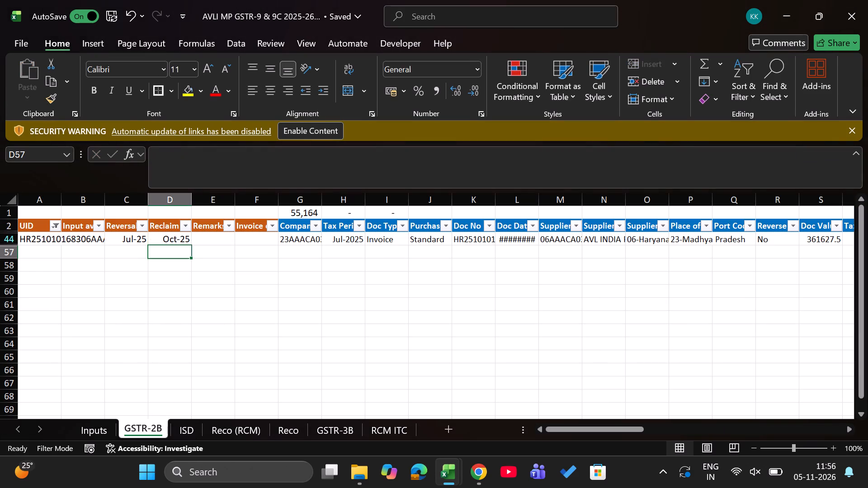
key("Up")
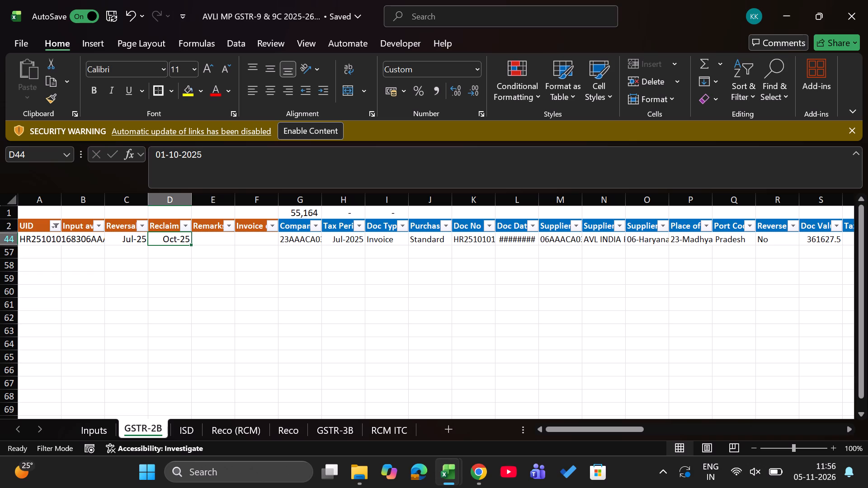
Delete the Reco (RCM) sheet from the workbook.
key("ctrl+Page_Down")
key("ctrl+Page_Down")
key("ctrl+Page_Down")
key("ctrl+Page_Up")
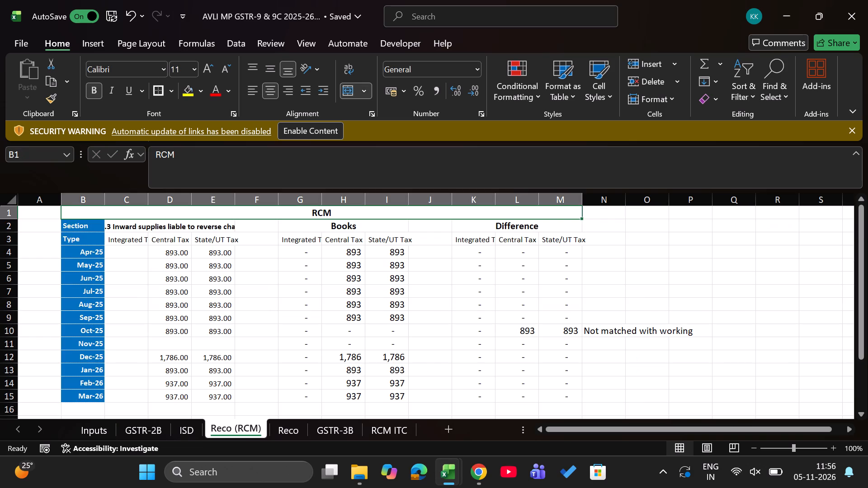
right_click(247, 434)
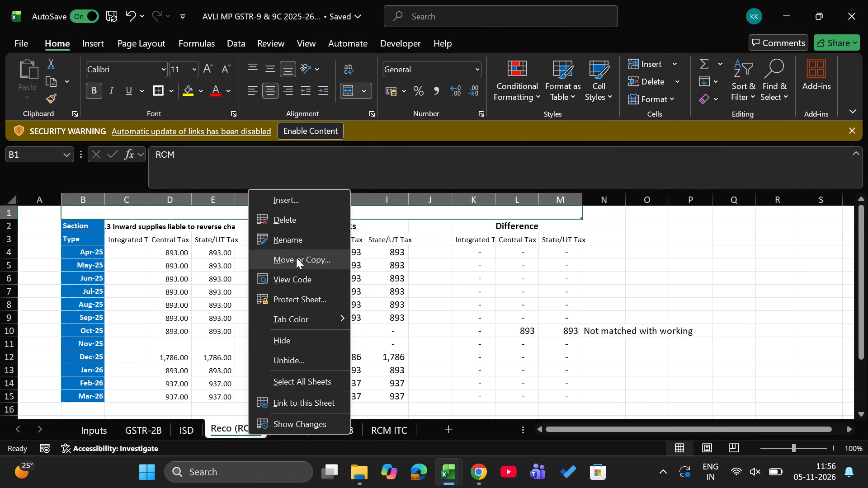
left_click(289, 221)
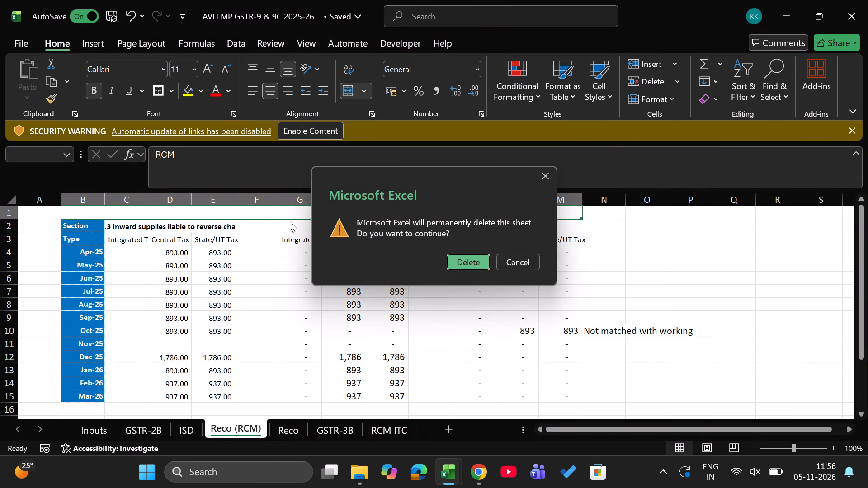
key("Return")
Examine the SUMIFS formulas in the Apr-25 row of the Reco sheet's Other reversal-GSTR-2B- 4B2 block.
key("Down")
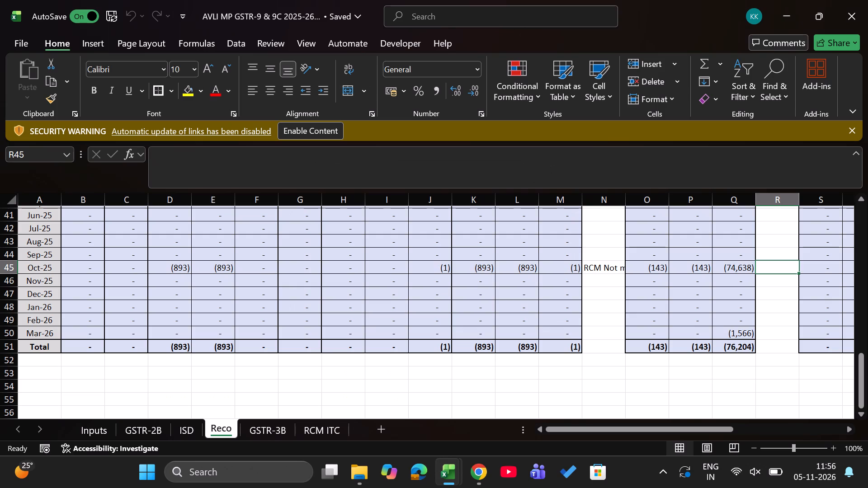
key("Up")
key("Up")
key("Up")
key("Up")
key("Up")
key("Up")
key("Up")
key("Up")
key("Up")
key("Up")
key("Up")
key("Up")
key("Up")
key("Up")
key("Up")
key("Up")
key("Up")
key("Up")
key("Up")
key("Up")
key("Up")
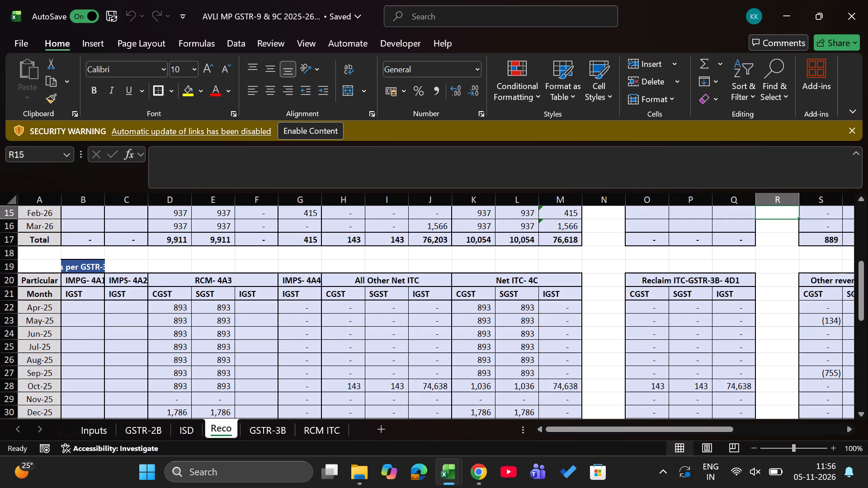
key("Up")
key("Up")
key("Up")
key("Up")
key("Up")
key("Up")
key("Up")
key("Up")
key("Up")
key("Up")
key("Up")
key("Up")
key("Up")
key("Up")
key("Up")
key("Up")
key("Up")
key("Up")
key("Up")
key("Up")
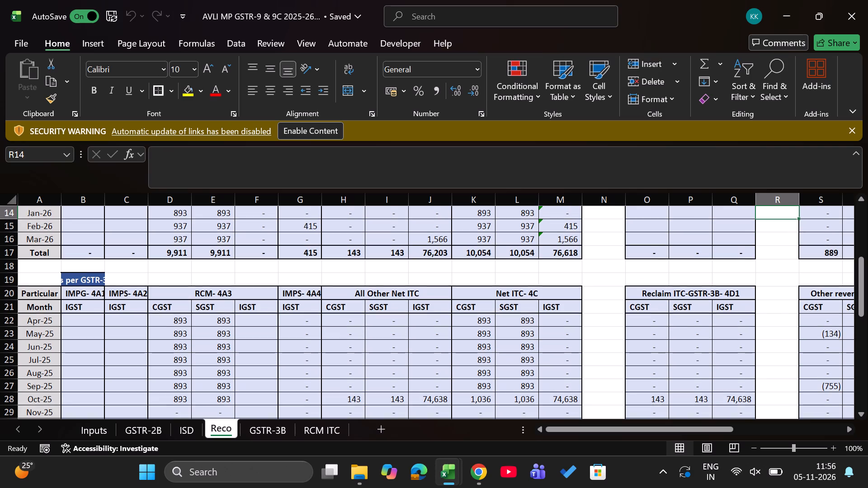
key("Down")
key("Down")
key("Down")
key("Down")
key("Down")
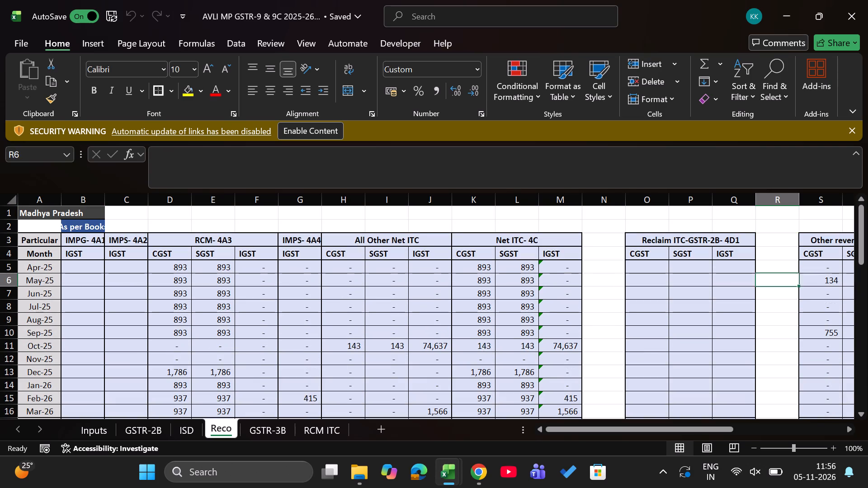
key("Right")
key("Up")
key("Right")
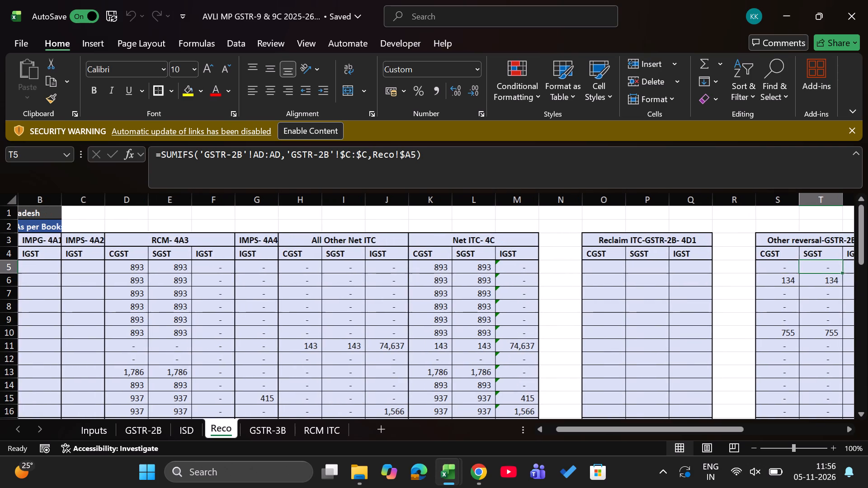
key("Left")
key("Left")
key("Right")
key("Right")
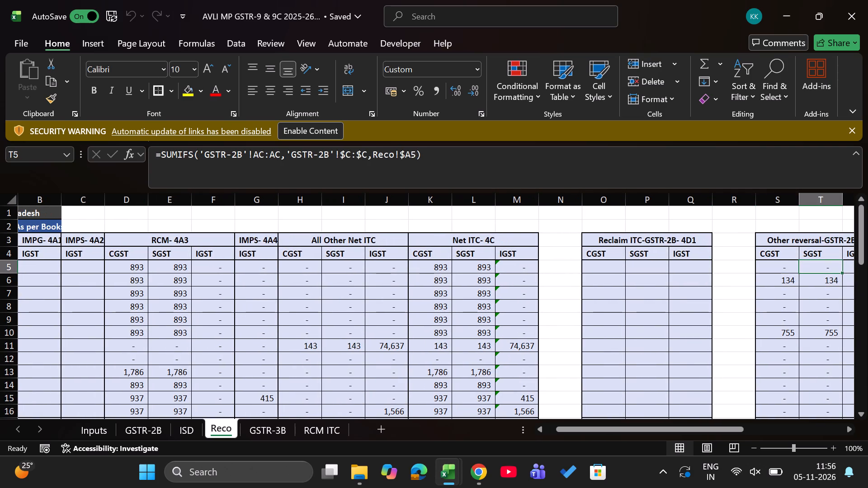
key("Right")
key("Right")
key("Left")
key("Left")
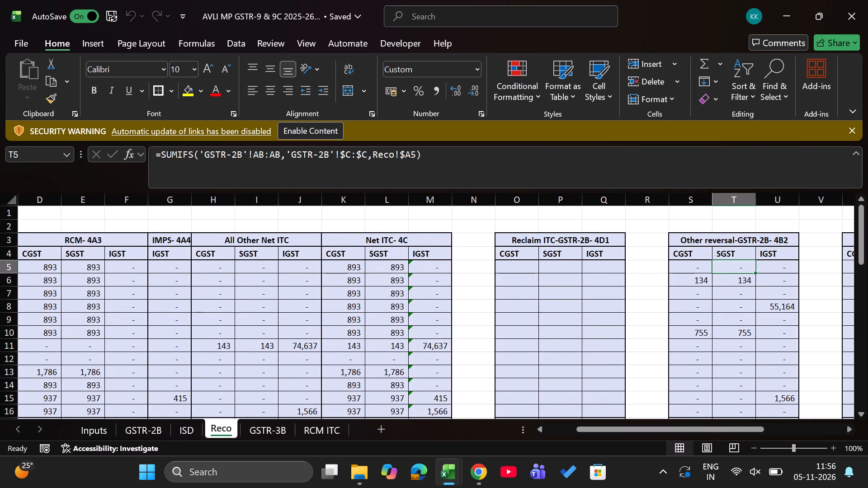
key("Left")
key("Left")
key("Right")
key("Right")
key("Right")
key("Right")
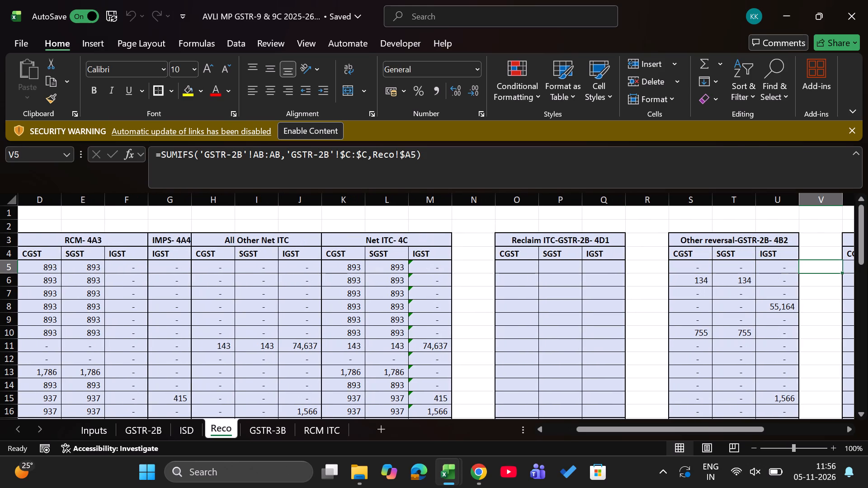
key("Left")
key("Left")
key("Up")
key("Up")
key("Up")
key("Up")
key("Up")
key("Up")
key("Up")
key("Up")
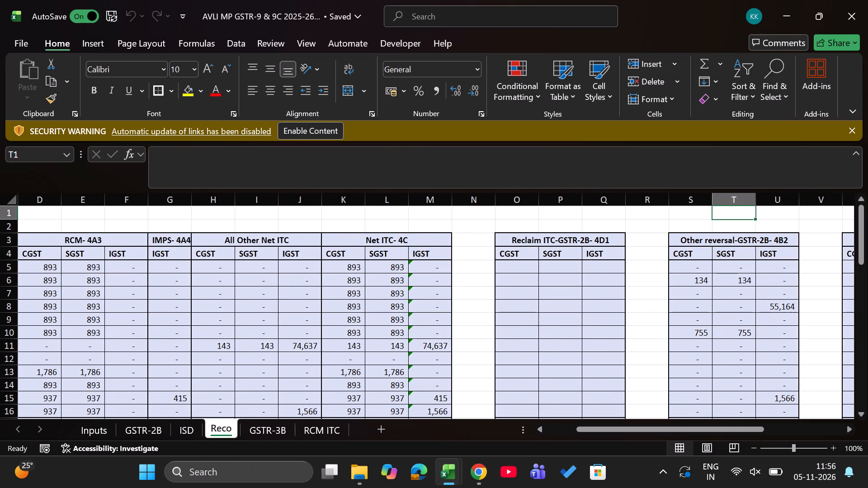
key("Down")
key("Down")
key("Down")
key("Down")
key("Down")
key("Up")
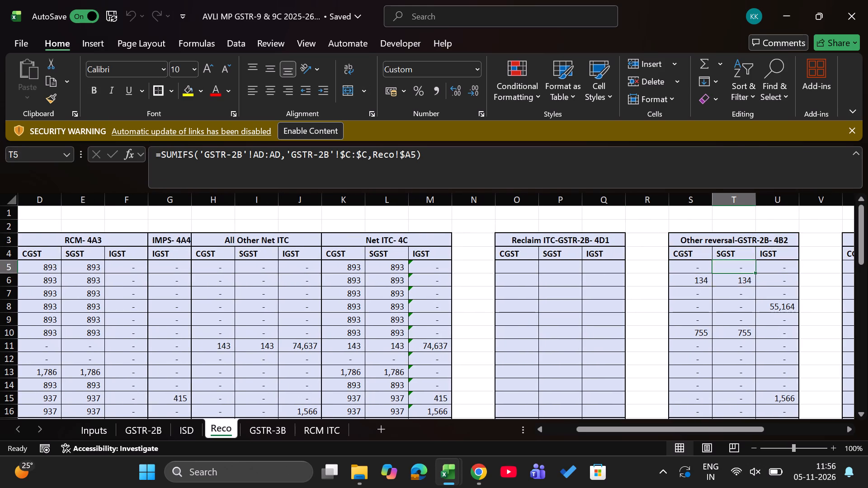
key("Left")
key("Right")
key("Left")
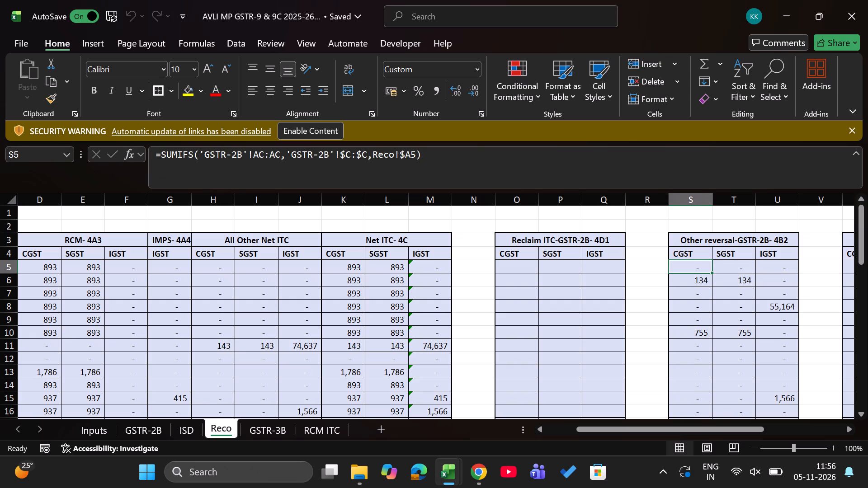
Reuse S5's SUMIFS formula in O5, the Apr-25 CGST cell under Reclaim ITC-GSTR-2B- 4D1, with criteria range $D:$D.
left_click_drag(163, 153, 486, 170)
key("ctrl+c")
key("Return")
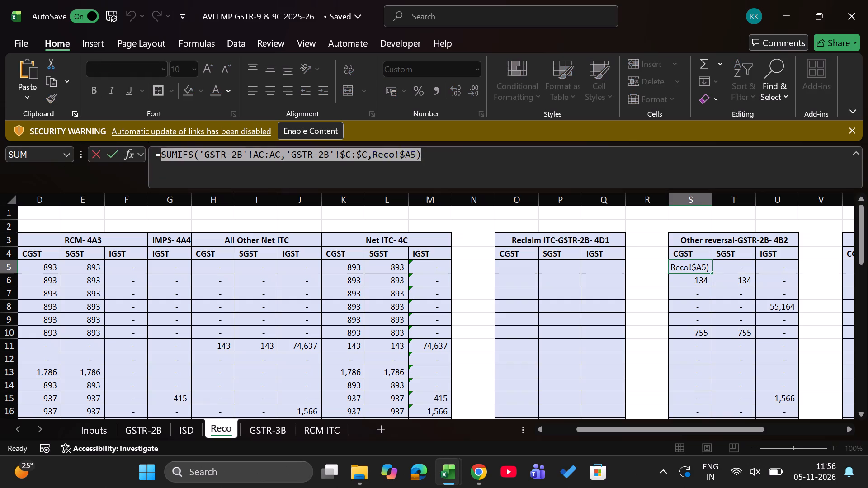
key("Up")
key("Up")
key("Left")
key("Left")
key("Left")
key("Left")
key("Down")
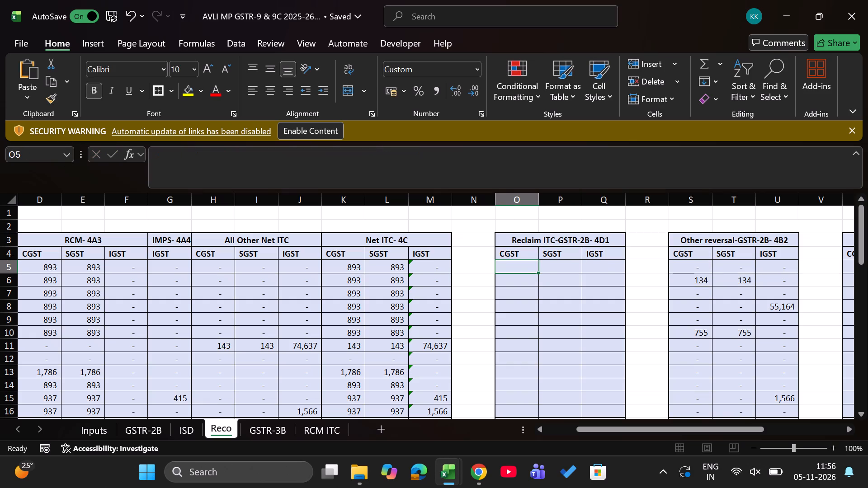
key("equal")
key("ctrl+v")
left_click(349, 152)
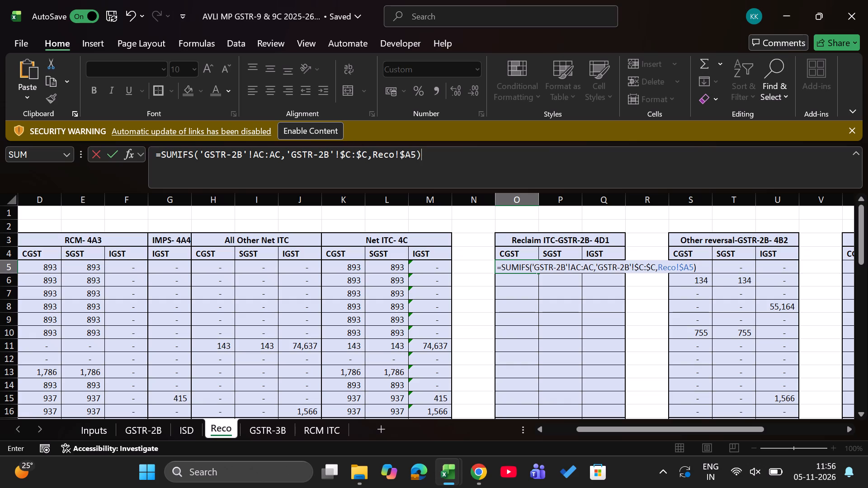
key("BackSpace")
key("d")
key("Right")
key("Right")
key("Right")
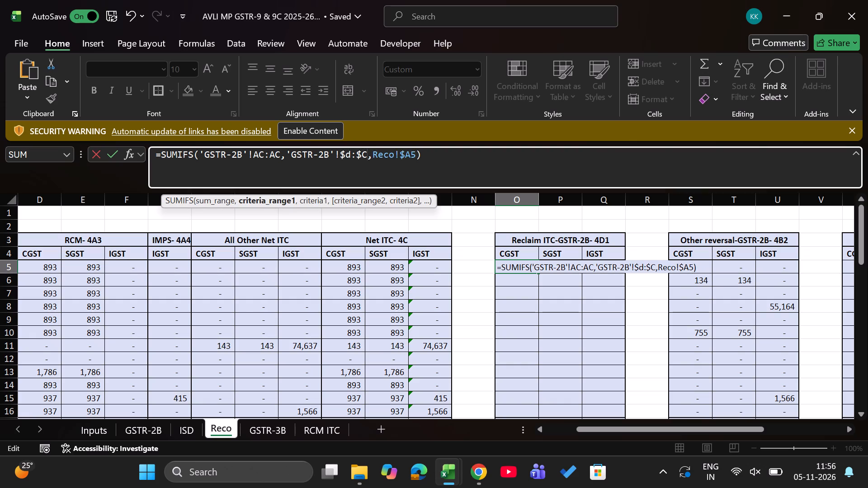
key("BackSpace")
key("d")
key("Return")
Check the GSTR-2B sum columns used by the CGST, SGST and IGST formulas in S5:U5.
key("Up")
key("Right")
key("Right")
key("Right")
key("Right")
key("Right")
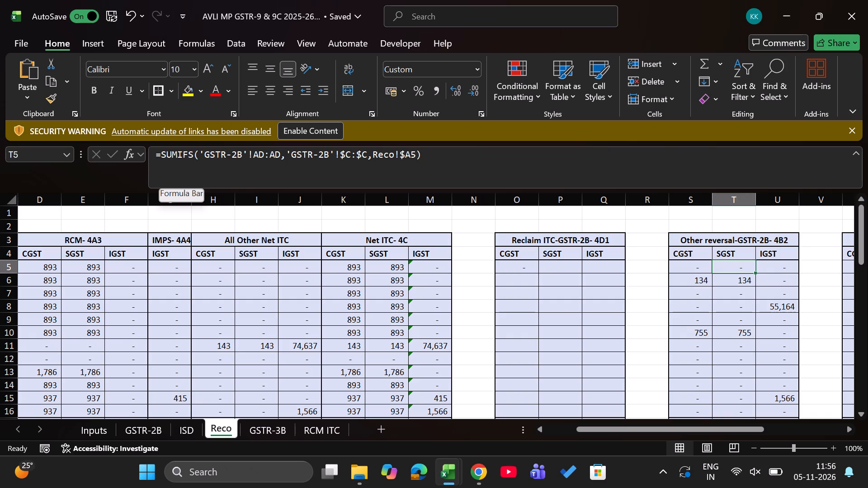
key("Right")
key("Left")
key("Left")
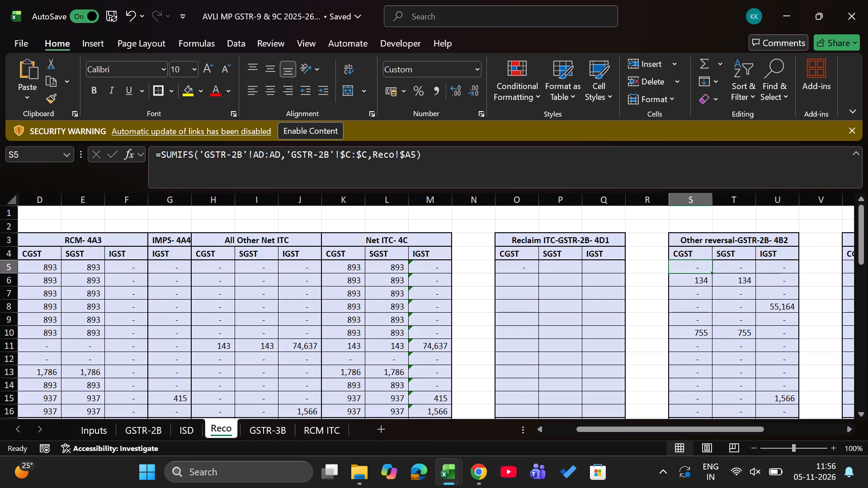
Fill the O5 formula across to SGST and down the monthly rows of the Reclaim ITC-GSTR-2B- 4D1 block.
key("Left")
key("Left")
key("Left")
key("Left")
key("shift+Right")
key("shift+Down")
key("shift+Down")
key("shift+Down")
key("shift+Down")
key("shift+Down")
key("shift+Down")
key("shift+Down")
key("shift+Down")
key("shift+Down")
key("shift+Down")
key("shift+Down")
key("shift+Down")
key("shift+Down")
key("shift+Down")
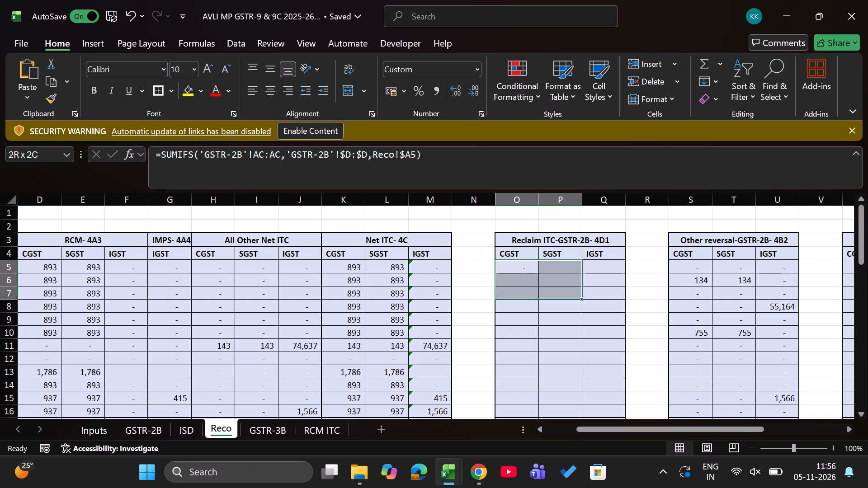
key("ctrl+r")
key("ctrl+d")
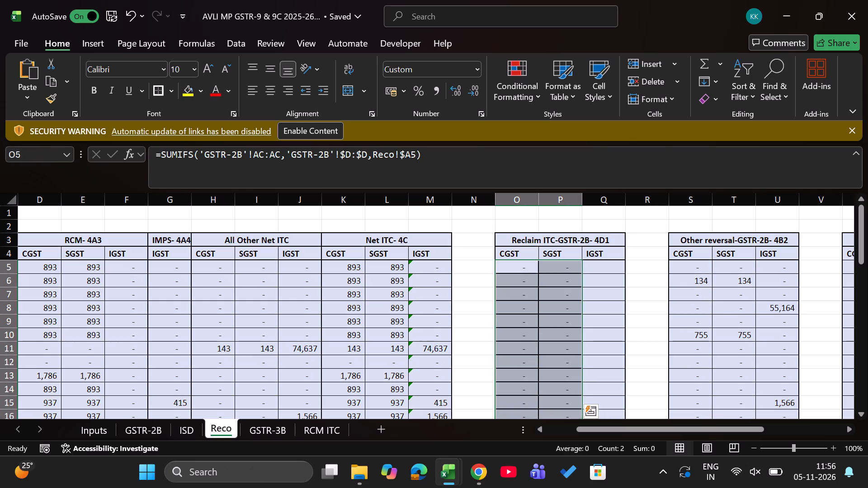
Examine the monthly cells of the Reco sheet's Reclaim ITC-GSTR-2B- 4D1 block against the reclaim month tagged on the GSTR-2B sheet.
key("Right")
key("Right")
key("Down")
key("Down")
key("Down")
key("Down")
key("Down")
key("Down")
key("Down")
key("Down")
key("Down")
key("Down")
key("Up")
key("Up")
key("Down")
key("Down")
key("Down")
key("Down")
key("Down")
key("Down")
key("Down")
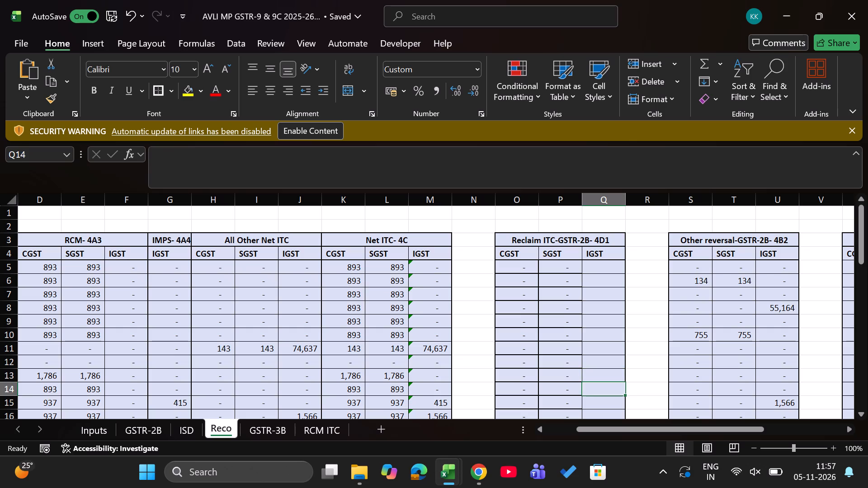
key("Up")
key("Up")
key("Up")
key("Up")
key("Up")
key("Left")
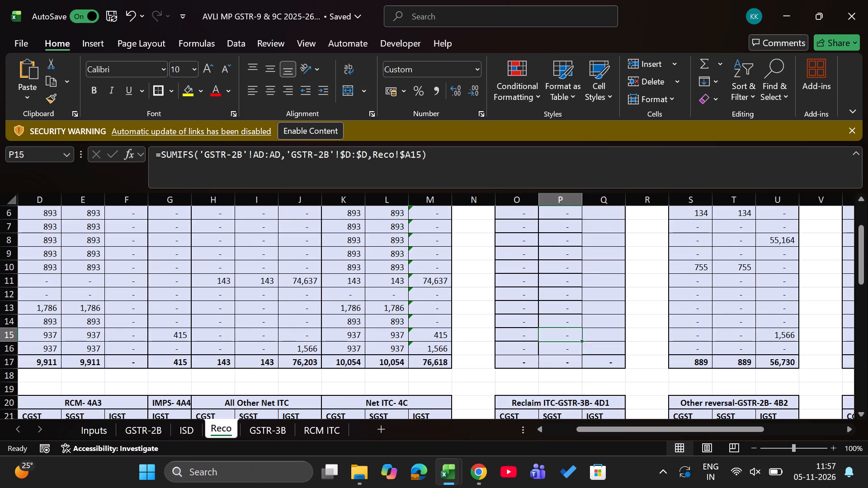
key("Up")
key("Up")
key("Up")
key("Up")
key("Up")
key("Up")
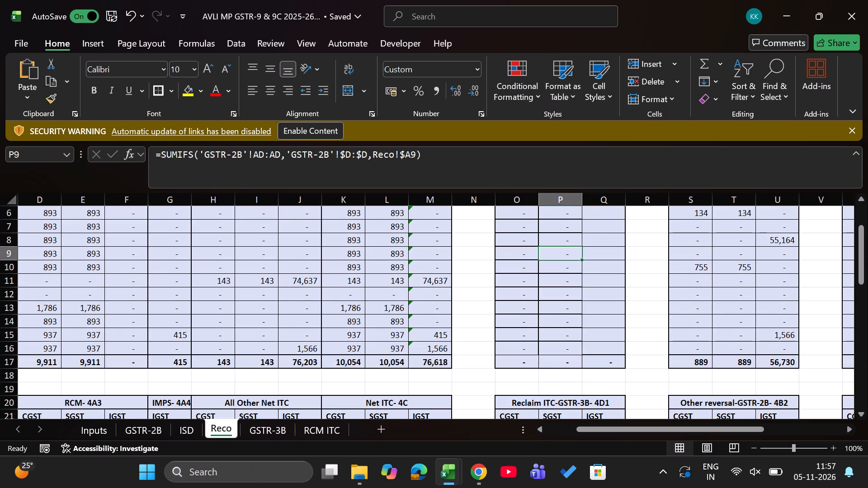
key("ctrl+Page_Down")
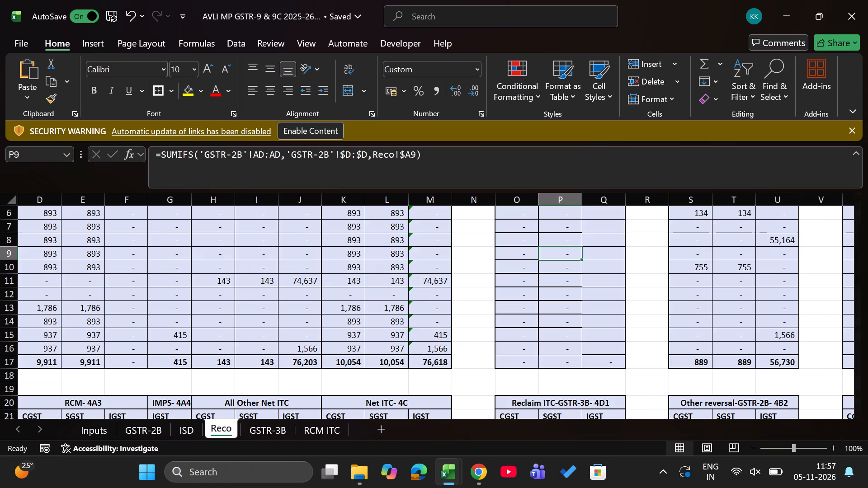
key("ctrl+Page_Up")
key("ctrl+Page_Up")
key("ctrl+Page_Up")
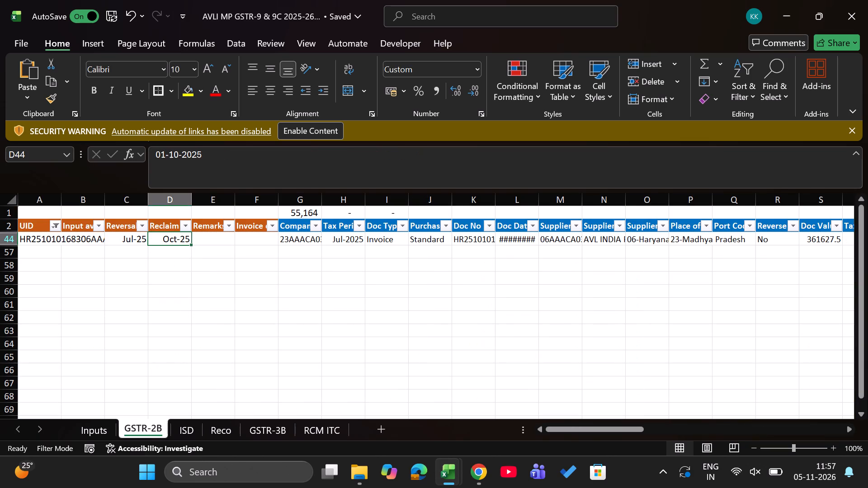
key("ctrl+Page_Down")
key("ctrl+Page_Down")
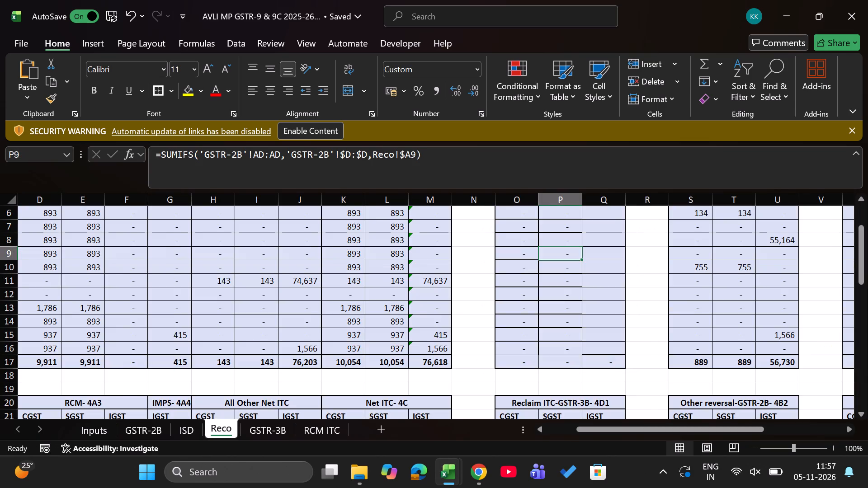
key("ctrl+Page_Down")
key("ctrl+Page_Up")
key("Right")
key("Up")
key("Up")
key("Up")
key("Up")
key("Up")
key("Up")
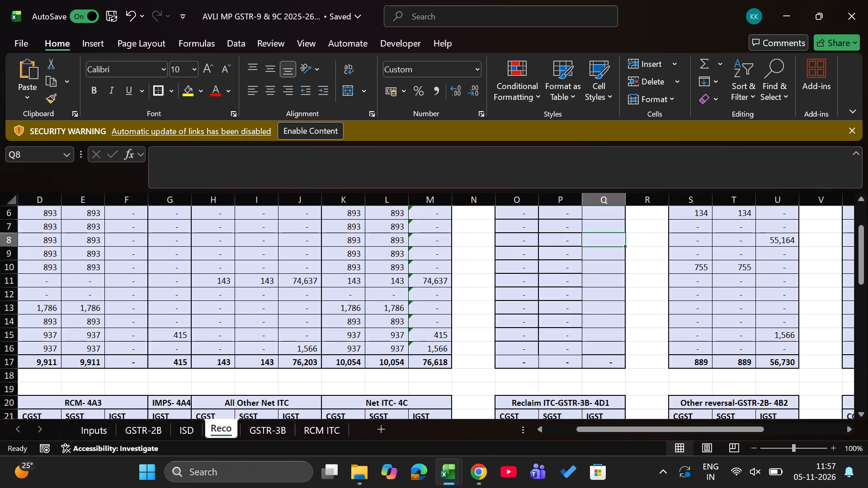
Reuse O5's SUMIFS formula in Q5, the Apr-25 IGST cell of Reclaim ITC-GSTR-2B- 4D1, with sum range 'GSTR-2B'!AB:AB.
key("Left")
key("Left")
key("Down")
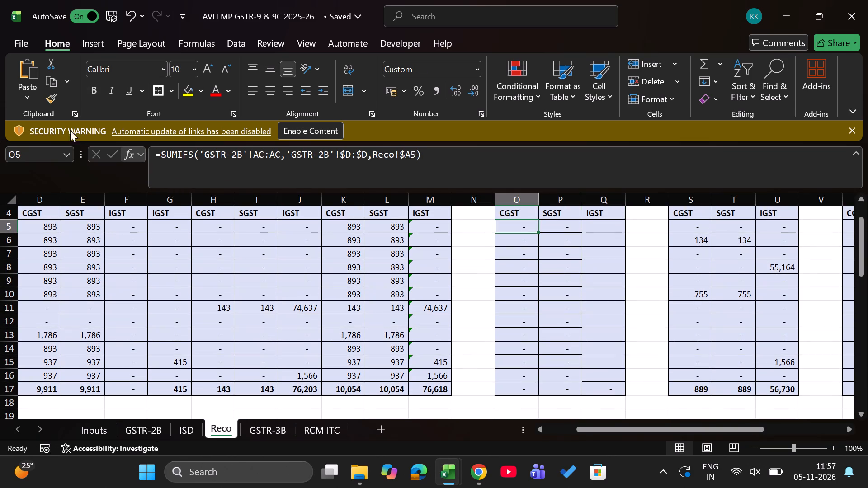
left_click_drag(161, 154, 557, 152)
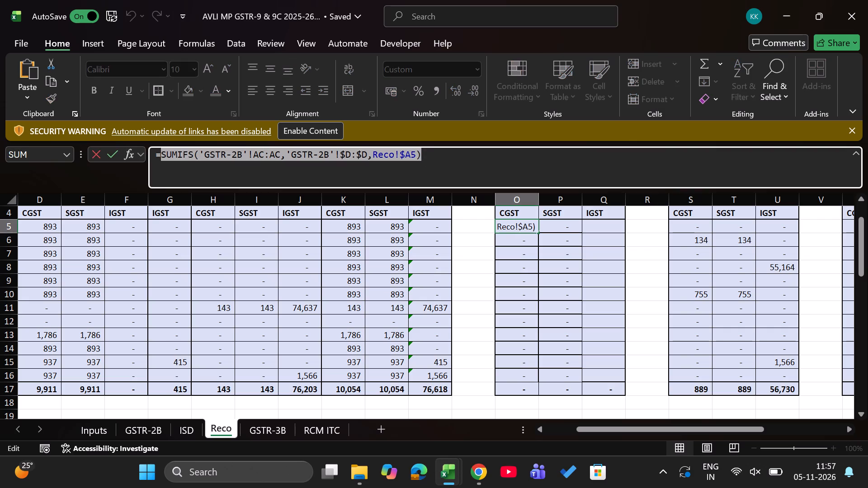
key("ctrl+c")
key("Return")
key("Up")
key("Right")
key("Right")
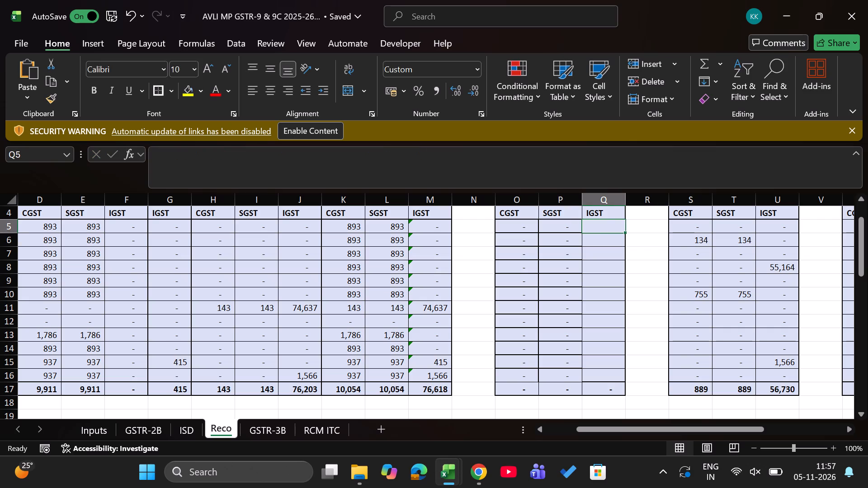
key("equal")
key("ctrl+v")
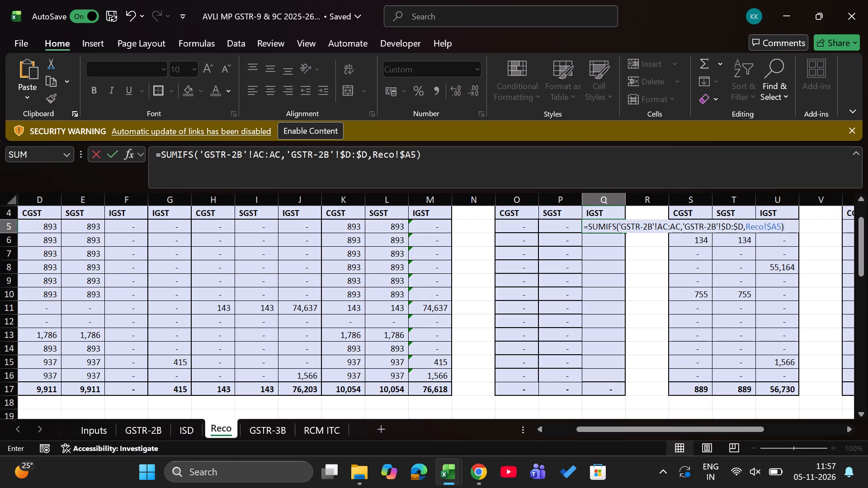
left_click(285, 156)
key("Left")
key("BackSpace")
key("b")
key("Left")
key("Left")
key("Left")
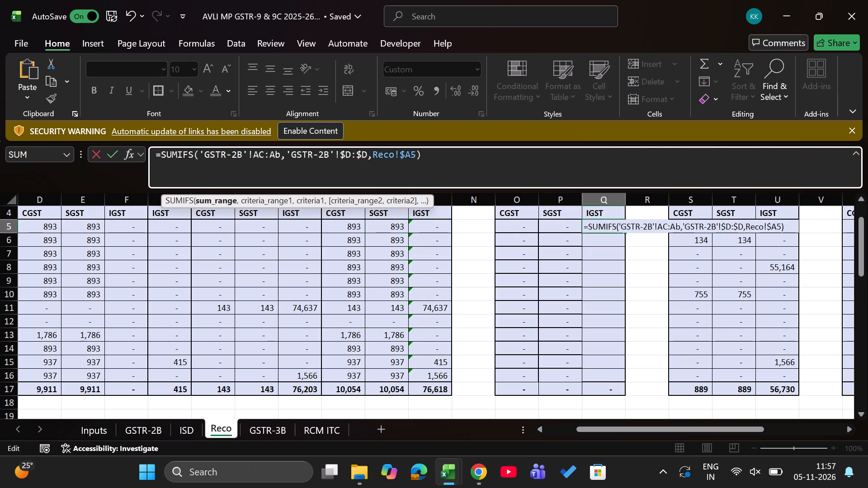
key("BackSpace")
key("b")
key("Return")
Fill the Q5 IGST formula down the monthly rows to Q16 in the Reclaim ITC-GSTR-2B- 4D1 block.
key("Up")
key("Left")
key("ctrl+Down")
key("Right")
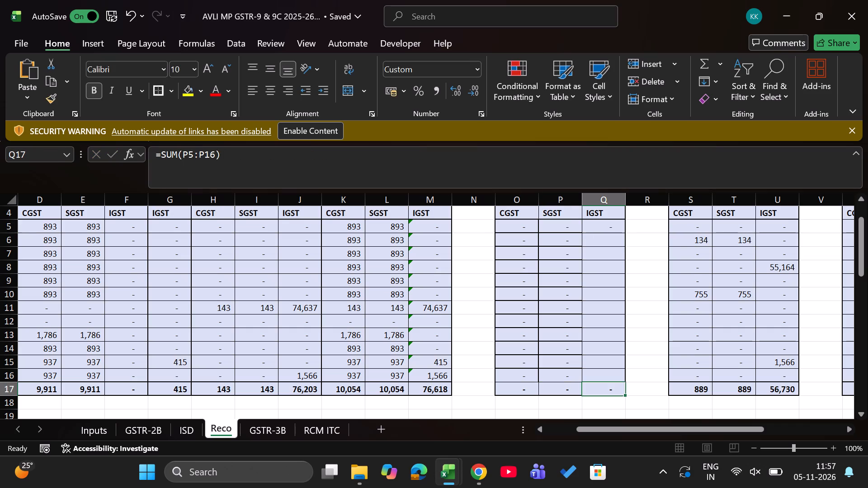
key("shift+Up")
key("Up")
key("ctrl+shift+Up")
key("ctrl+d")
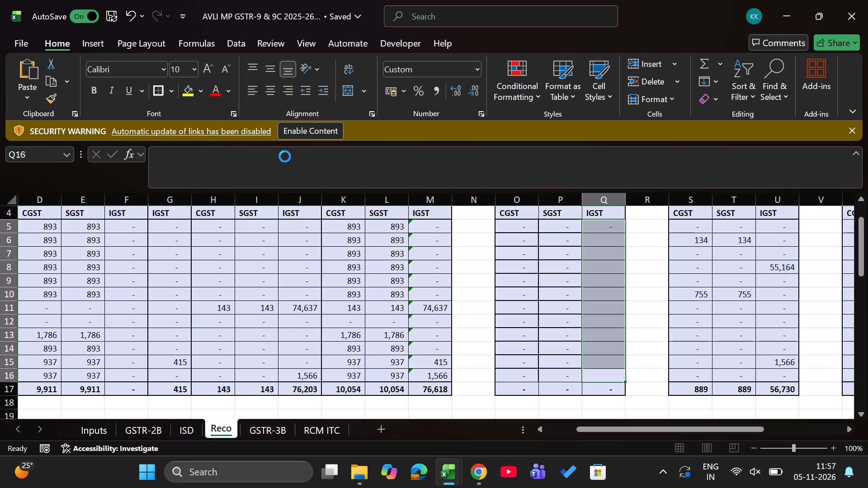
key("Down")
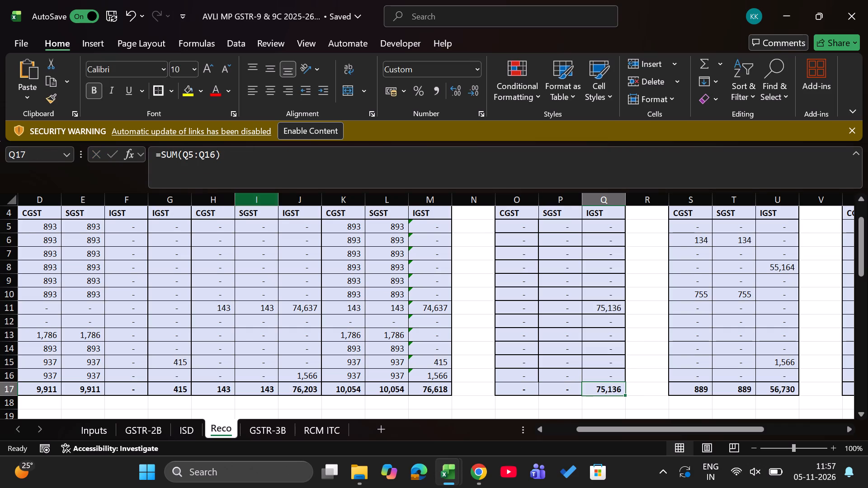
Apply all borders and a thick outside border to the monthly cells O5:Q16 of the Reclaim ITC-GSTR-2B- 4D1 block.
scroll(430, 309, "down", 4)
scroll(430, 309, "up", 1)
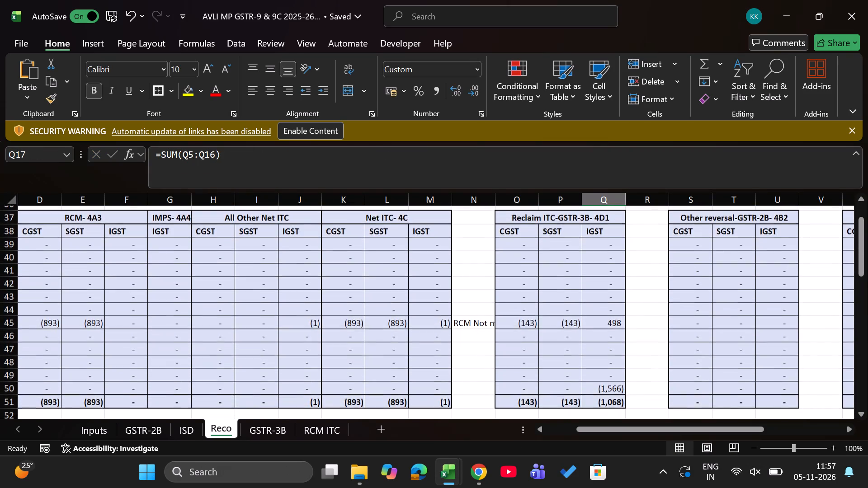
scroll(430, 309, "up", 2)
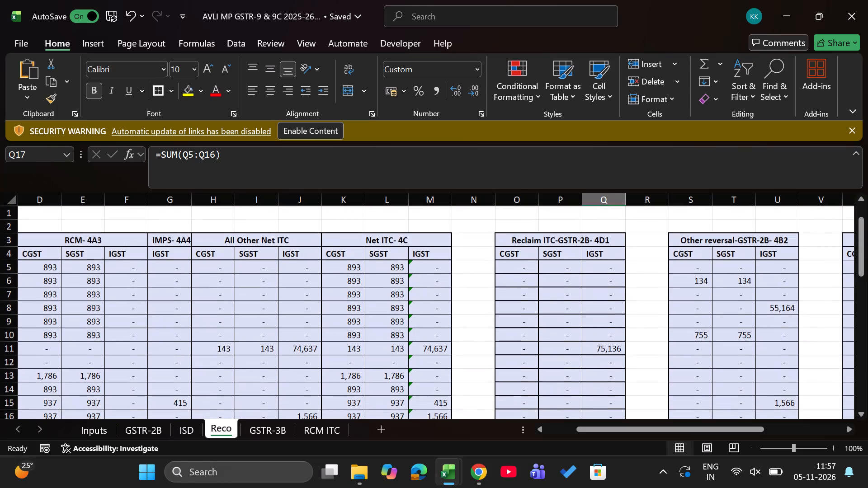
left_click(509, 260)
key("Down")
key("shift+Right")
key("shift+Right")
key("ctrl+shift+Down")
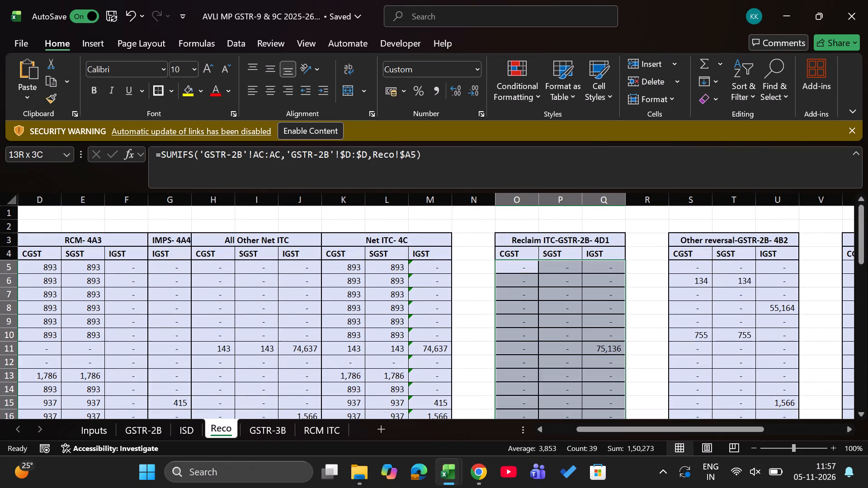
key("shift+Up")
type("hb")
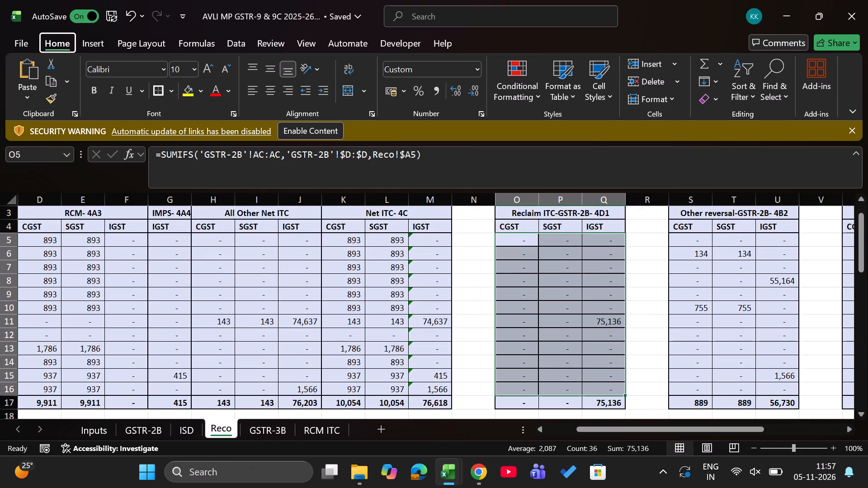
key("a")
type("hbt")
Examine the Reclaim ITC 4D1 GSTR-3B figures and the monthly differences in rows 39 to 51 of the Reco sheet.
key("Down")
key("Down")
key("Down")
key("Down")
key("Down")
key("Down")
key("Down")
key("Down")
key("Down")
key("Down")
key("Down")
key("Down")
key("Down")
key("Down")
key("Down")
key("Down")
key("Down")
key("Down")
key("Down")
key("Down")
key("Down")
key("Down")
key("Down")
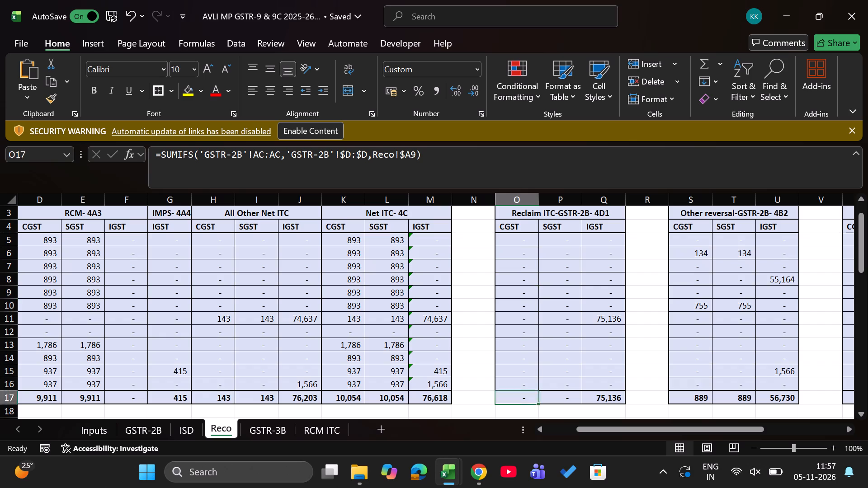
key("Down")
key("Down")
key("Down")
key("Down")
key("Down")
key("Down")
key("Down")
key("Down")
key("Down")
key("Down")
key("Down")
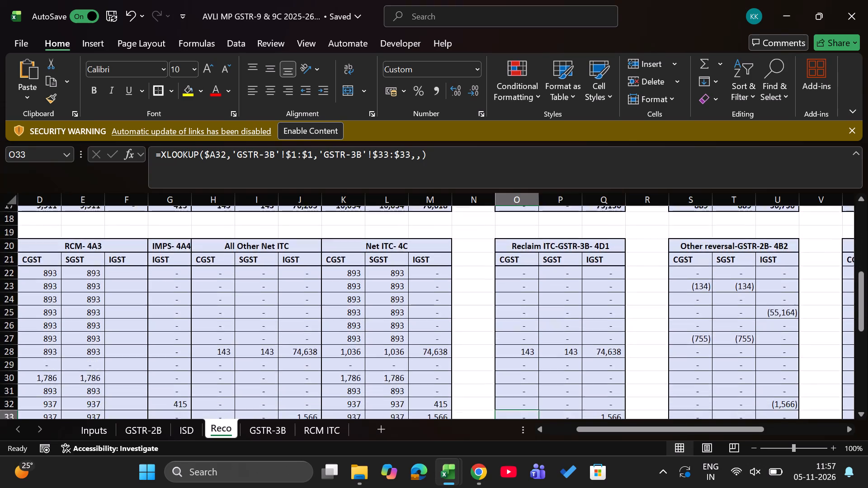
key("Down")
key("Down")
key("Down")
key("Down")
key("Down")
key("Down")
key("Down")
key("Down")
key("Down")
key("Down")
key("Down")
key("Down")
key("Down")
key("Down")
key("Down")
key("Down")
key("Down")
key("Down")
key("Down")
key("Down")
key("Down")
key("Down")
key("Down")
key("Down")
key("Down")
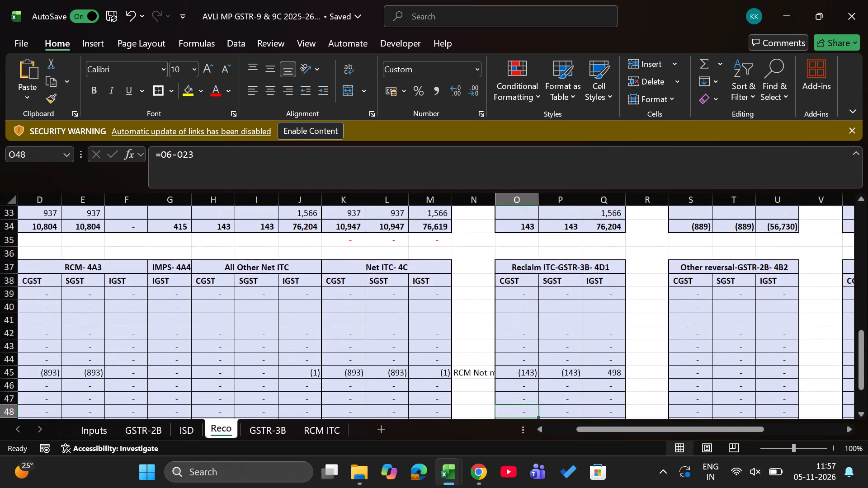
key("Up")
key("Up")
key("Right")
key("Right")
key("Up")
key("Up")
key("Up")
key("Down")
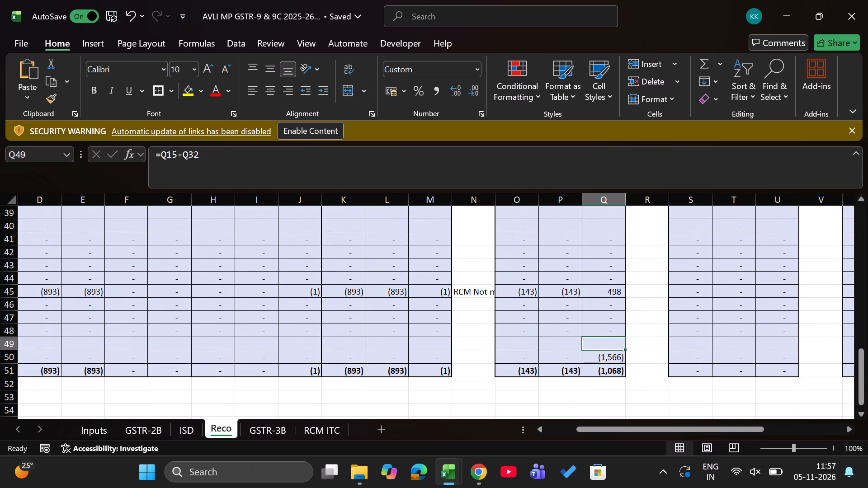
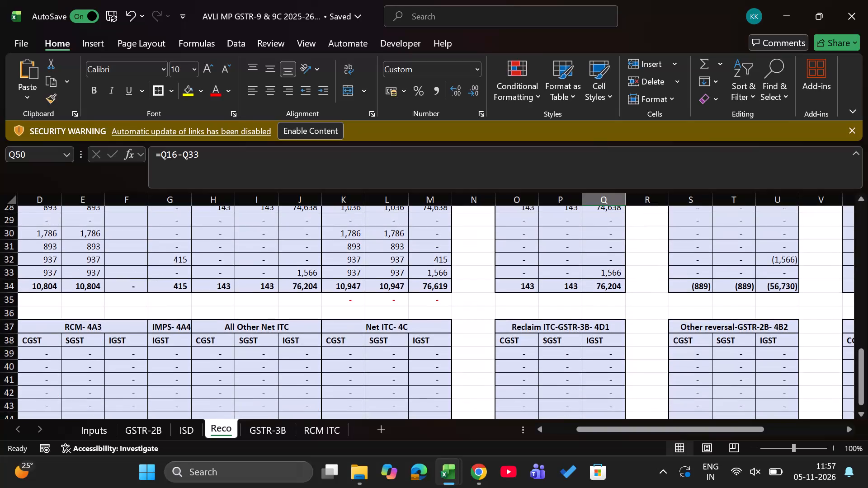
Switch to the AVLI MP 3b Oct-25 workbook and examine the tax amounts and linked totals on the Taken Curr Mon-Rever PRevious m sheet.
scroll(514, 296, "up", 2)
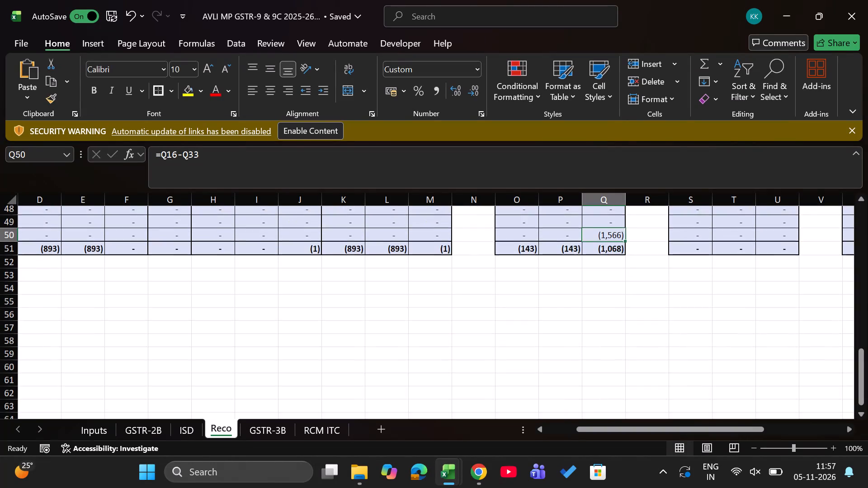
scroll(514, 296, "up", 1)
key("alt+Tab")
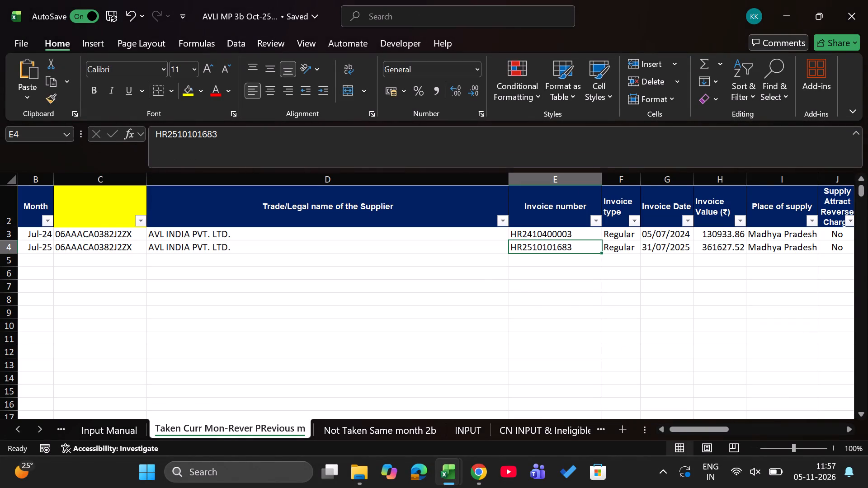
key("Right")
key("Right")
key("Right")
key("Right")
key("Right")
key("Right")
key("Right")
key("Right")
key("Right")
key("Down")
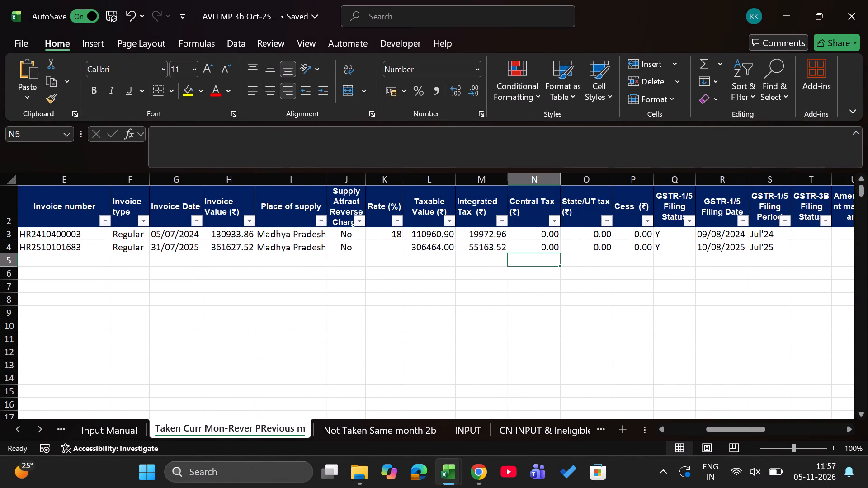
key("ctrl+Down")
key("Down")
key("Down")
key("Down")
key("Down")
key("Up")
key("Up")
key("Up")
key("Left")
key("Up")
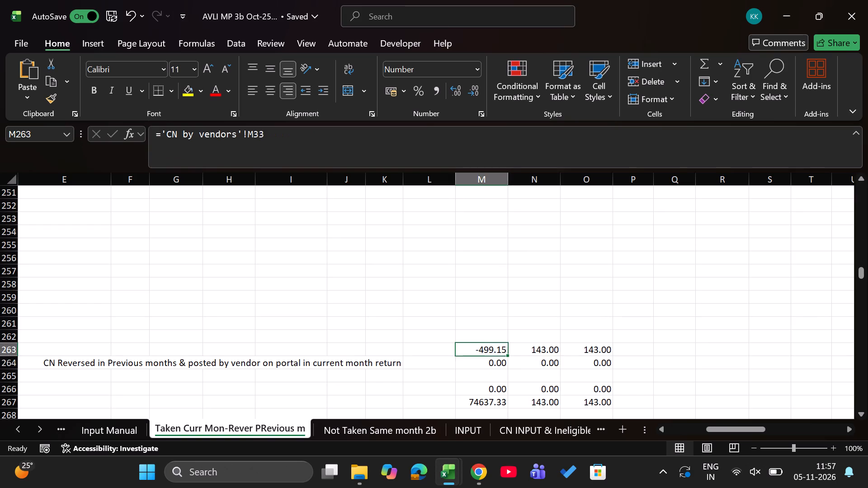
key("Right")
Enter the remark "Mannual amount added" in R45 of the AVLI MP GSTR-9 & 9C reco workbook, beside the Oct-25 Reclaim ITC 4D1 difference.
key("alt+Tab")
key("Right")
key("Right")
key("Up")
key("Up")
key("Up")
key("Up")
key("Up")
key("Left")
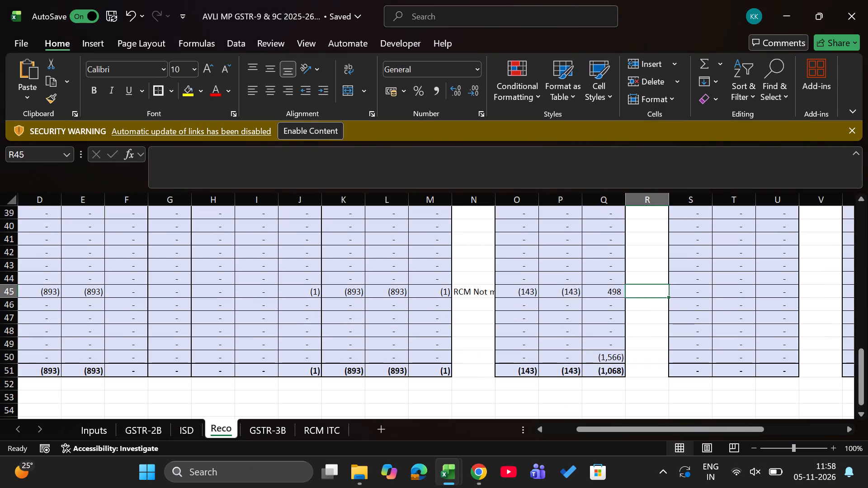
type("Mannual")
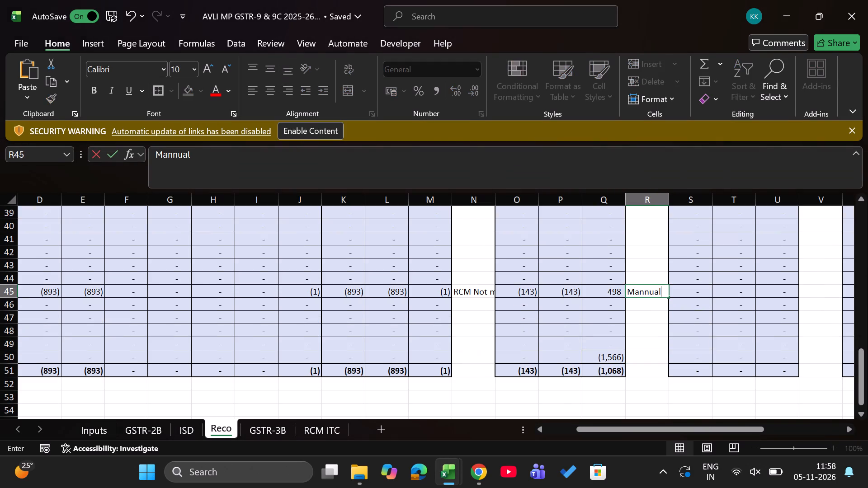
key("space")
type("amount added")
key("Return")
Close the AVLI MP 3b Oct-25 workbook.
key("alt+Tab")
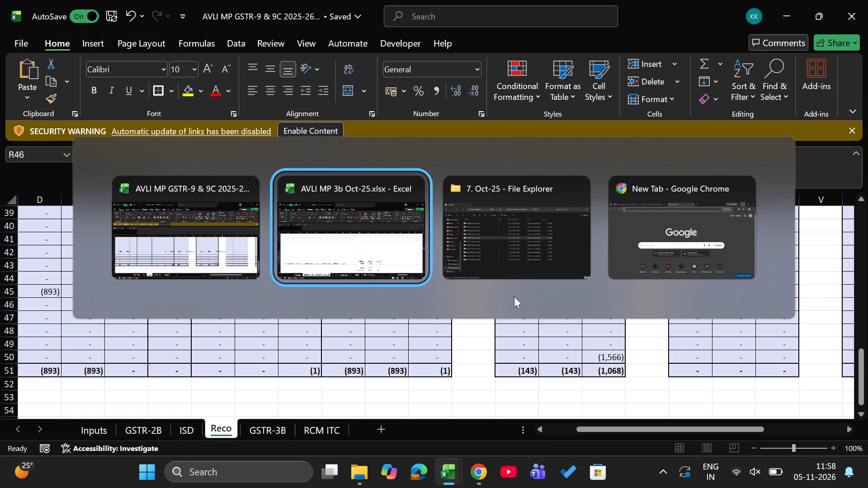
left_click(867, 0)
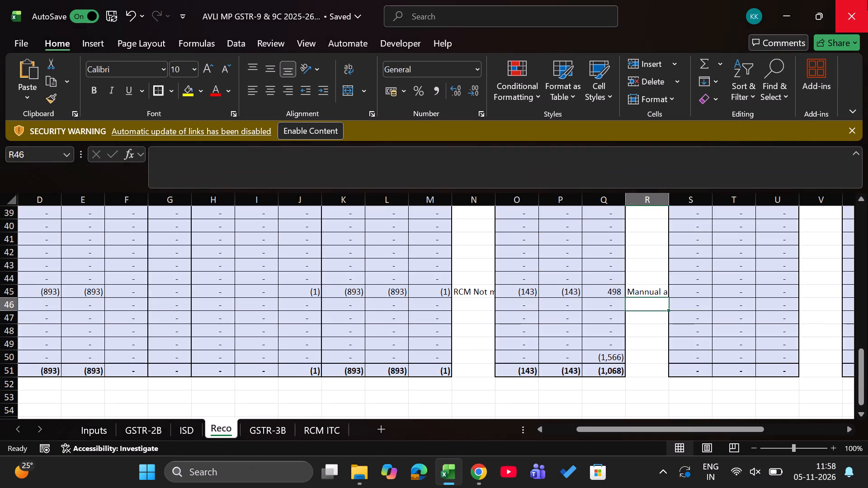
Open AVLI MP. 3b Mar-26.xlsx from the 12. Mar-26 folder in File Explorer.
key("alt+Tab")
key("BackSpace")
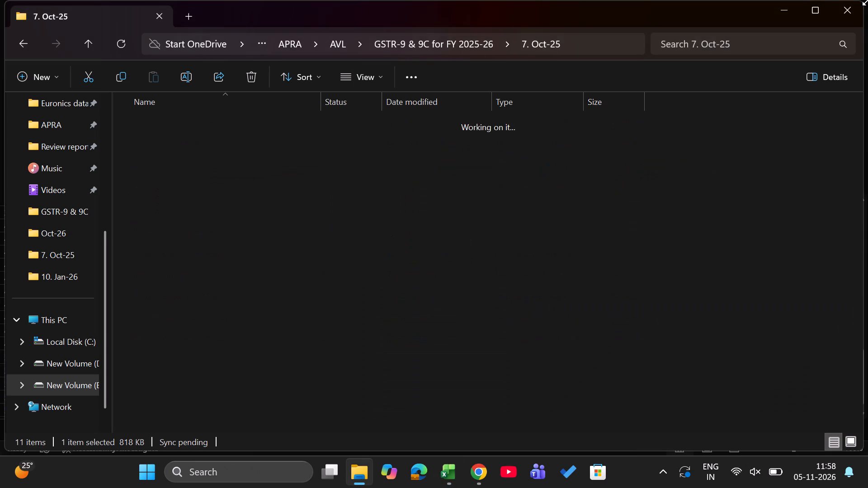
key("Down")
key("Down")
key("Down")
key("Down")
key("Down")
key("Return")
key("Down")
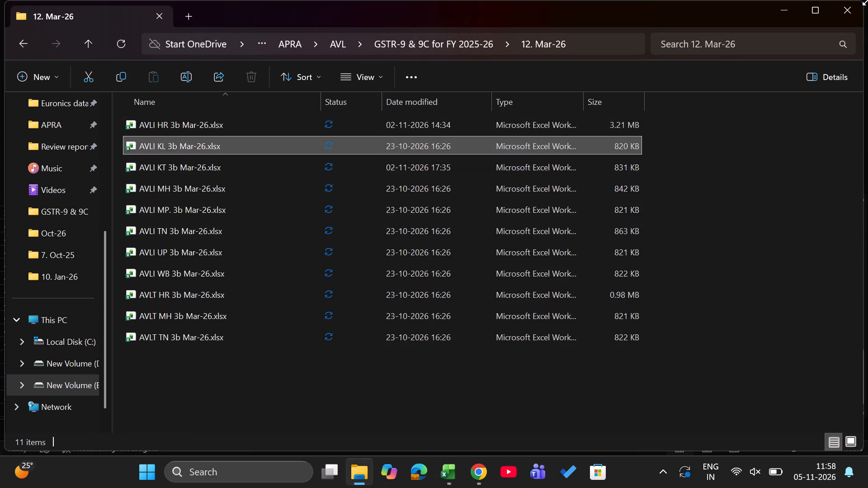
key("Down")
key("Down")
key("Down")
key("Down")
key("Down")
key("Up")
key("Up")
key("Return")
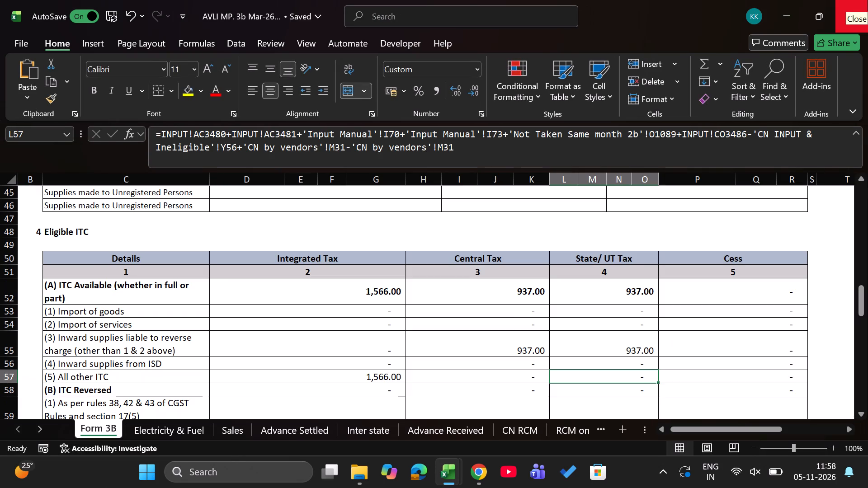
Copy the Astrazure Legal Services invoice number AZL2025-26/400 from the Taken Curr Mon-Rever PRevious m sheet.
key("ctrl+Page_Down")
key("ctrl+Page_Down")
key("ctrl+Page_Down")
key("ctrl+Page_Down")
key("ctrl+Page_Down")
key("ctrl+Page_Down")
key("ctrl+Page_Down")
key("ctrl+Page_Down")
key("ctrl+Page_Down")
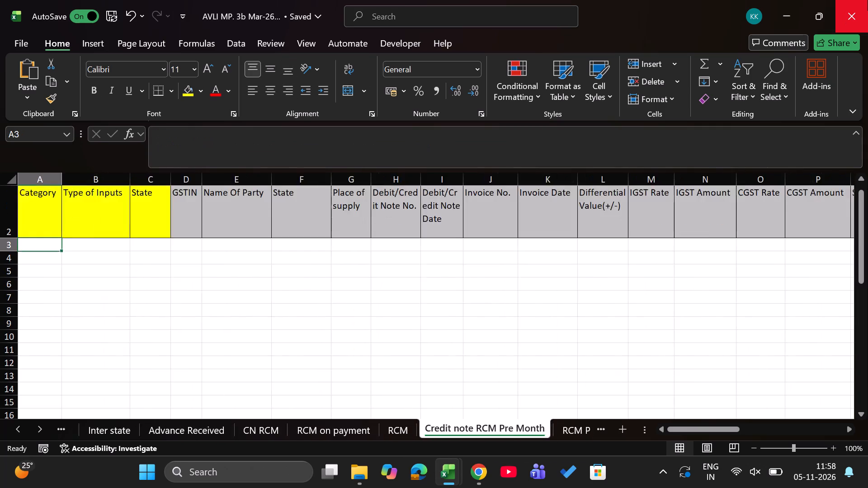
key("ctrl+Page_Down")
key("ctrl+Page_Down")
key("ctrl+Page_Down")
key("ctrl+Page_Down")
key("ctrl+Page_Down")
key("ctrl+Page_Down")
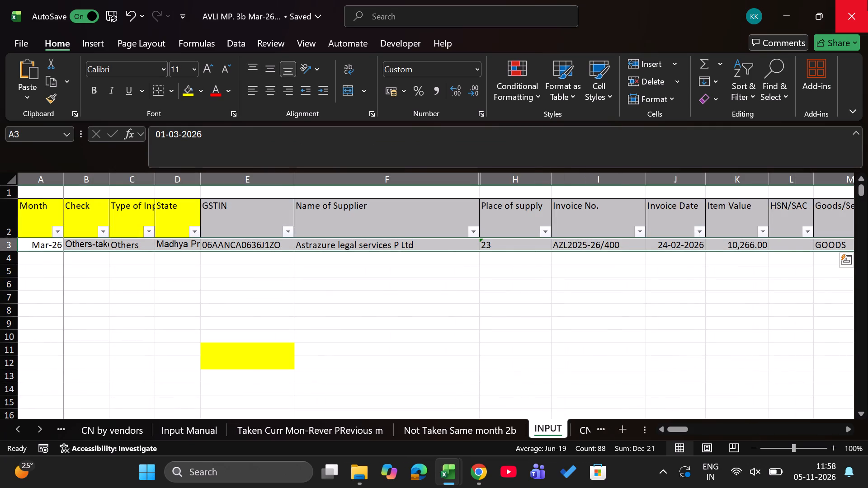
key("ctrl+Page_Up")
key("ctrl+Page_Up")
key("ctrl+Page_Up")
key("ctrl+Page_Down")
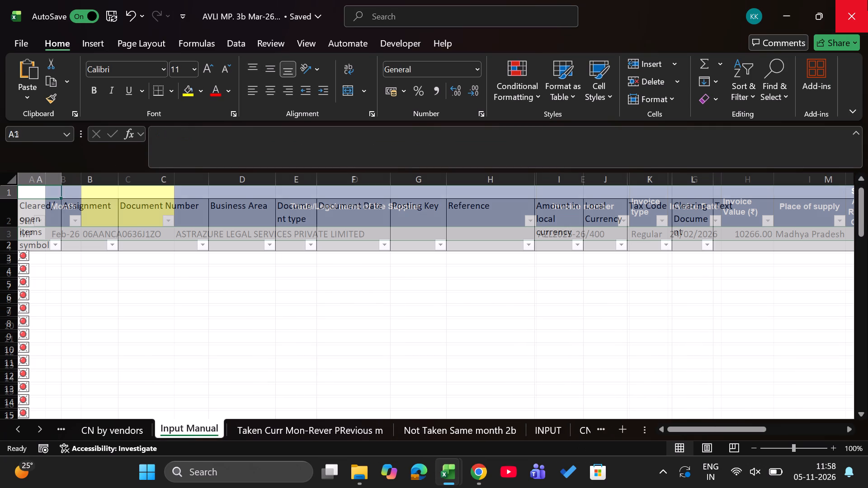
key("Right")
key("Right")
key("Right")
key("Right")
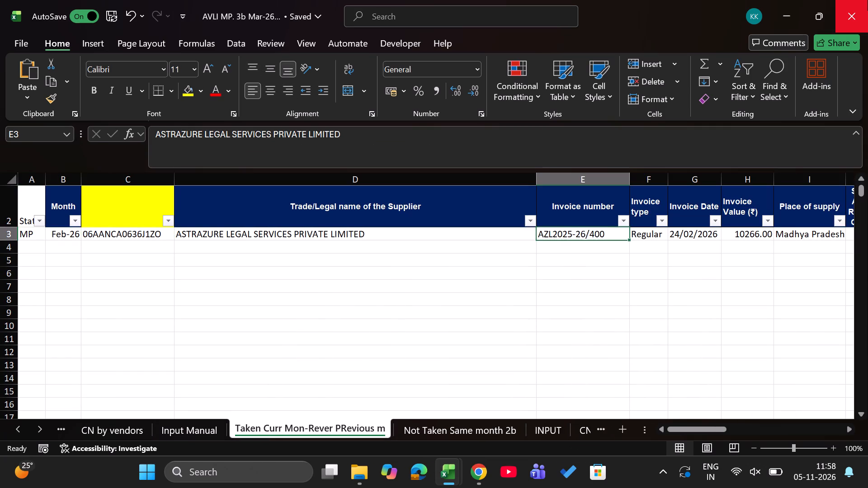
key("ctrl+c")
Examine the taxable value and integrated tax of invoice AZL2025-26/400 on the Taken Curr Mon-Rever PRevious m sheet.
key("Right")
key("Right")
key("Right")
key("Right")
key("Right")
key("Right")
key("Right")
key("Right")
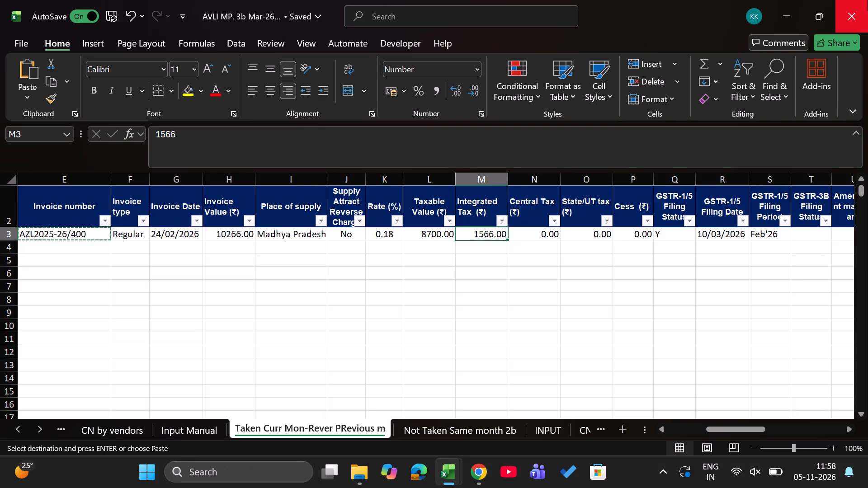
key("alt+Tab")
key("alt+Tab")
key("Left")
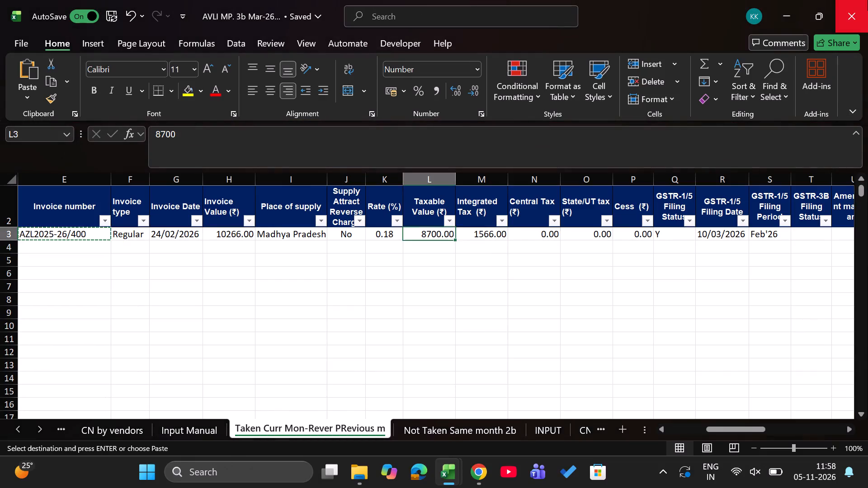
key("Left")
key("Left")
key("Left")
Filter the UID column of the reco workbook's GSTR-2B sheet by the copied invoice number AZL2025-26/400.
key("alt+Tab")
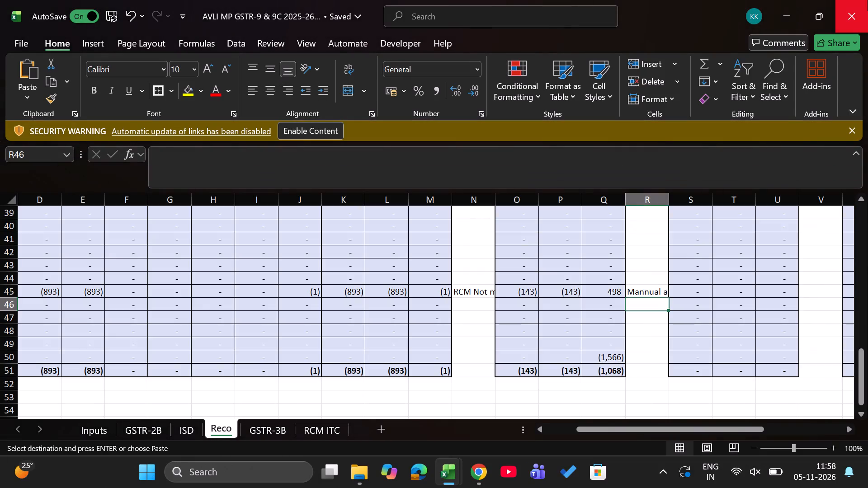
key("ctrl+Page_Up")
key("ctrl+Page_Up")
key("Up")
key("Left")
key("Left")
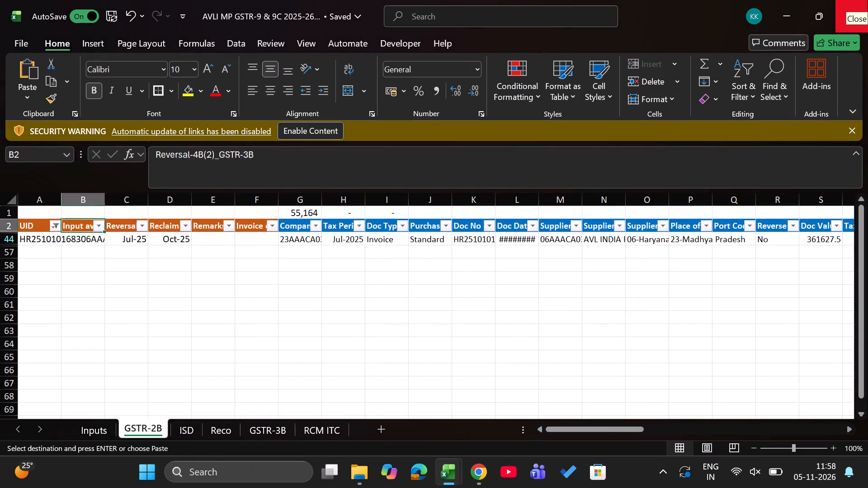
key("Left")
key("alt+Down")
key("alt+Down")
key("alt+Down")
key("alt+Down")
key("alt+Down")
key("alt+Down")
key("alt+Down")
key("alt+Down")
key("Down")
key("ctrl+v")
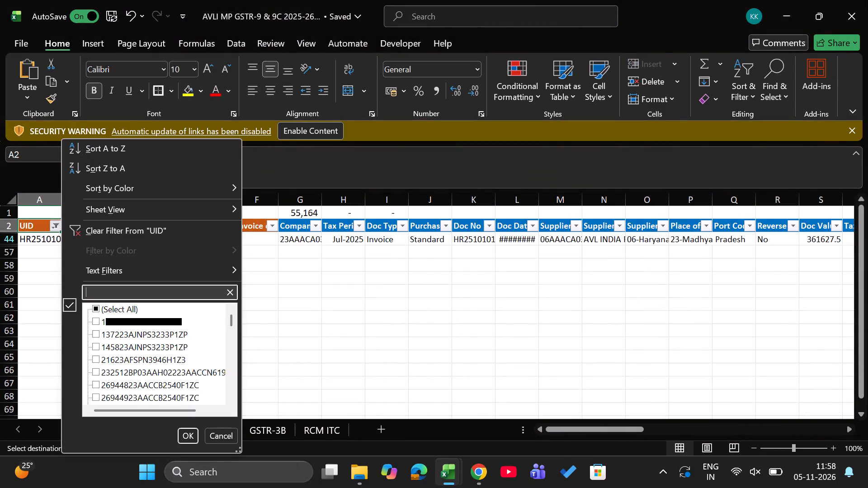
key("Return")
Enter mar26 as the reclaim month in D50 for the filtered invoice AZL2025-26/400.
key("Down")
key("Right")
key("Right")
key("Right")
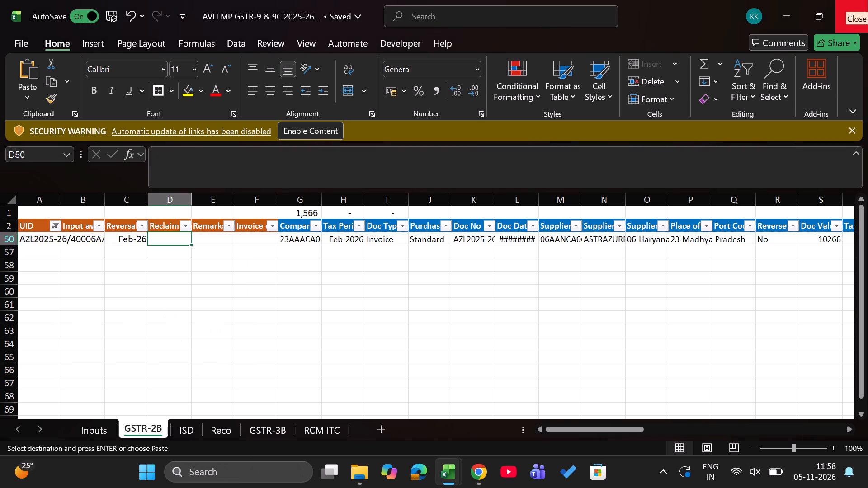
type("mar26")
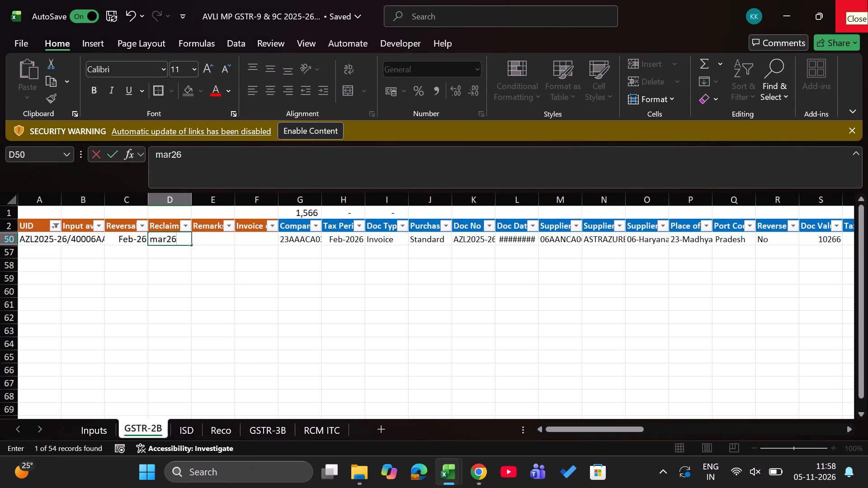
key("Return")
Review the Reclaim ITC 4D1, Other reversal 4B2, Total ITC and Difference blocks on the Reco sheet.
key("ctrl+Page_Down")
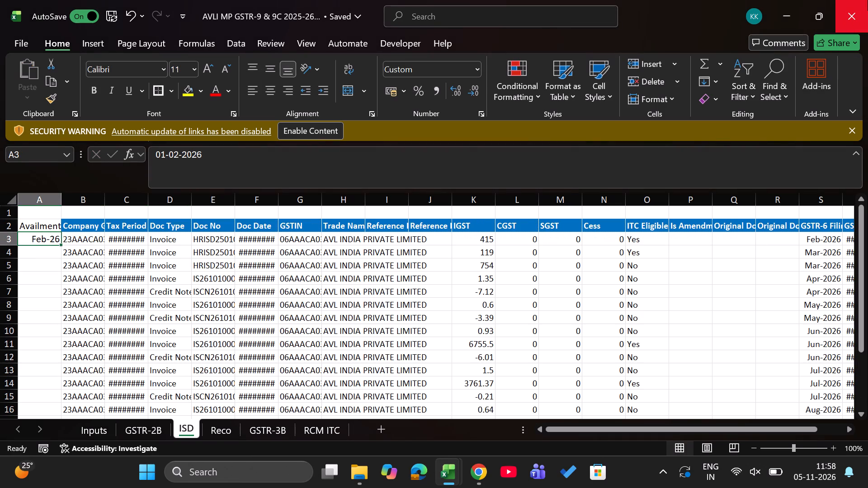
key("ctrl+Page_Down")
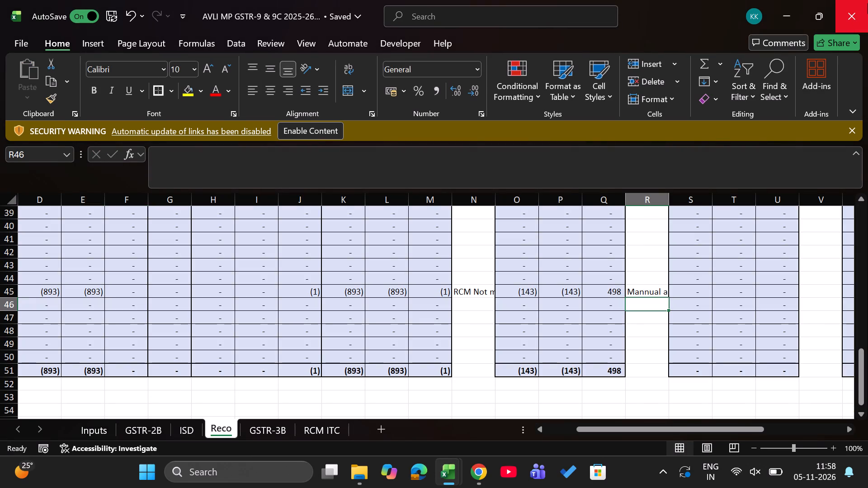
key("Up")
scroll(757, 235, "left", 4)
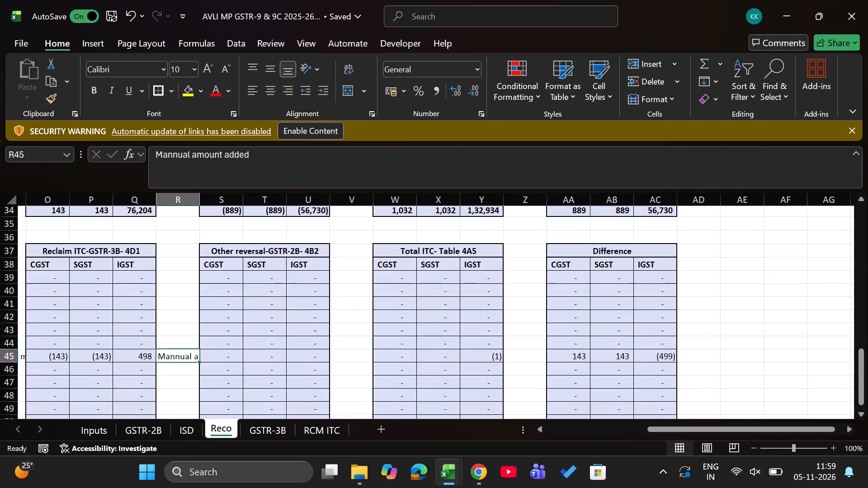
scroll(757, 235, "left", 1)
scroll(757, 235, "up", 3)
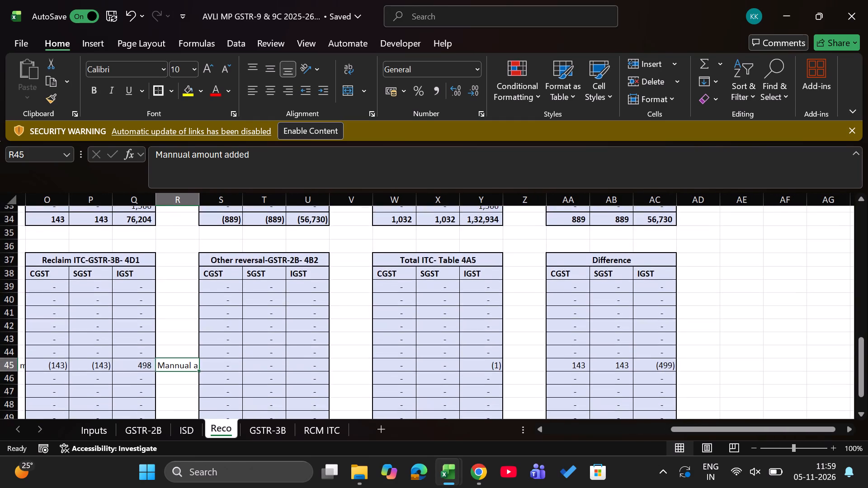
scroll(757, 235, "up", 4)
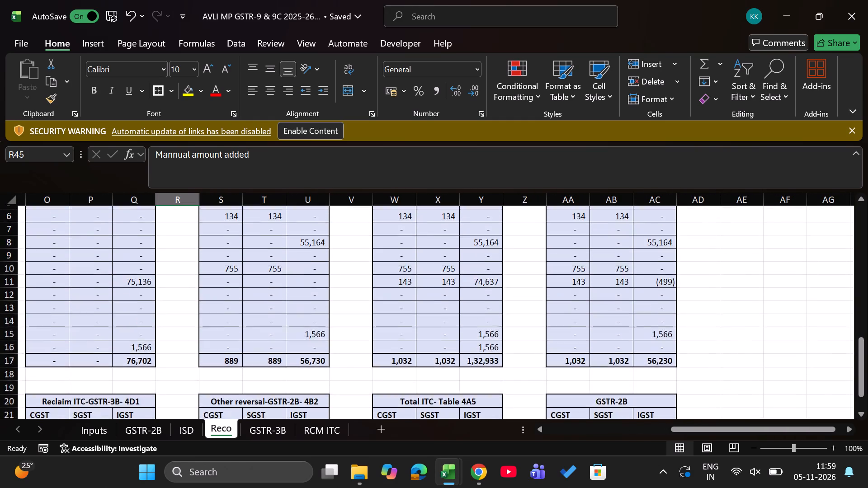
scroll(757, 235, "up", 1)
scroll(757, 235, "down", 1)
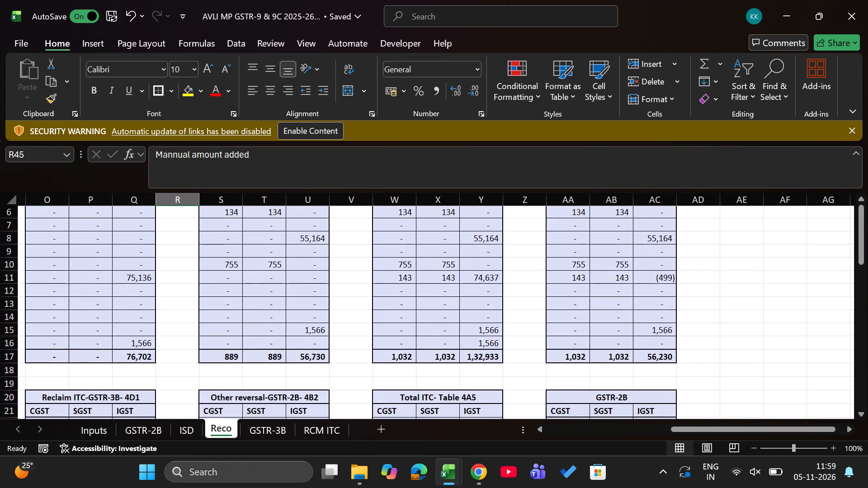
scroll(757, 235, "down", 1)
scroll(757, 235, "up", 1)
scroll(757, 235, "right", 1)
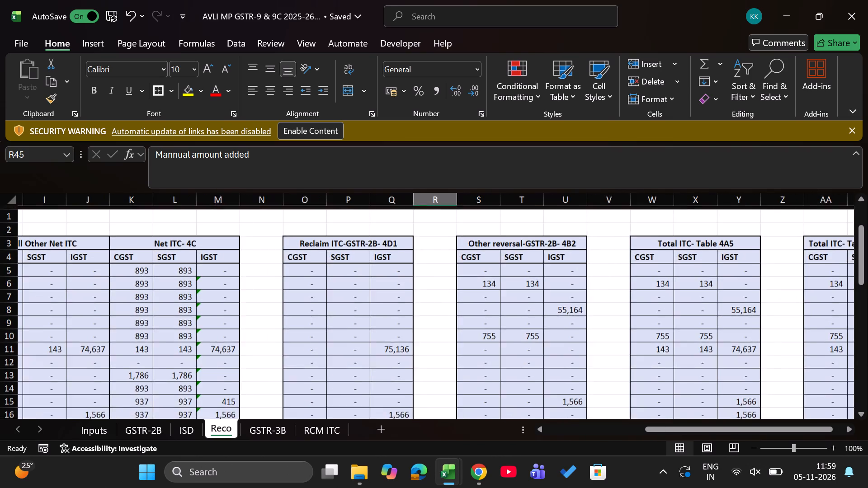
scroll(757, 235, "right", 3)
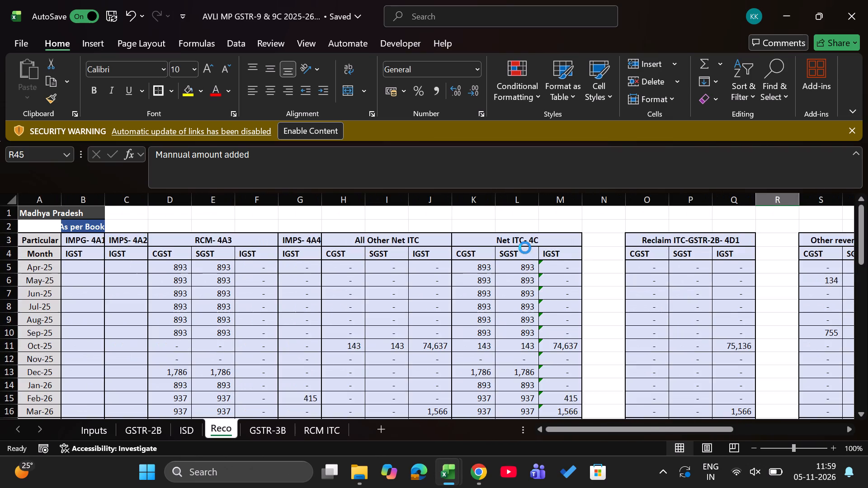
Save the AVLI MP GSTR-9 & 9C reco workbook.
key("ctrl+s")
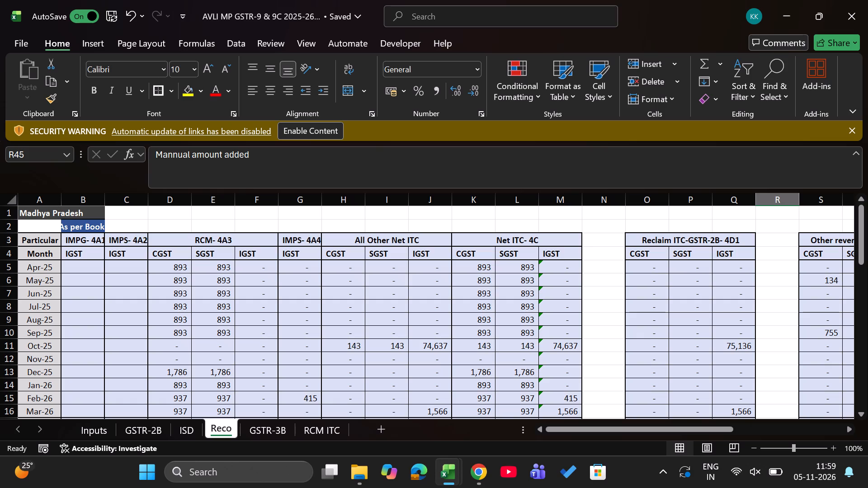
Close the AVLI MP. 3b Mar-26 workbook.
key("alt+Tab")
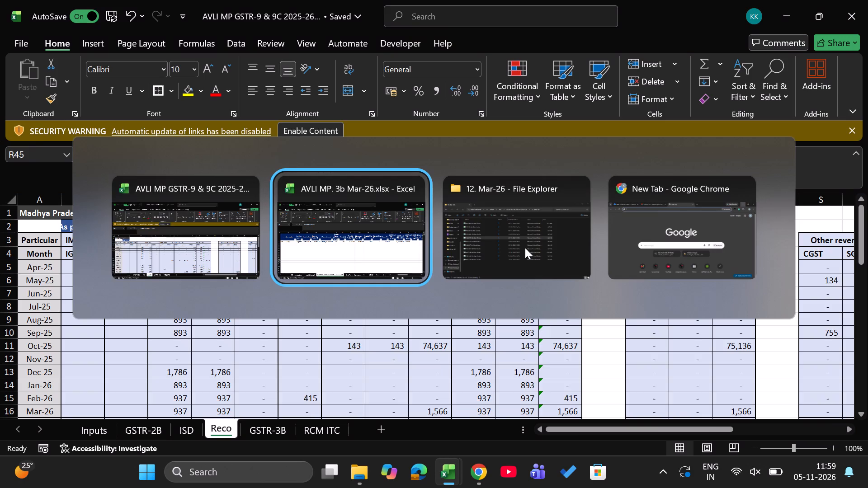
left_click(867, 0)
Copy AVLI TN Console ITC (25-26).xlsx from the Consol folder into the GSTR-9 & 9C folder in File Explorer.
key("alt+Tab")
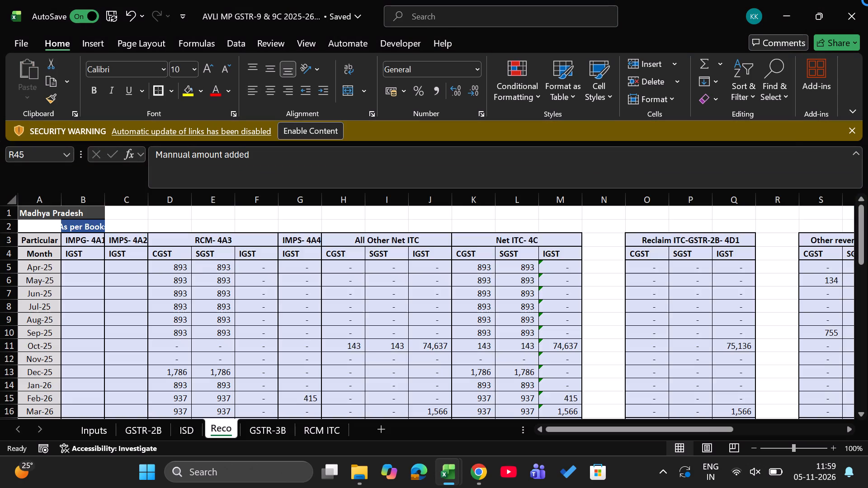
key("BackSpace")
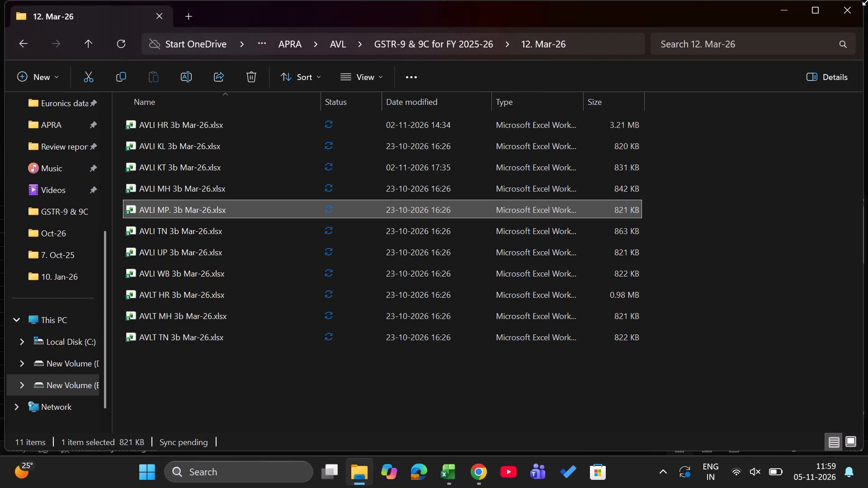
key("Down")
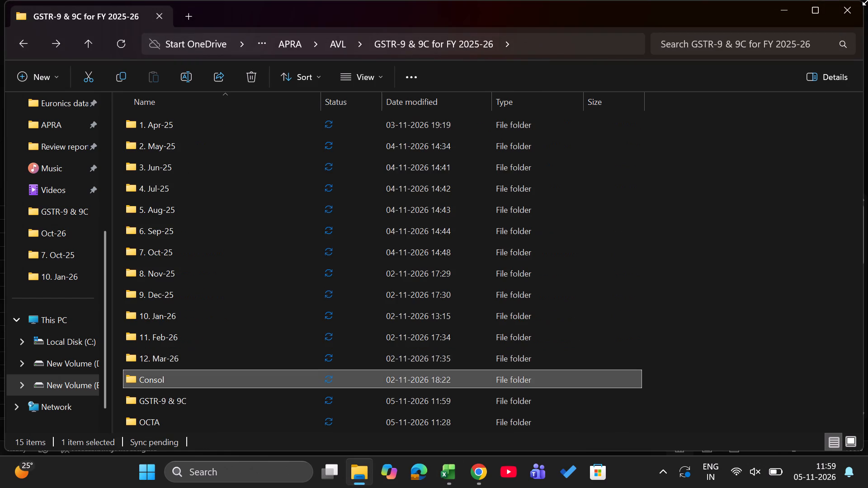
key("Return")
key("Down")
key("Down")
key("Down")
key("Down")
key("Down")
key("Down")
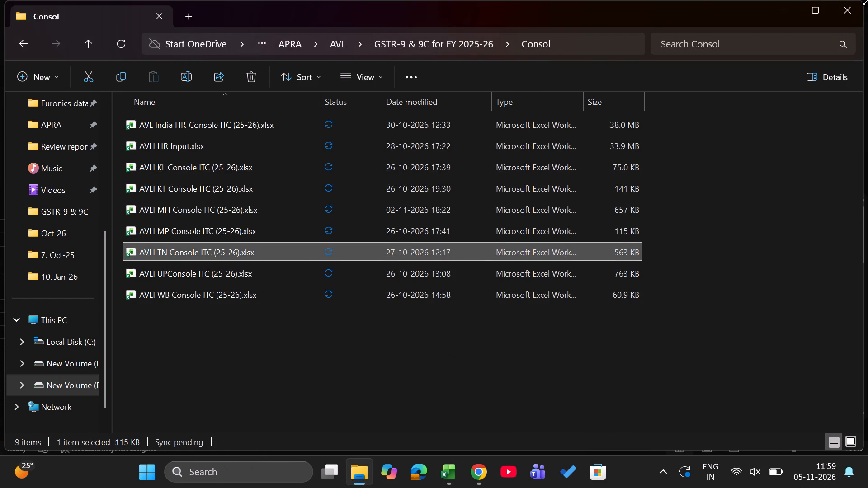
key("ctrl+c")
key("BackSpace")
key("Down")
key("Down")
key("Down")
key("Down")
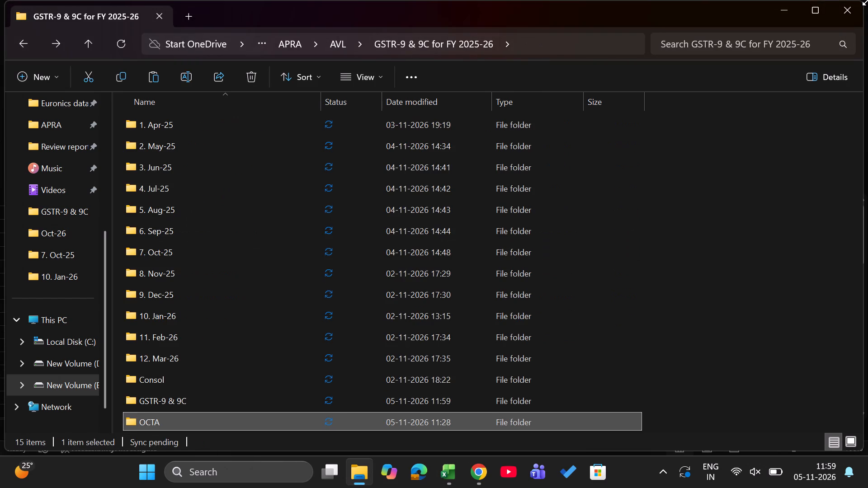
key("Up")
key("Return")
key("ctrl+v")
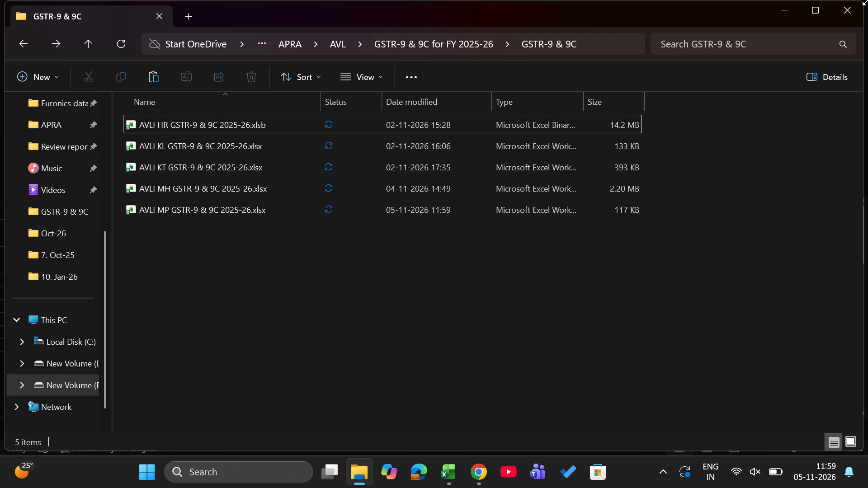
Rename the copied TN workbook as AVLI TN GSTR-9 & 9C 2025-26.xlsx.
key("F2")
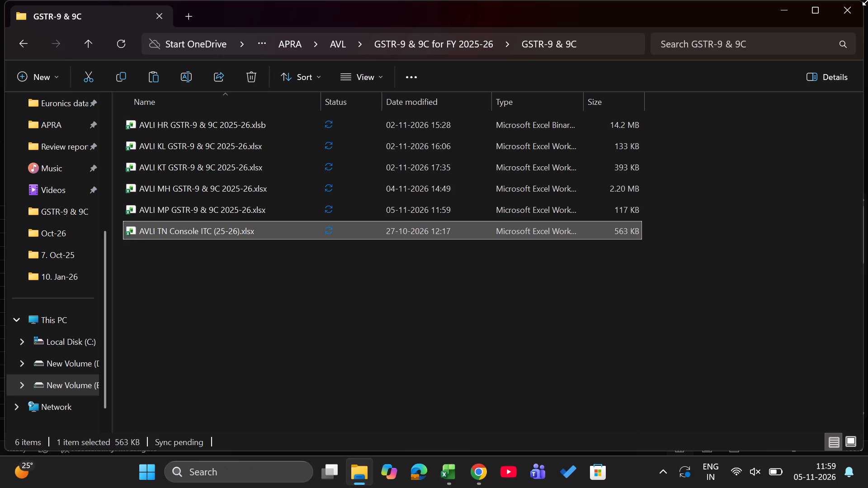
key("Right")
key("Left")
key("Left")
key("Left")
key("Left")
key("Right")
key("Right")
key("Right")
key("Right")
key("BackSpace")
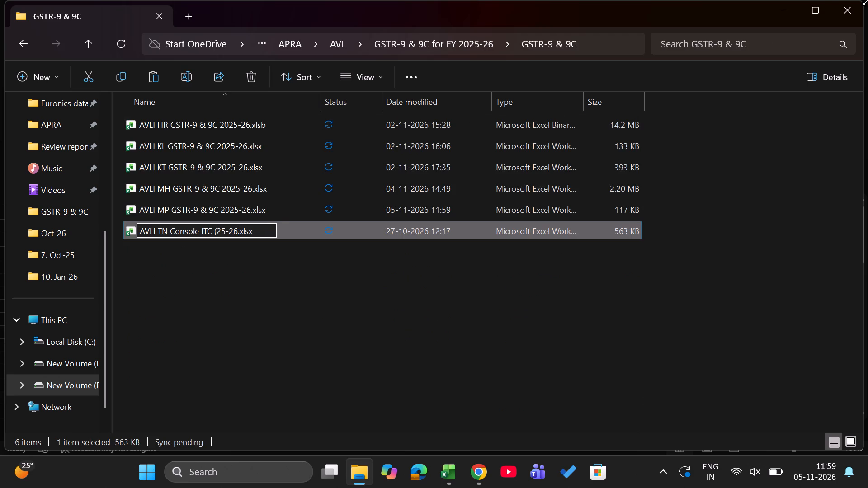
key("Left")
key("Left")
key("Left")
key("Left")
key("Left")
key("shift+Left")
key("shift+Left")
key("shift+Left")
key("shift+Left")
key("shift+Left")
key("shift+Left")
key("shift+Left")
key("shift+Left")
key("shift+Left")
key("shift+Left")
key("shift+Left")
key("shift+Left")
key("shift+Left")
key("shift+s")
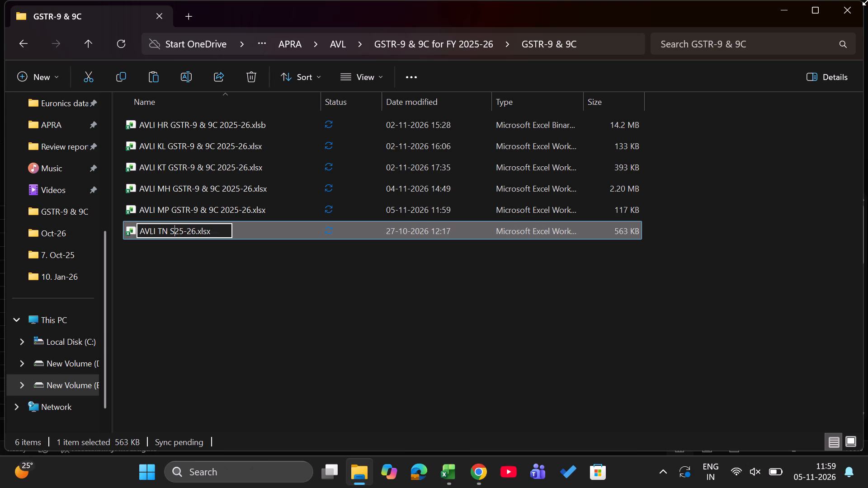
key("BackSpace")
type("GSTR")
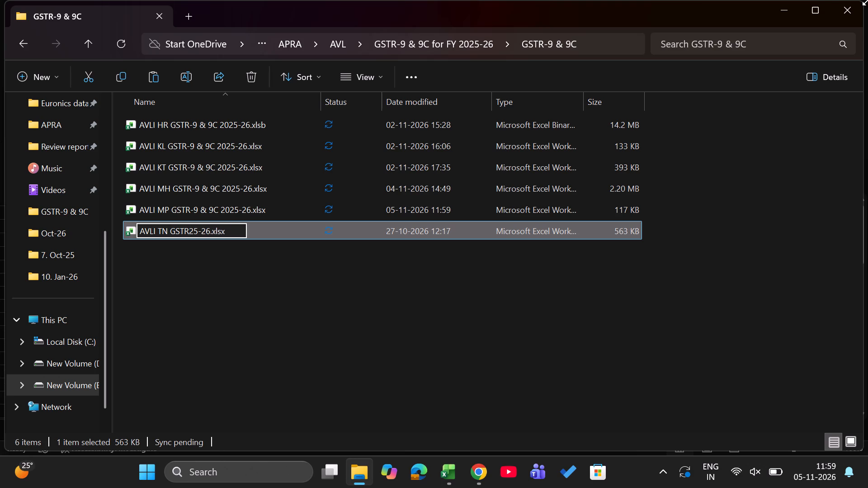
type("-9")
key("space")
type("&")
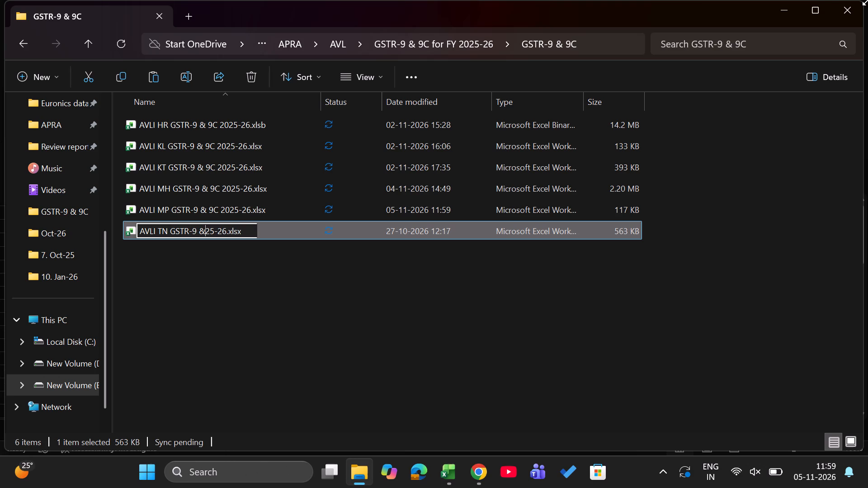
key("space")
type("9C")
key("space")
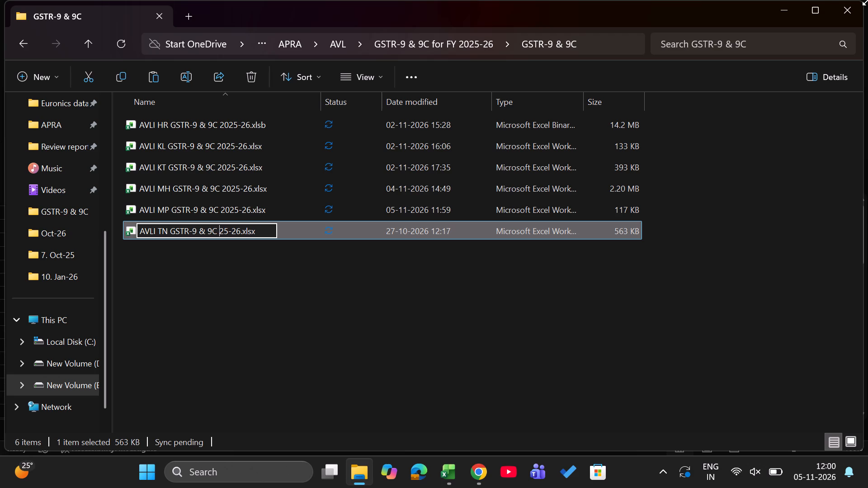
type("20")
key("Return")
Open the AVLI TN GSTR-9 & 9C 2025-26 workbook in Excel.
key("Return")
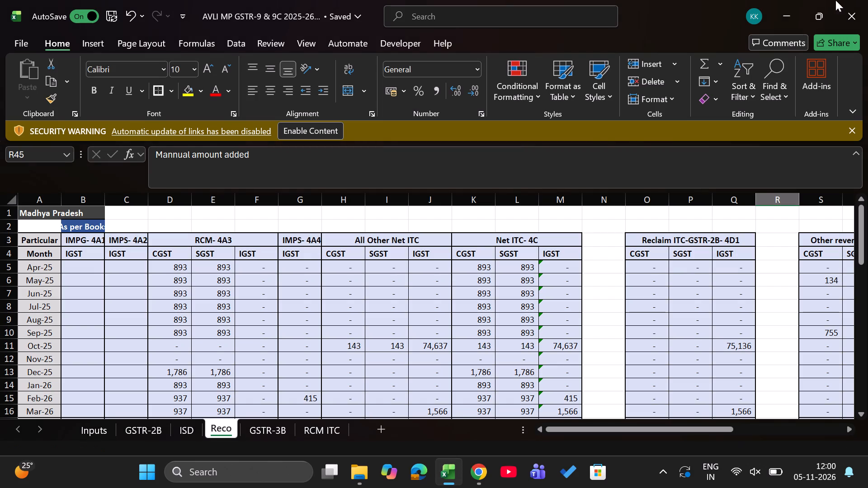
left_click(630, 268)
left_click(450, 259)
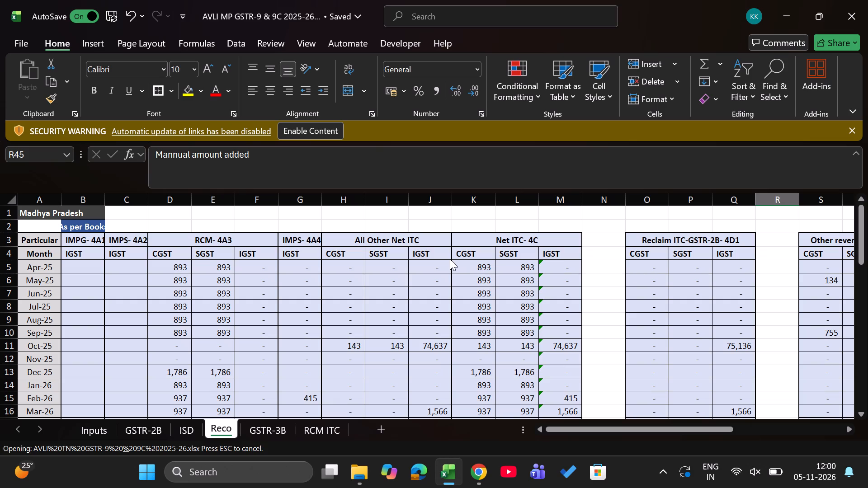
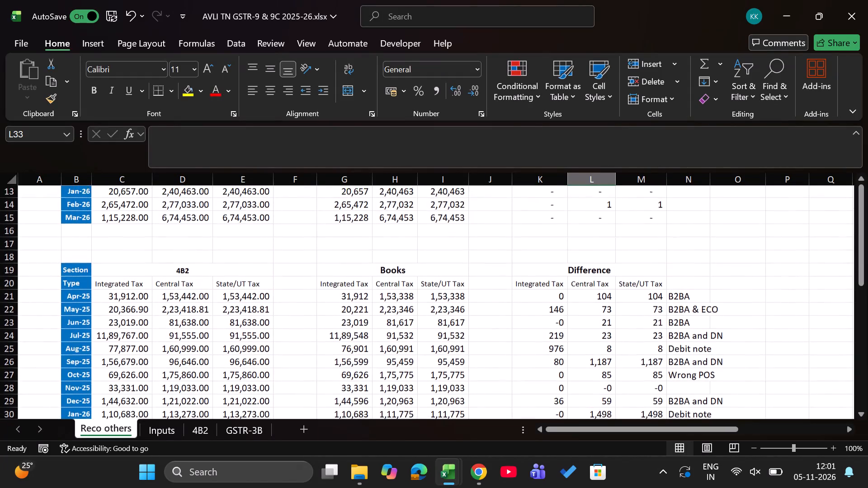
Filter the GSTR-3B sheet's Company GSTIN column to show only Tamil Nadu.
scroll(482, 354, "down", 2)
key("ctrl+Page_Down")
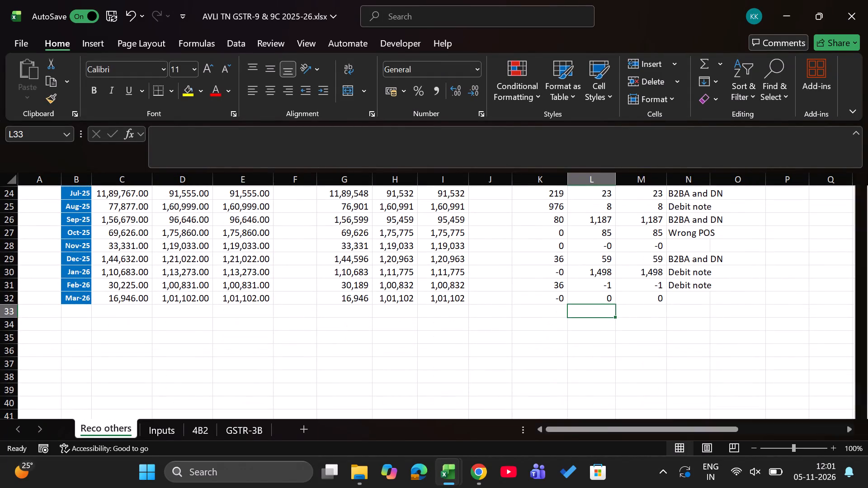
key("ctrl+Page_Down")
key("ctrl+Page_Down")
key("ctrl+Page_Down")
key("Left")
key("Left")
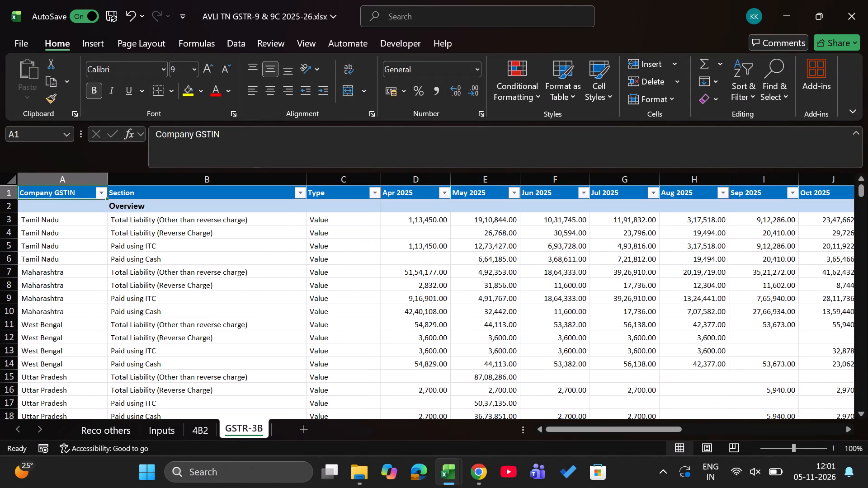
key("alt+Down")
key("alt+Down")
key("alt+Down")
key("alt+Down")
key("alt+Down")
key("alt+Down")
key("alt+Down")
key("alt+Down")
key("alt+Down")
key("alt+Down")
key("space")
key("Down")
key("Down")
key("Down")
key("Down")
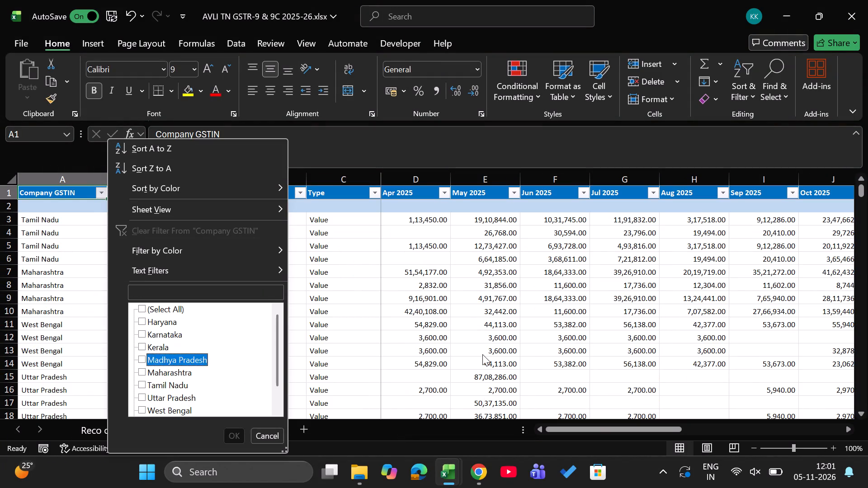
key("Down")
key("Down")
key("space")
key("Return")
Look through the filtered Tamil Nadu rows on the GSTR-3B sheet.
key("Down")
key("Down")
key("Down")
key("Down")
key("Down")
key("Down")
key("Down")
key("Down")
key("Down")
key("Down")
key("Down")
key("Down")
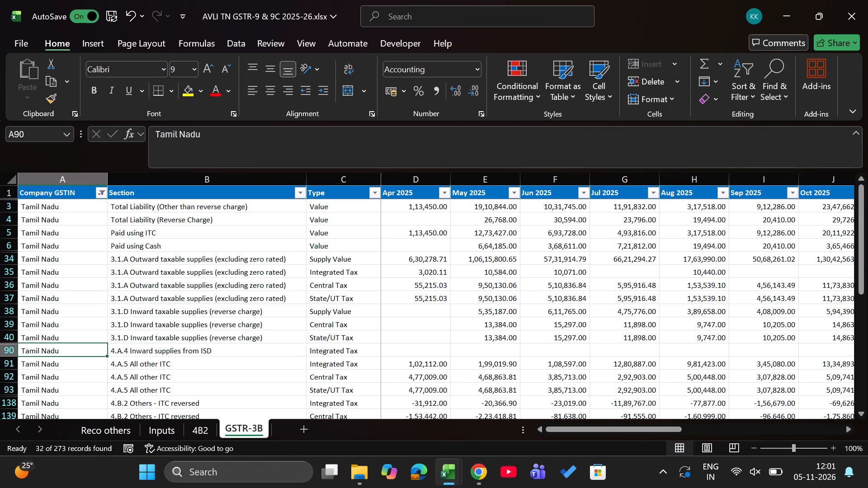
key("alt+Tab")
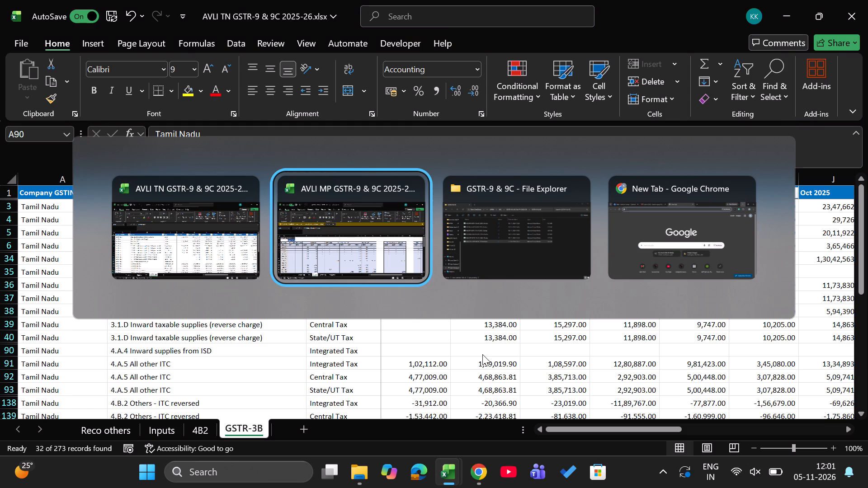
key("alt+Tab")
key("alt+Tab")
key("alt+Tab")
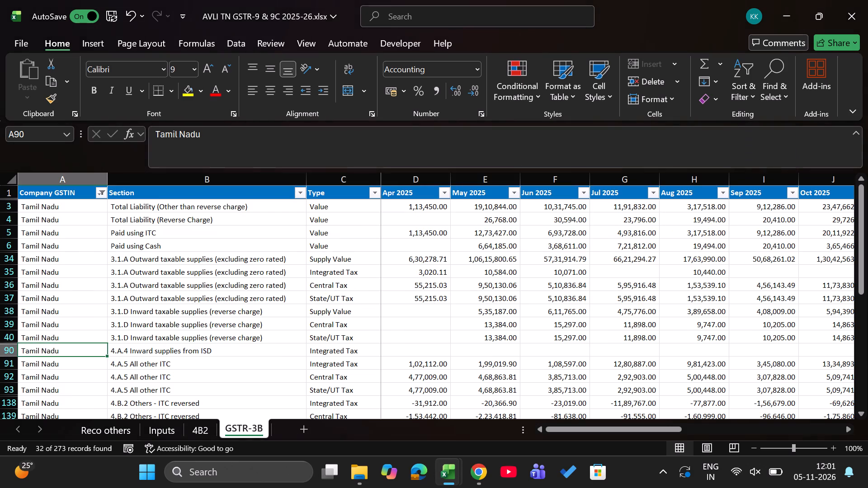
Change the Company GSTIN filter to show every state except Tamil Nadu and leave out the blanks.
key("ctrl+Up")
key("alt+Down")
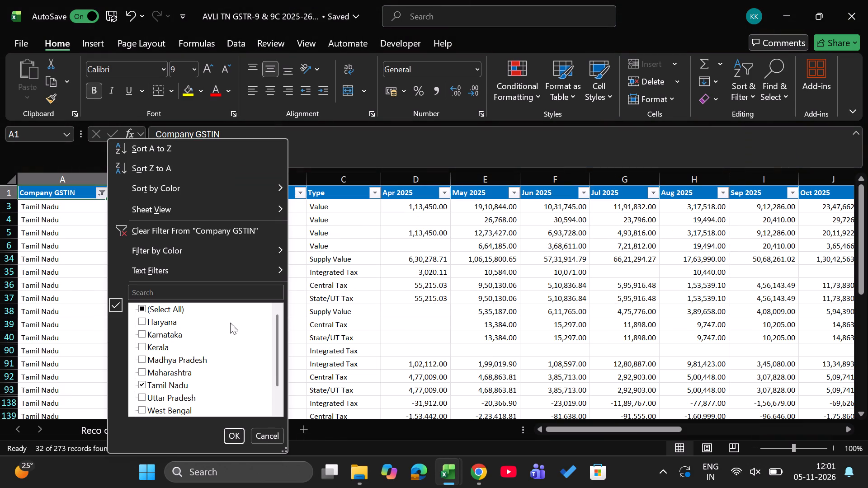
left_click(157, 307)
key("Down")
key("Down")
key("Down")
key("Down")
key("Down")
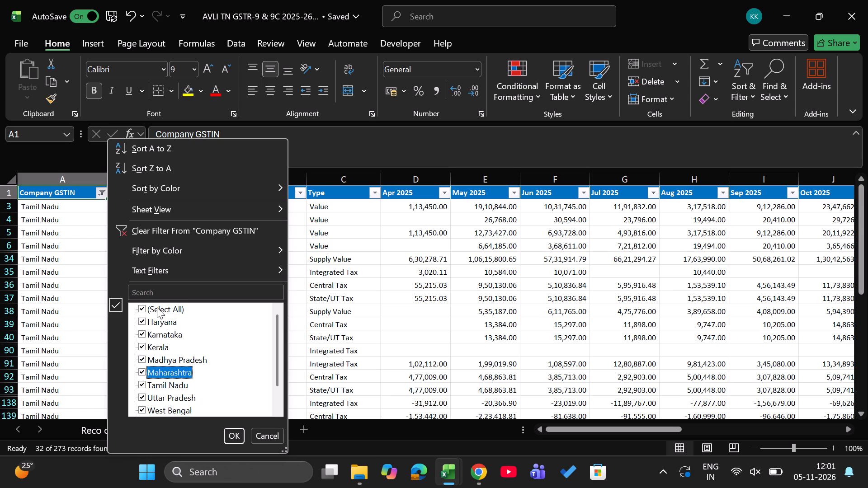
key("Down")
key("space")
key("Down")
key("Down")
key("Down")
key("Down")
key("Down")
key("Down")
key("Down")
key("Up")
key("Up")
key("Up")
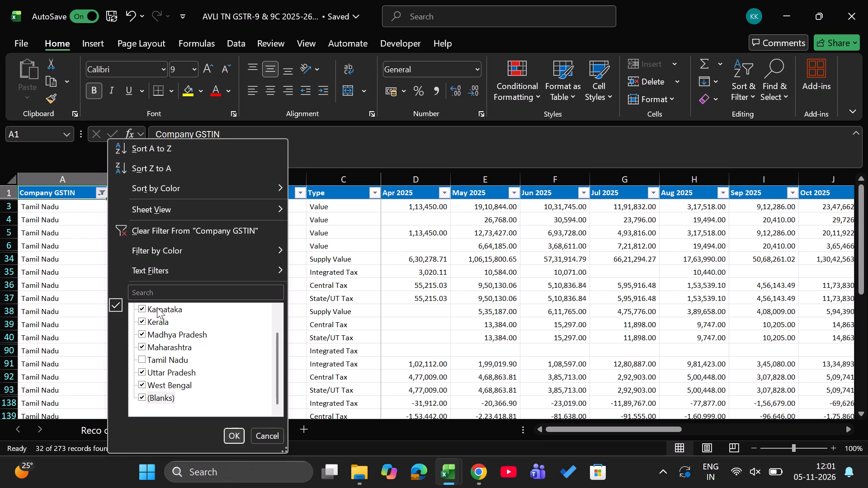
key("Up")
key("space")
key("Return")
Delete all visible rows of the other states from the GSTR-3B sheet and clear the filter.
key("Down")
key("shift+space")
key("ctrl+shift+Down")
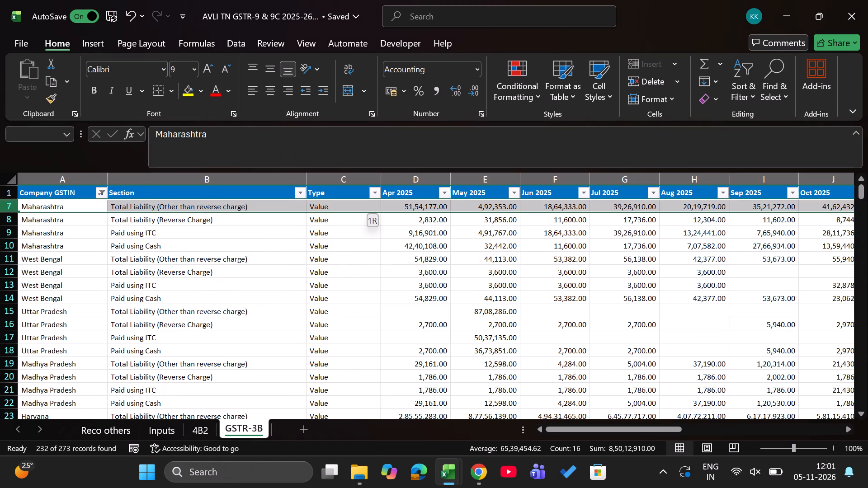
key("alt+semicolon")
key("ctrl+minus")
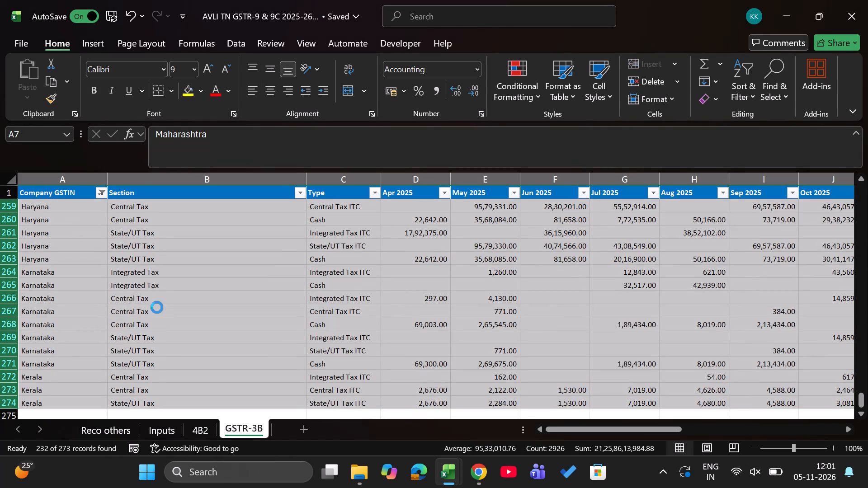
key("alt+a")
key("c")
key("ctrl+Up")
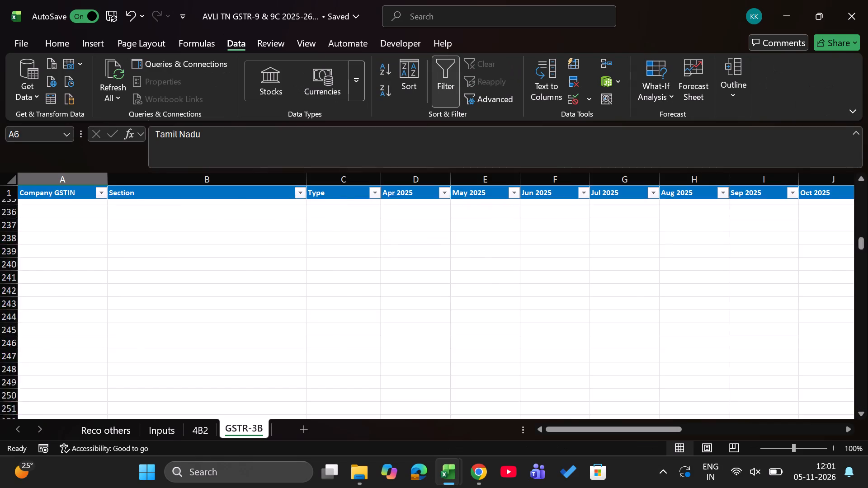
key("ctrl+Up")
key("ctrl+Up")
Insert a new sheet after Reco others and name it Reco.
key("ctrl+Page_Up")
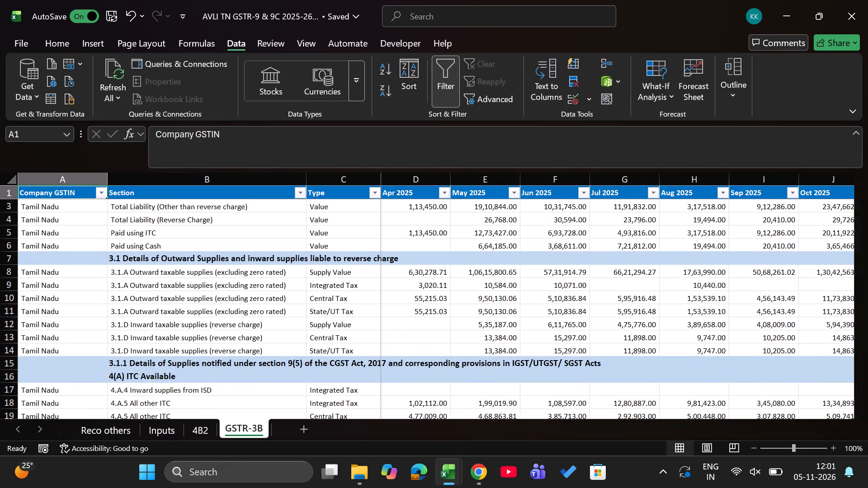
key("ctrl+Page_Up")
key("ctrl+Page_Up")
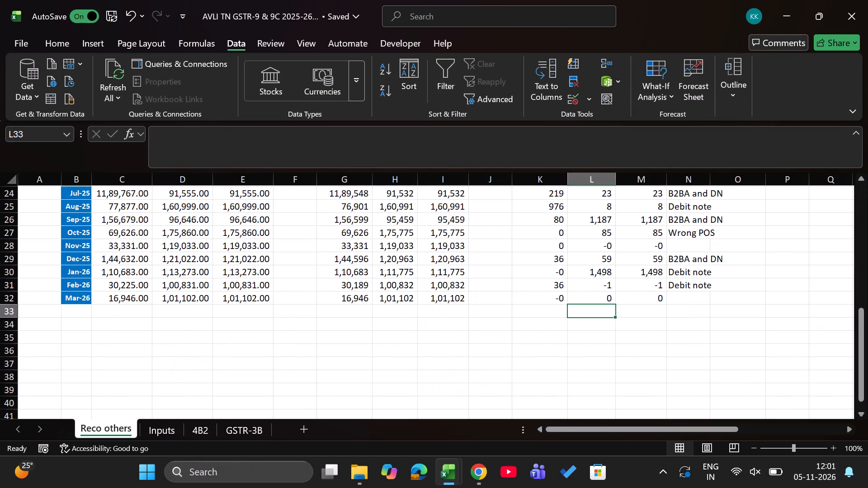
left_click(308, 431)
double_click(163, 432)
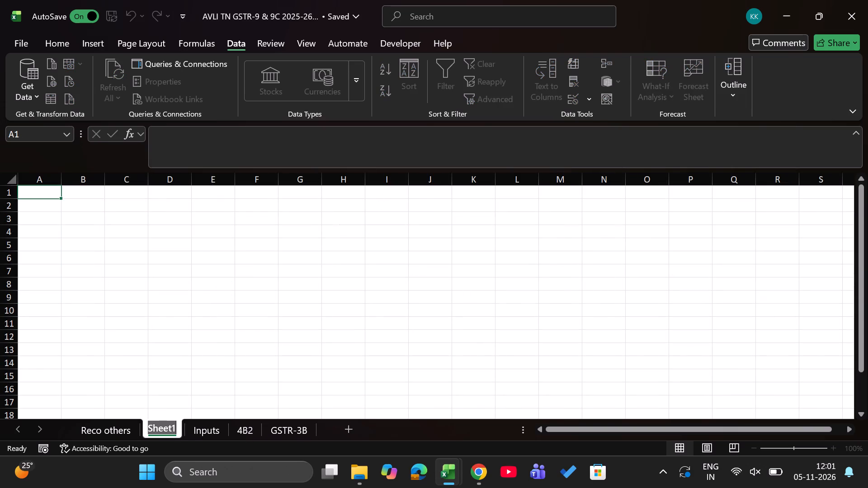
type("Reco")
key("Return")
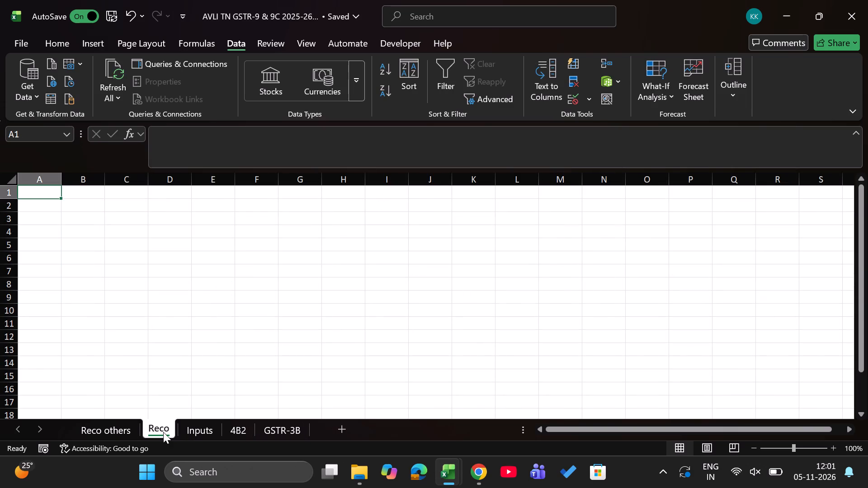
Copy the full reconciliation layout A1:AC51 from the MP workbook's Reco sheet into the TN workbook's Reco sheet at A1.
key("alt+Tab")
key("Up")
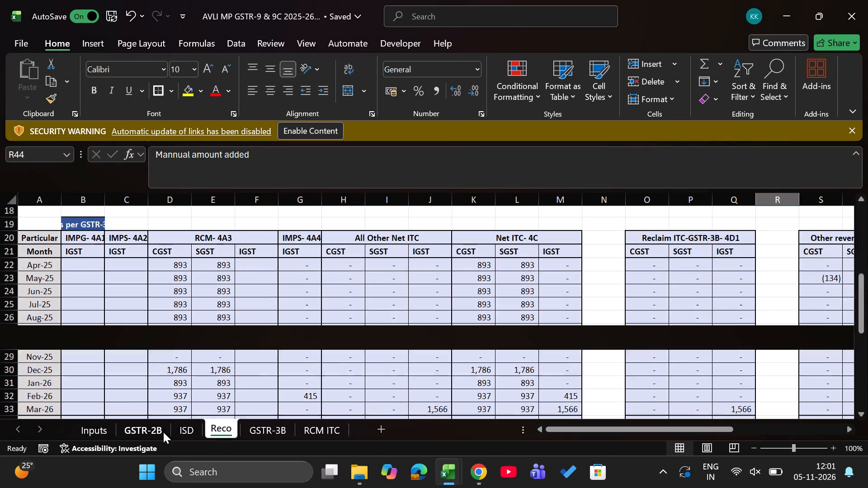
key("Up")
key("Up")
key("ctrl+Up")
key("ctrl+Up")
key("ctrl+Up")
key("ctrl+Up")
key("shift+Down")
key("shift+Down")
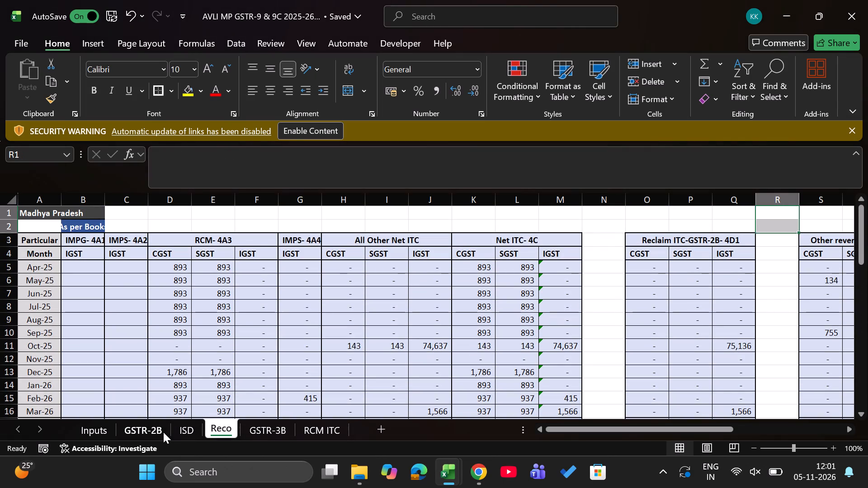
key("Left")
key("ctrl+Left")
key("ctrl+Left")
key("ctrl+Left")
key("ctrl+Left")
key("ctrl+Left")
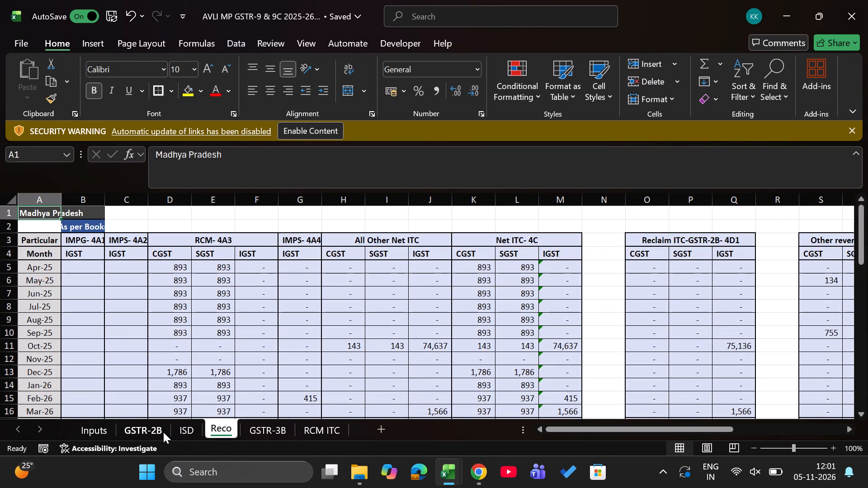
key("ctrl+Left")
key("shift+Down")
key("shift+Down")
key("shift+Down")
key("shift+Down")
key("shift+Down")
key("shift+Down")
key("shift+Right")
key("shift+Right")
key("shift+Right")
key("shift+Right")
key("shift+Right")
key("shift+Right")
key("shift+Right")
key("shift+Right")
key("shift+Right")
key("shift+Right")
key("shift+Right")
key("shift+Right")
key("shift+Right")
key("shift+Right")
key("shift+Right")
key("shift+Right")
key("shift+Right")
key("shift+Right")
key("shift+Right")
key("shift+Right")
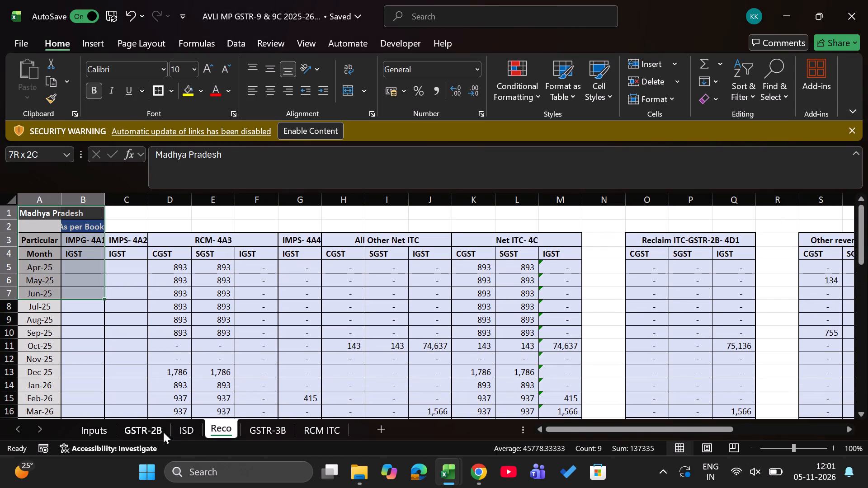
key("shift+Right")
key("shift+Right")
key("shift+Right")
key("shift+Left")
key("shift+Left")
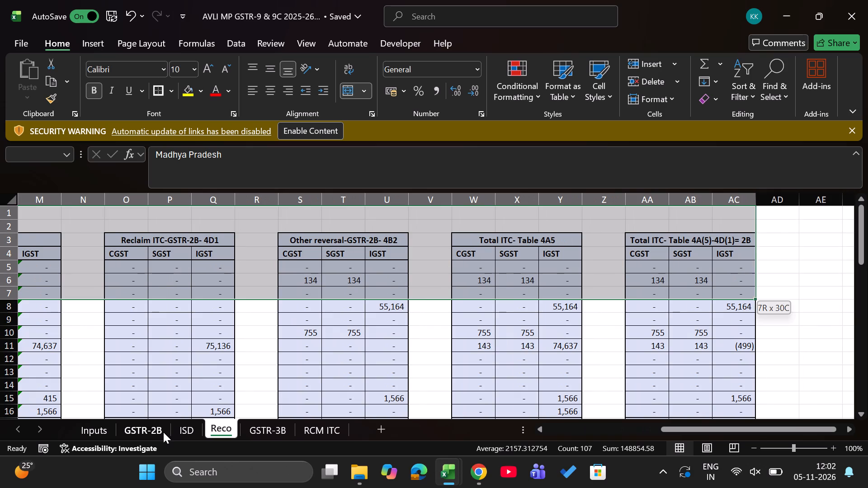
key("ctrl+shift+Down")
key("shift+Down")
key("ctrl+shift+Down")
key("ctrl+shift+Down")
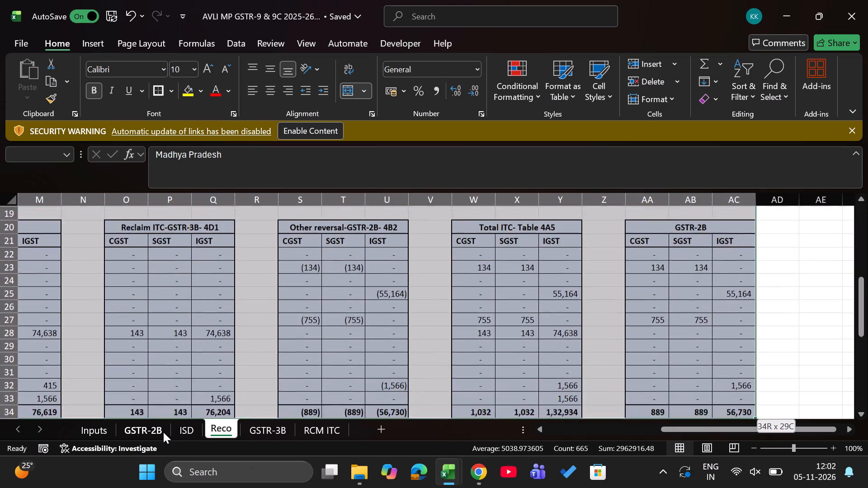
key("ctrl+shift+Down")
key("ctrl+shift+Down")
key("shift+Down")
key("shift+Down")
key("shift+Up")
key("shift+Up")
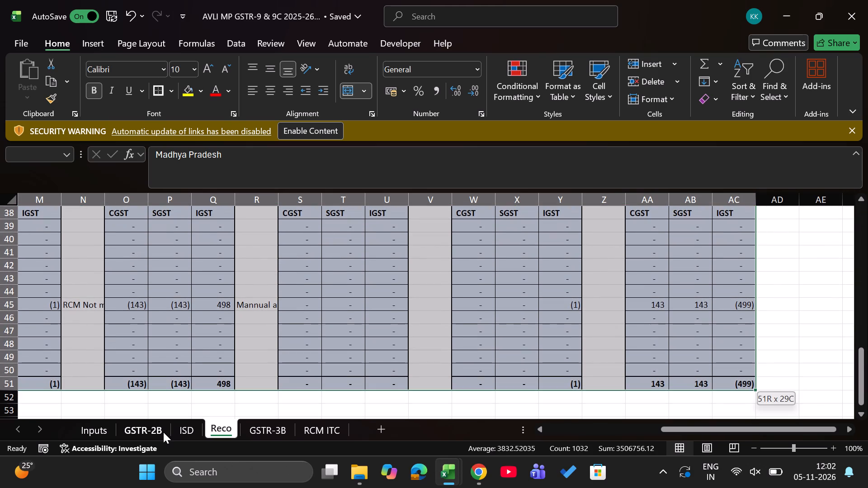
key("ctrl+c")
key("alt+Tab")
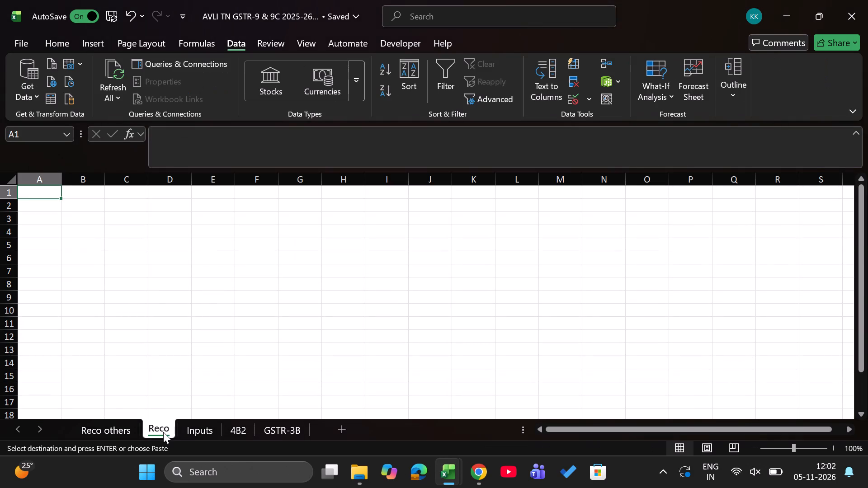
key("Return")
Change the state heading in A1 of the TN Reco sheet to Tamil Nadu.
key("Down")
key("Up")
type("Ta")
type("mil Nadu")
key("Return")
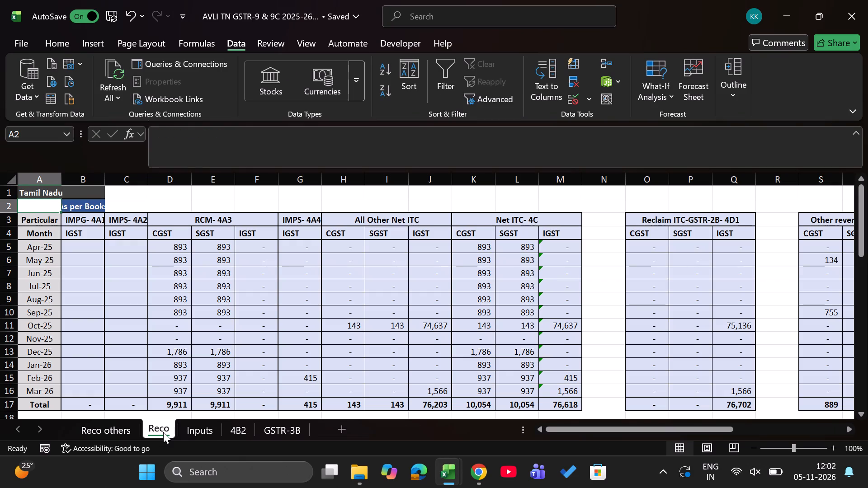
Clear the Apr-25 to Mar-26 RCM, IMPS- 4A4 and All Other Net ITC entries in D5:J16 of the As per Books table.
key("Right")
key("Right")
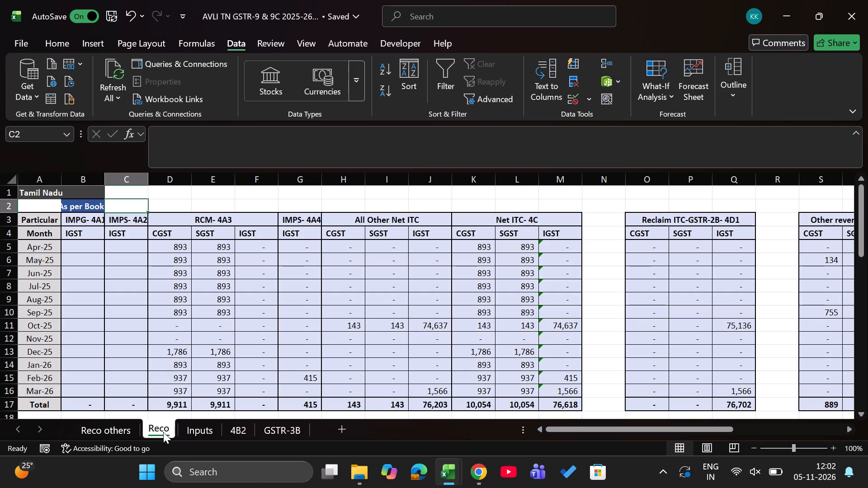
key("Down")
key("Down")
key("Right")
key("Right")
key("Down")
key("Left")
key("shift+Right")
key("shift+Right")
key("shift+Right")
key("shift+Right")
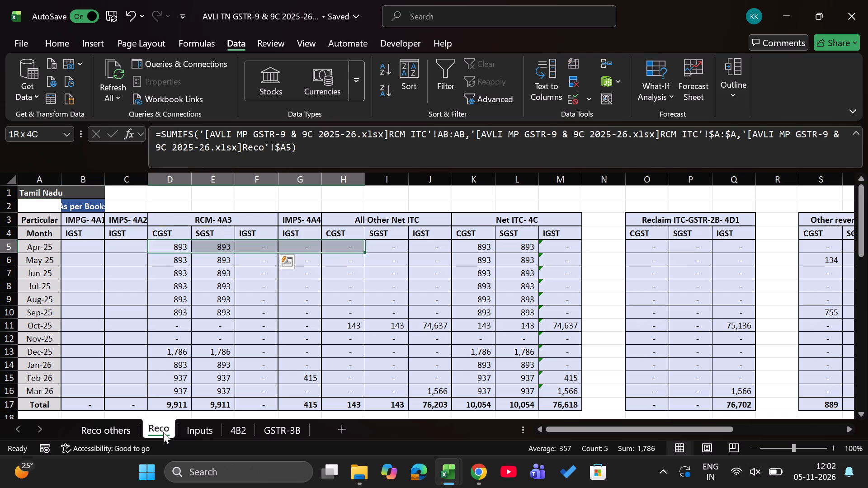
key("shift+Right")
key("shift+Right")
key("shift+Down")
key("shift+Down")
key("shift+Down")
key("shift+Down")
key("shift+Down")
key("shift+Down")
key("shift+Down")
key("shift+Down")
key("shift+Down")
key("shift+Down")
key("shift+Down")
key("shift+Down")
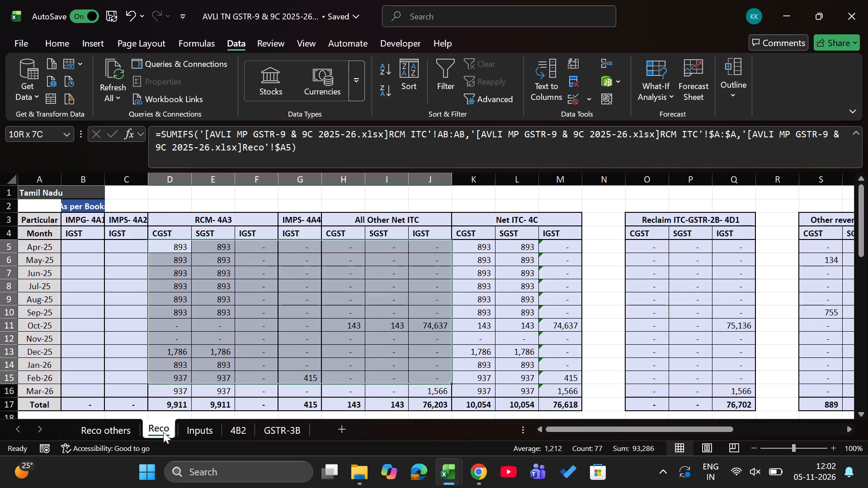
key("shift+Down")
key("Delete")
Clear the monthly Reclaim ITC- 4D1 and Other reversal- 4B2 entries in O5:U16 of the As per Books table.
key("Right")
key("Right")
key("Right")
key("Right")
key("Right")
key("Right")
key("Right")
key("Right")
key("Right")
key("Right")
key("Right")
key("Right")
key("Right")
key("Right")
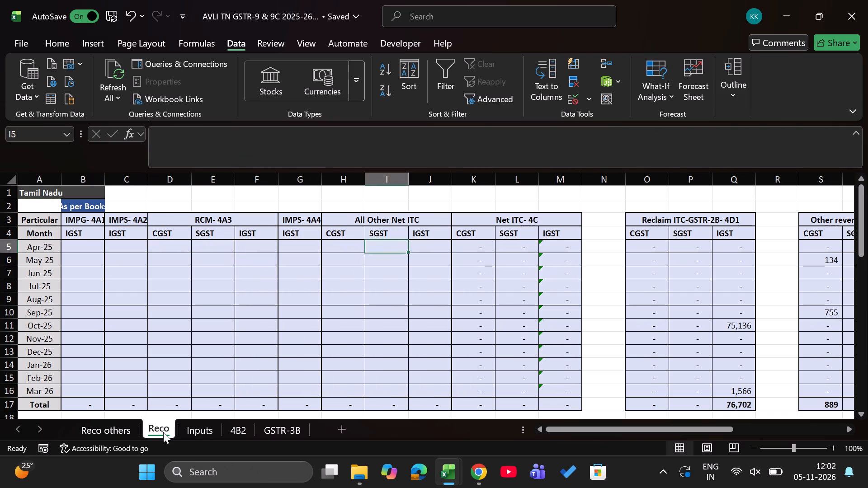
key("Left")
key("shift+Right")
key("shift+Right")
key("shift+Right")
key("shift+Right")
key("shift+Right")
key("shift+Right")
key("shift+Right")
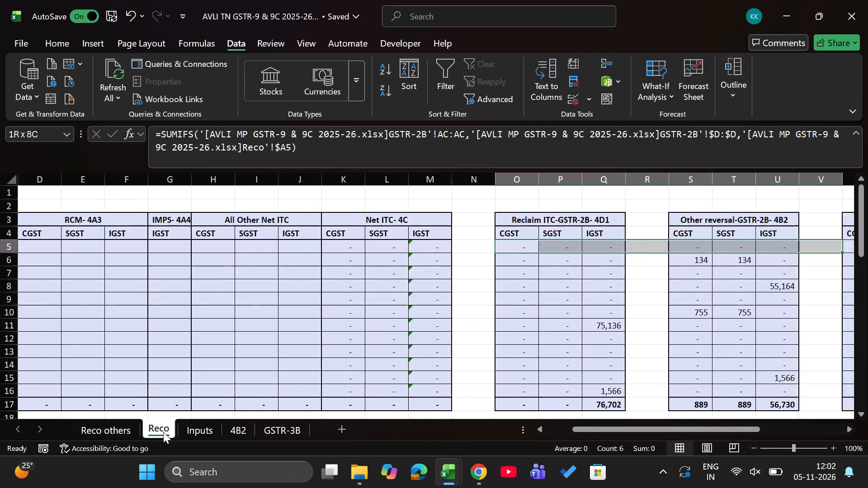
key("shift+Right")
key("shift+Right")
key("shift+Left")
key("shift+Left")
key("shift+Left")
key("shift+Down")
key("shift+Down")
key("shift+Down")
key("shift+Down")
key("shift+Down")
key("shift+Down")
key("shift+Down")
key("shift+Down")
key("shift+Down")
key("shift+Down")
key("shift+Down")
key("shift+Down")
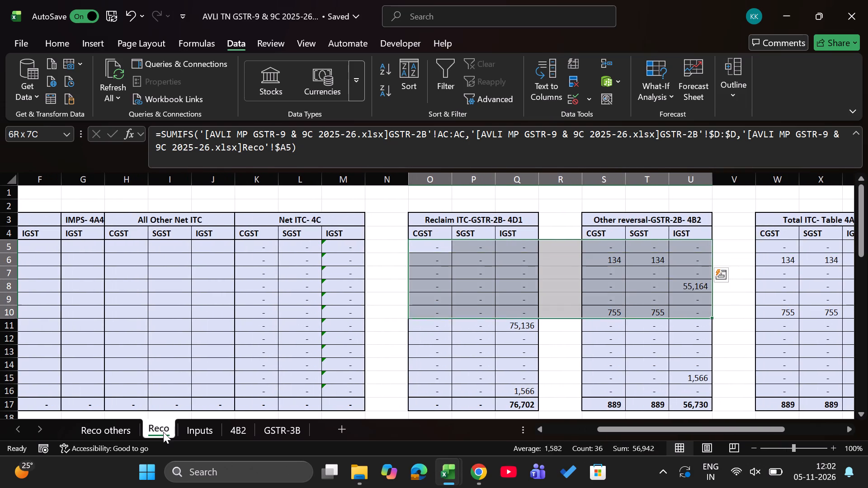
key("shift+Down")
key("shift+Down")
key("Delete")
Look across the remaining columns of the As per Books table, from Other reversal through Total ITC and beyond.
key("Right")
key("Right")
key("Right")
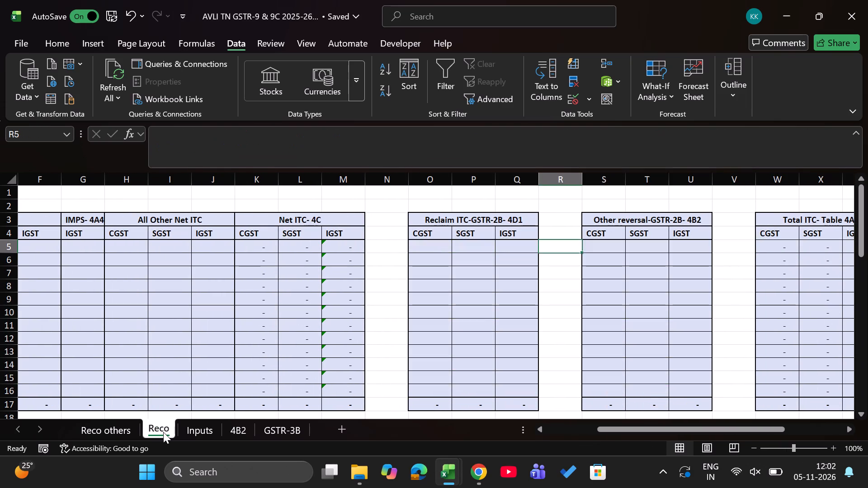
key("Right")
key("Right")
key("Right")
key("Right")
key("Right")
key("Right")
key("Right")
key("Right")
key("Right")
key("Right")
key("Right")
key("Right")
key("Down")
key("Left")
key("Left")
key("Left")
key("Left")
key("Left")
key("Left")
key("Left")
key("Left")
key("Left")
key("Left")
key("Left")
key("Left")
key("Left")
key("Left")
key("Left")
key("Left")
key("Left")
key("Left")
key("Left")
key("Left")
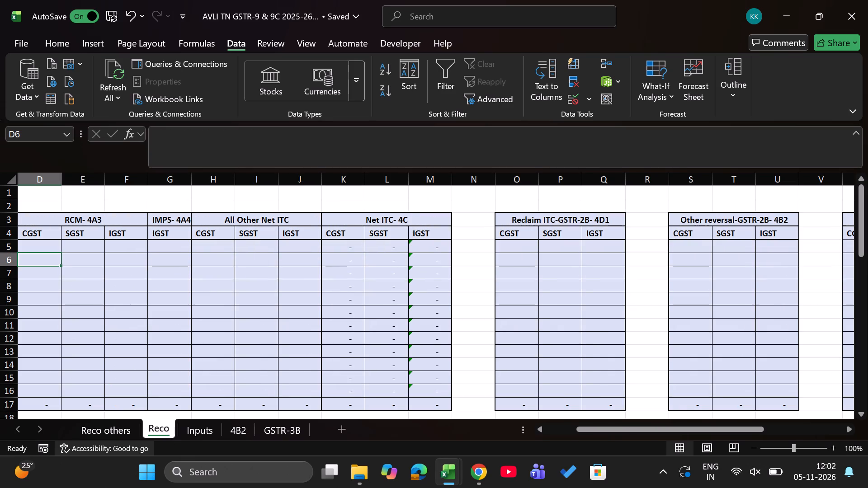
Clear the Apr-25 to Mar-26 MP-linked lookups in D22:AC33 of the GSTR-3B table, from RCM- 4A3 through GSTR-2B.
scroll(151, 309, "down", 3)
scroll(151, 309, "right", 2)
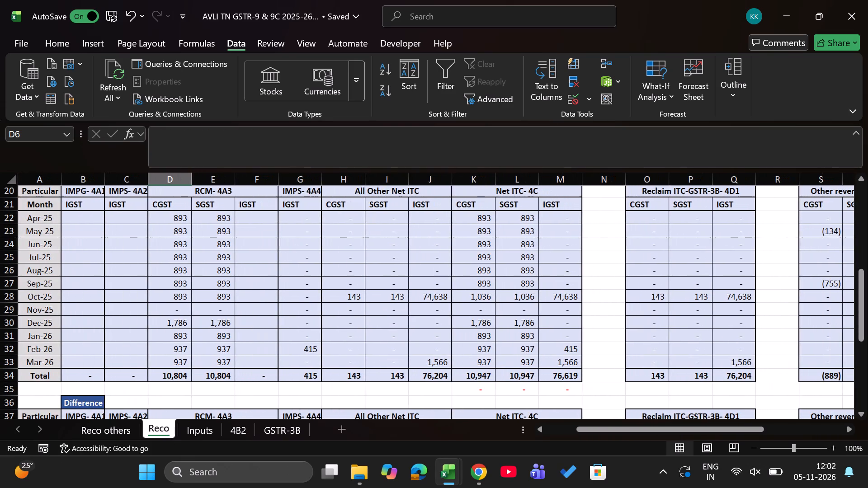
left_click(167, 220)
key("shift+Right")
key("shift+Right")
key("shift+Right")
key("shift+Right")
key("shift+Right")
key("shift+Right")
key("shift+Right")
key("shift+Right")
key("shift+Right")
key("shift+Right")
key("shift+Right")
key("shift+Right")
key("shift+Right")
key("shift+Right")
key("shift+Right")
key("shift+Right")
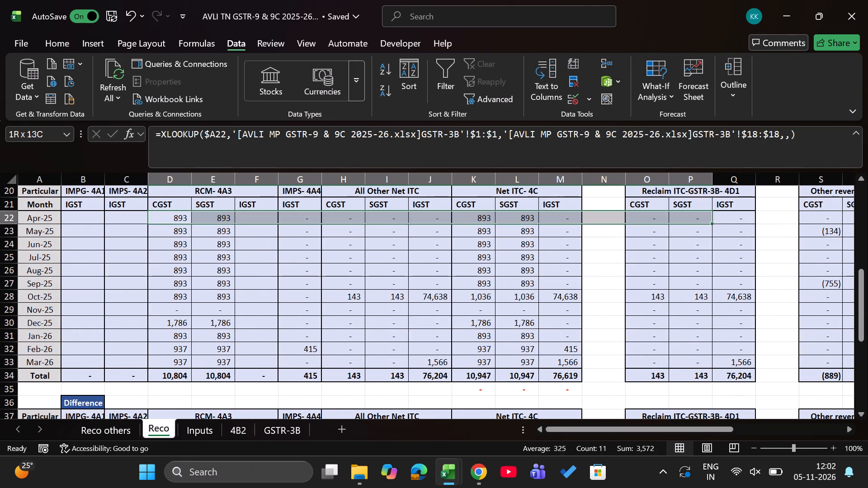
key("shift+Left")
key("shift+Right")
key("shift+Right")
key("shift+Right")
key("shift+Right")
key("shift+Right")
key("shift+Right")
key("shift+Right")
key("shift+Right")
key("shift+Right")
key("shift+Right")
key("shift+Right")
key("shift+Right")
key("shift+Right")
key("shift+Right")
key("shift+Right")
key("shift+Right")
key("shift+Right")
key("shift+Right")
key("shift+Right")
key("shift+Right")
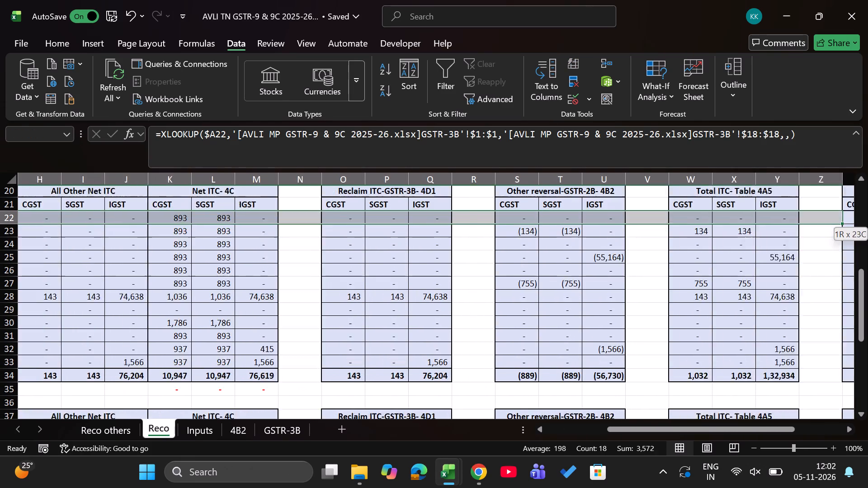
key("shift+Left")
key("shift+Left")
key("shift+Left")
key("shift+Right")
key("shift+Down")
key("shift+Down")
key("shift+Down")
key("shift+Down")
key("shift+Down")
key("shift+Down")
key("shift+Down")
key("shift+Down")
key("shift+Down")
key("shift+Down")
key("shift+Down")
key("shift+Down")
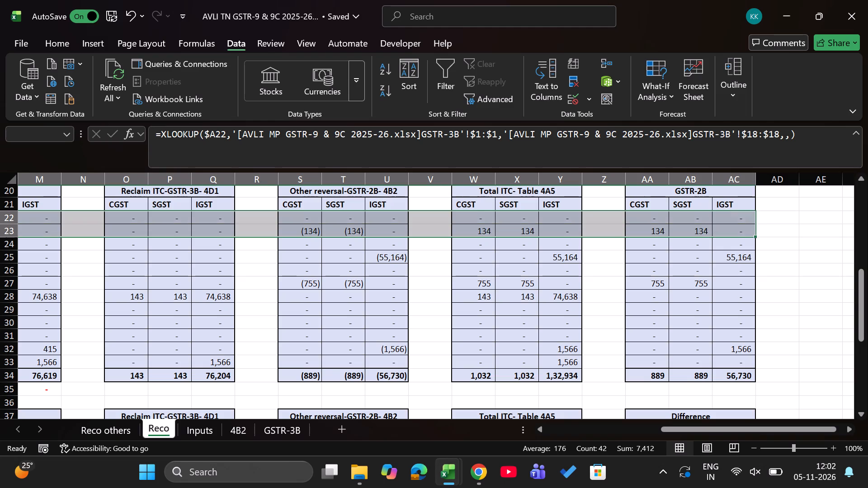
key("shift+Down")
key("shift+Up")
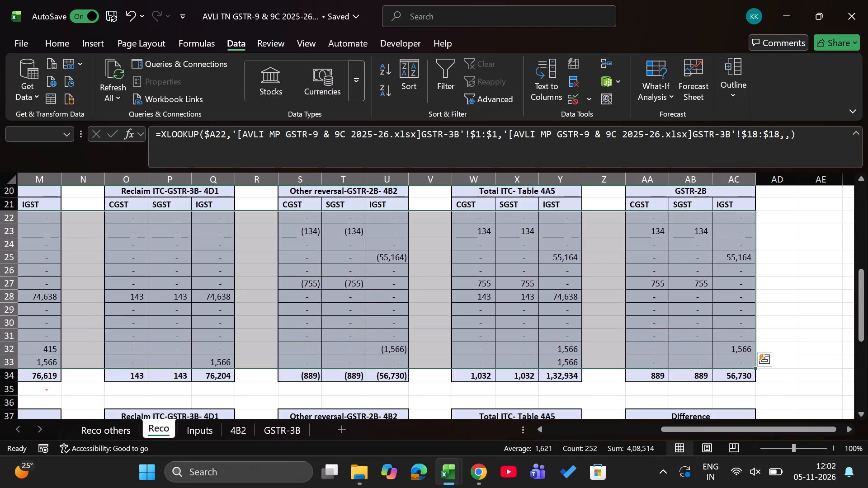
key("Delete")
Delete the two Oct-25 remarks beside the Difference table, in N45 and R45.
scroll(269, 249, "down", 2)
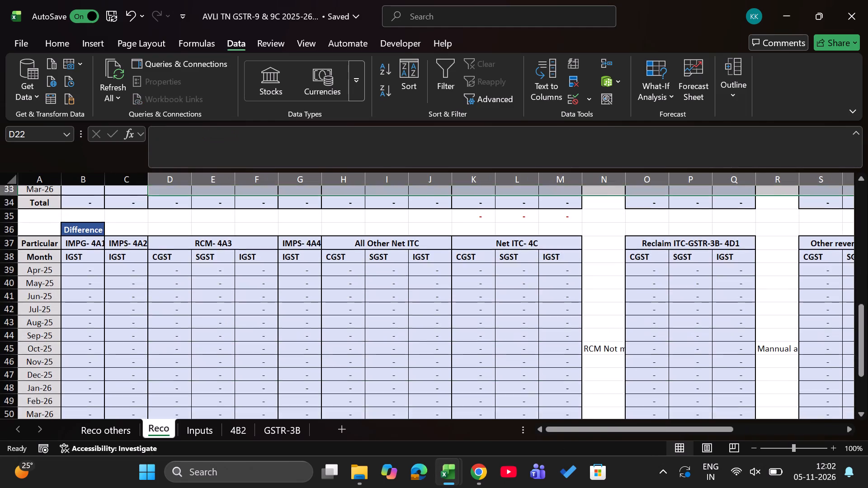
scroll(269, 249, "down", 1)
left_click(612, 263)
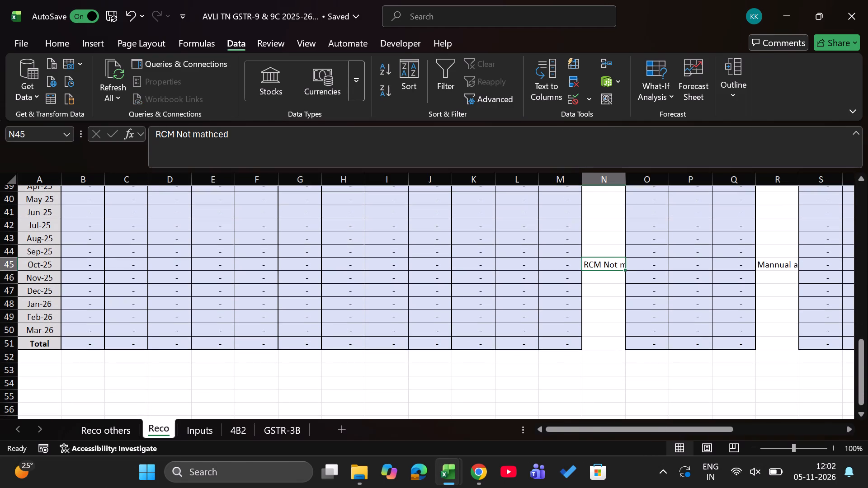
key("Delete")
key("Right")
key("Right")
key("Right")
key("Right")
key("Delete")
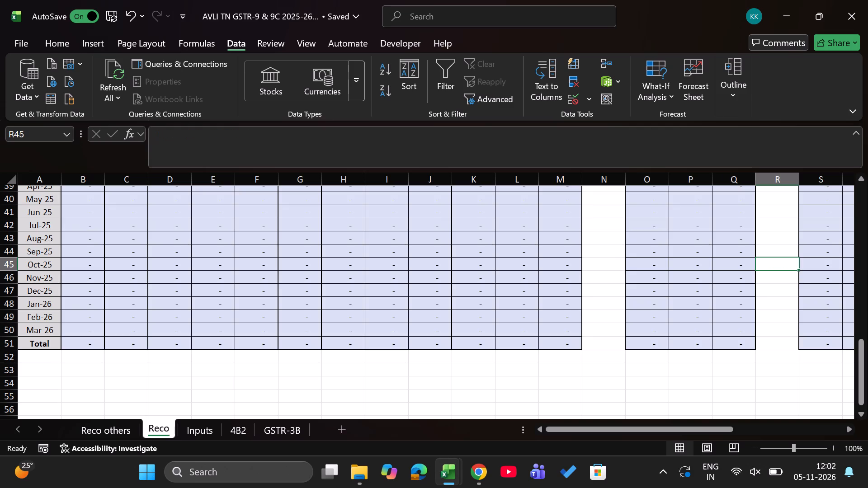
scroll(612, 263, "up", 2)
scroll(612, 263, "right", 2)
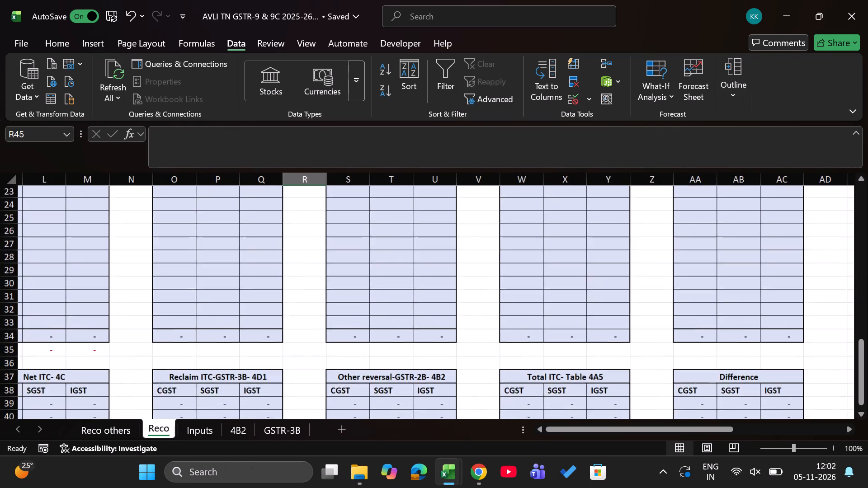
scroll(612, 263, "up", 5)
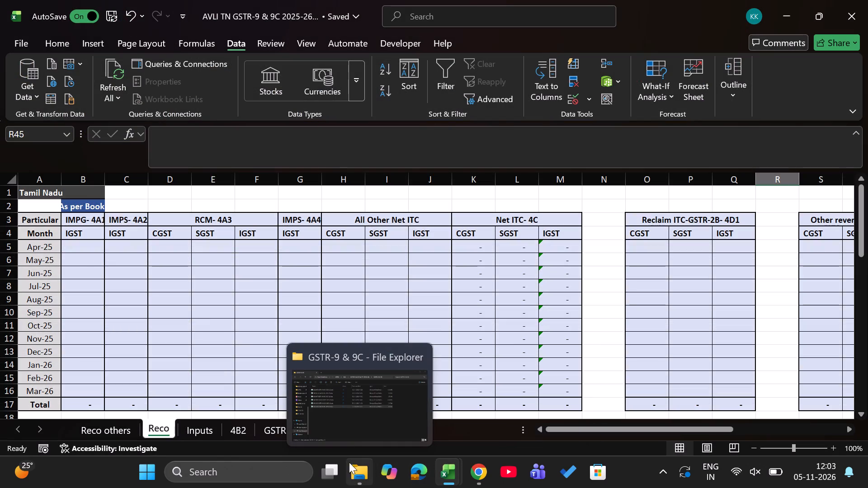
Open the GSTR2B-Net-AVL INDIA PVT LTD-Apr 2024-Sep 2026 workbook from the GSTR-9 & 9C for FY 2025-26 folder and go to its ISD sheet.
left_click(339, 415)
key("BackSpace")
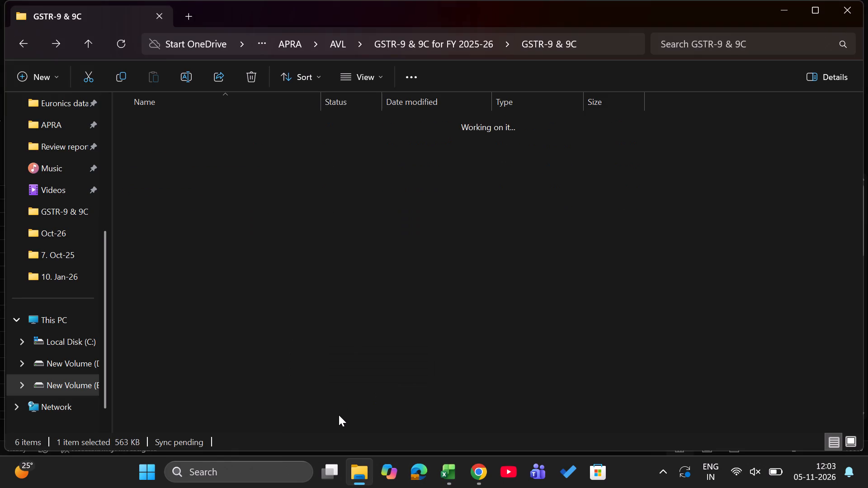
key("Down")
key("Down")
key("Down")
key("Up")
key("Down")
key("Return")
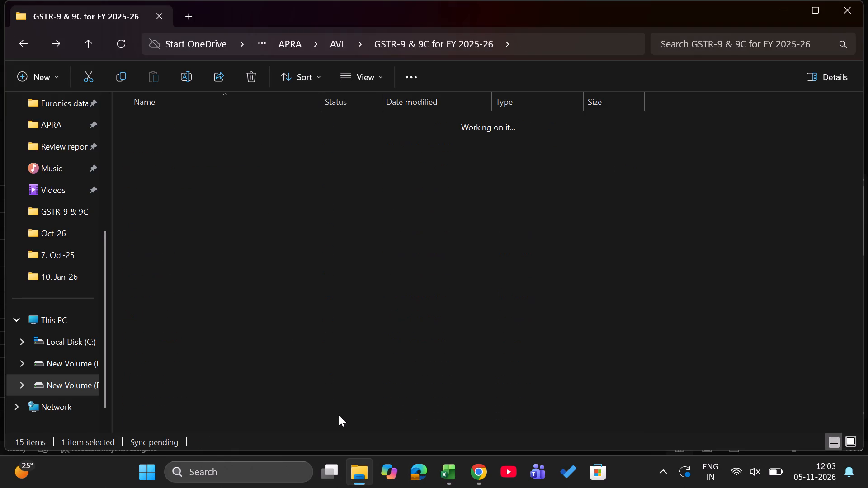
key("Down")
key("Down")
key("Down")
key("Up")
key("Return")
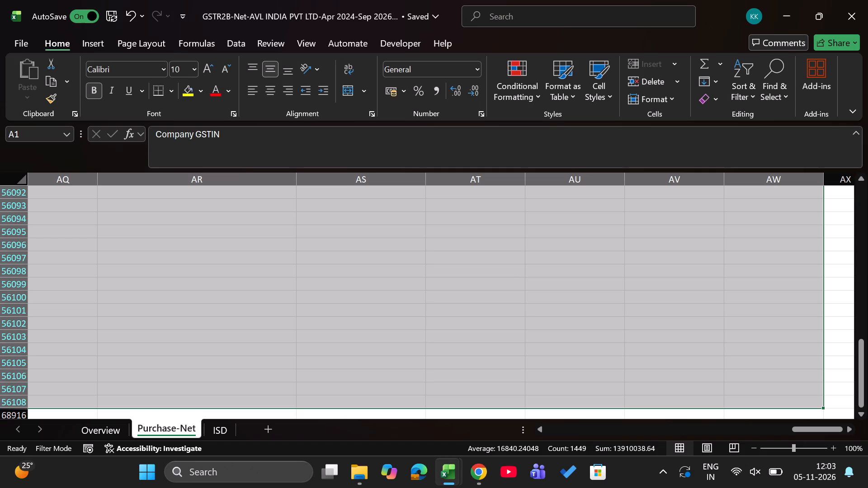
key("ctrl+Page_Down")
Back in the AVLI TN workbook, look across the Inputs sheet's columns along the Dec-25 rows, from Availment month to the tax columns.
key("alt+Tab")
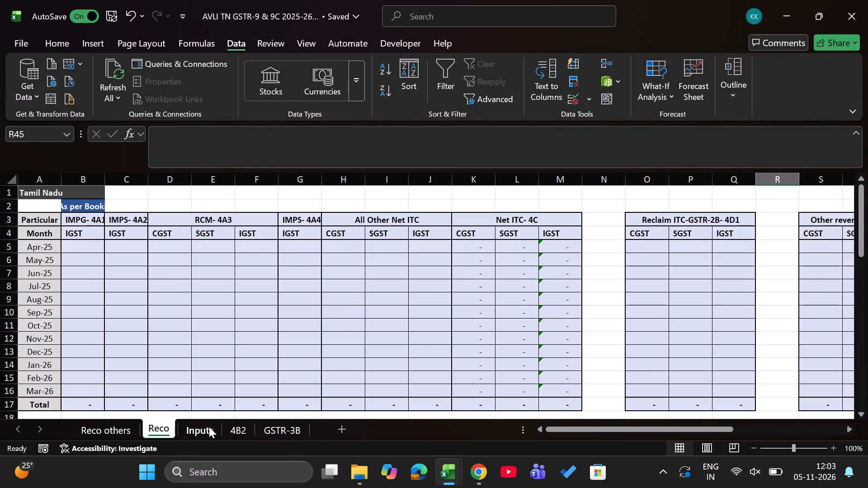
left_click(209, 427)
key("Up")
key("ctrl+Up")
key("ctrl+Left")
key("ctrl+Left")
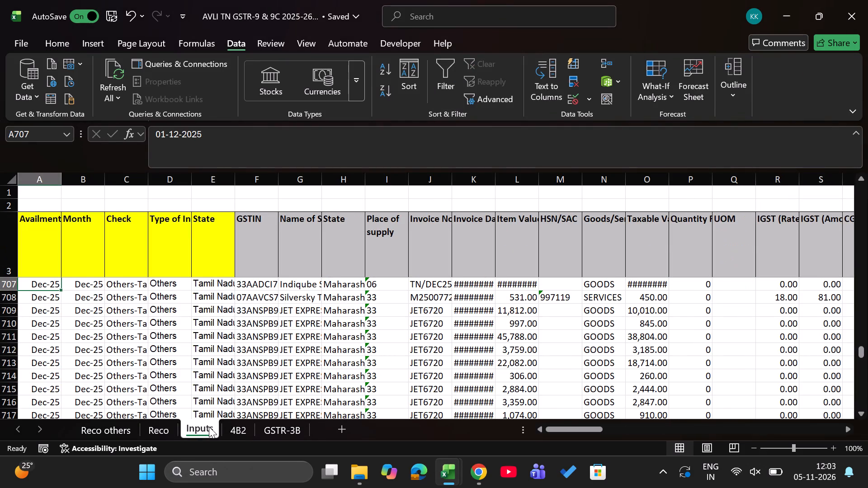
key("Right")
key("Right")
key("Right")
key("Right")
key("Right")
key("Right")
key("Right")
key("Right")
key("Right")
key("Right")
key("Right")
key("Right")
key("Right")
key("Right")
key("Right")
key("Right")
key("Right")
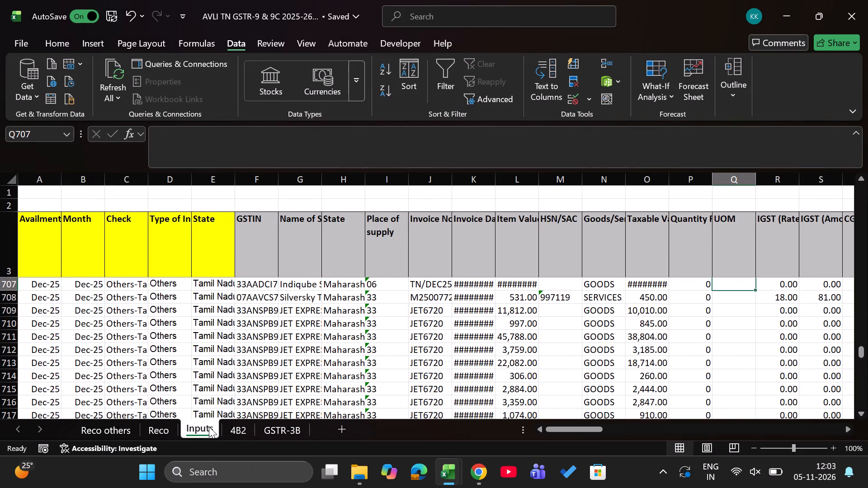
key("Right")
key("Right")
key("Right")
key("ctrl+Left")
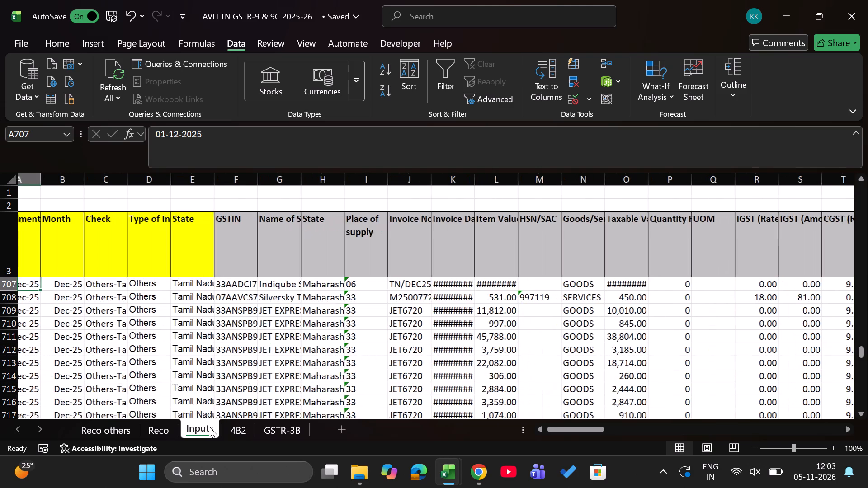
key("ctrl+Left")
key("ctrl+Left")
In the GSTR2B workbook's ISD sheet, filter Company GSTIN to the Tamil Nadu registration beginning with 33 instead of the one beginning with 23.
key("alt+Tab")
key("ctrl+Up")
key("Left")
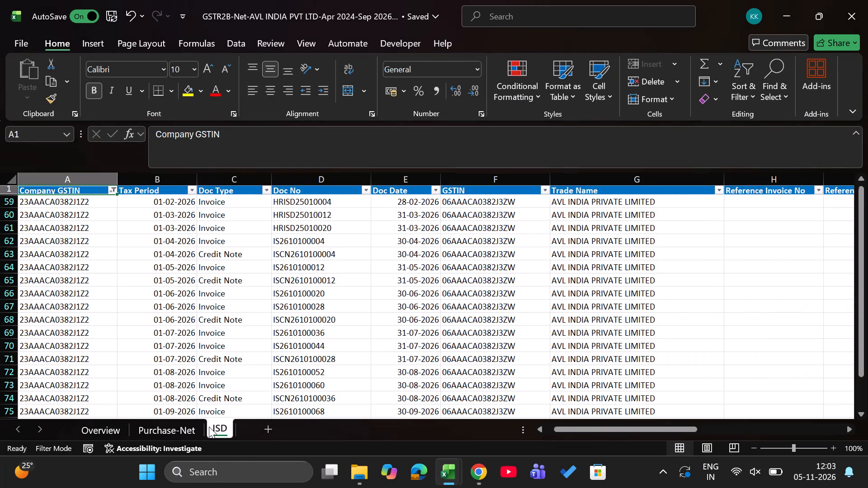
key("Left")
key("alt+Down")
key("alt+Down")
key("alt+Down")
key("alt+Down")
key("alt+Down")
key("alt+Down")
key("alt+Down")
key("alt+Down")
key("alt+Down")
key("alt+Down")
key("alt+Down")
key("alt+Down")
key("alt+Down")
key("Down")
key("space")
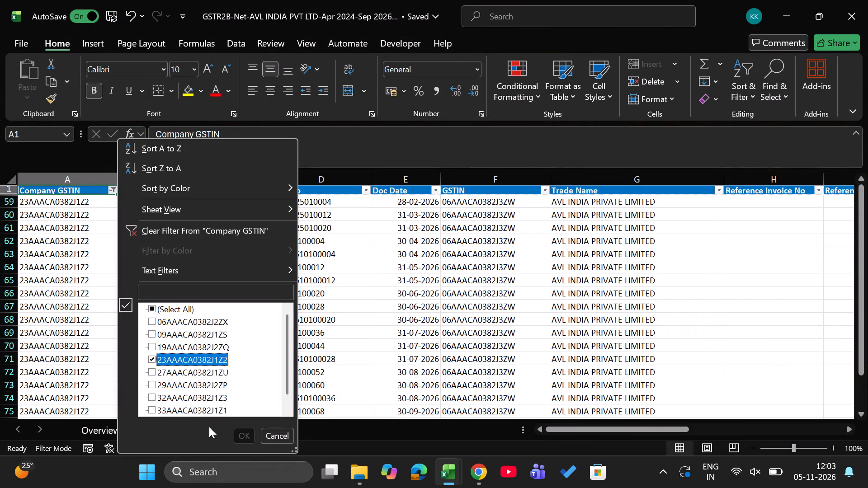
key("Down")
key("Down")
key("Down")
key("Down")
key("space")
key("Return")
Copy the filtered ISD records with their headers into a new sheet after Inputs in the AVLI TN workbook, starting at B2.
key("Left")
key("Left")
key("ctrl+shift+Down")
key("ctrl+shift+Right")
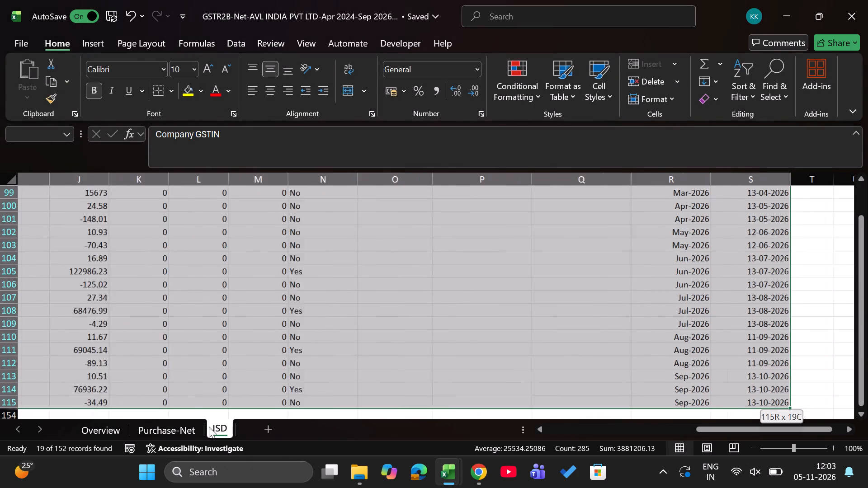
key("ctrl+c")
key("alt+Tab")
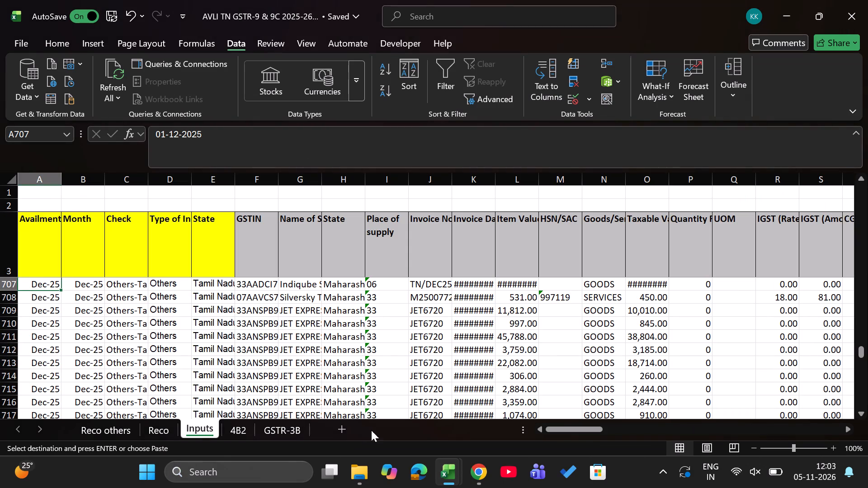
left_click(340, 430)
key("Down")
key("Right")
key("Up")
key("Left")
key("Down")
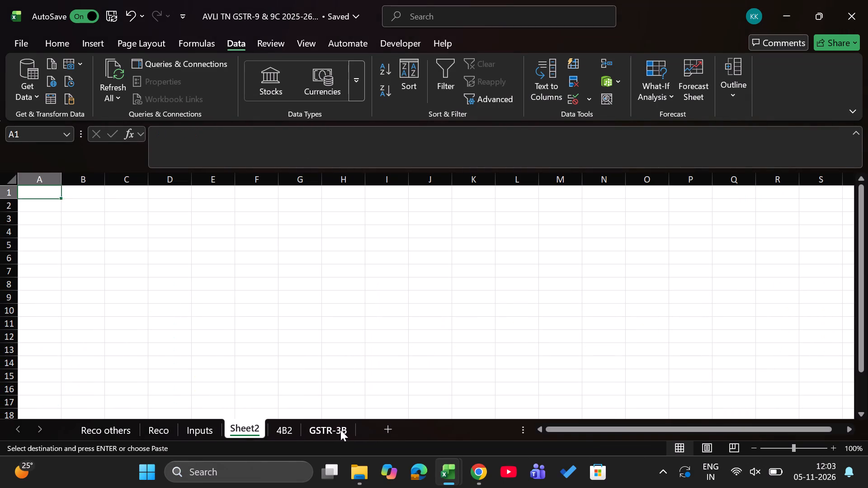
key("Right")
key("Right")
key("Left")
key("Right")
key("Left")
key("Return")
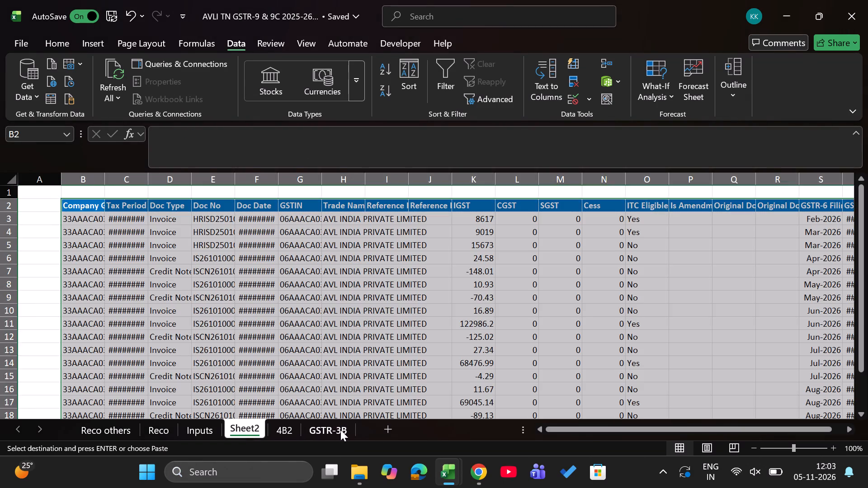
Add an "Availment month" header in A2 before the pasted ISD records and enter Feb-26 for the first record.
key("Right")
key("Left")
key("Left")
type("Av")
type("ailment month")
key("Return")
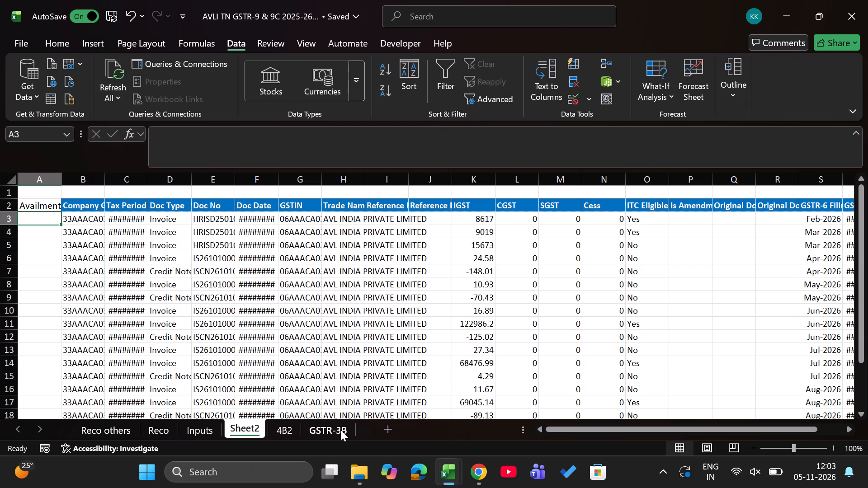
type("feb26")
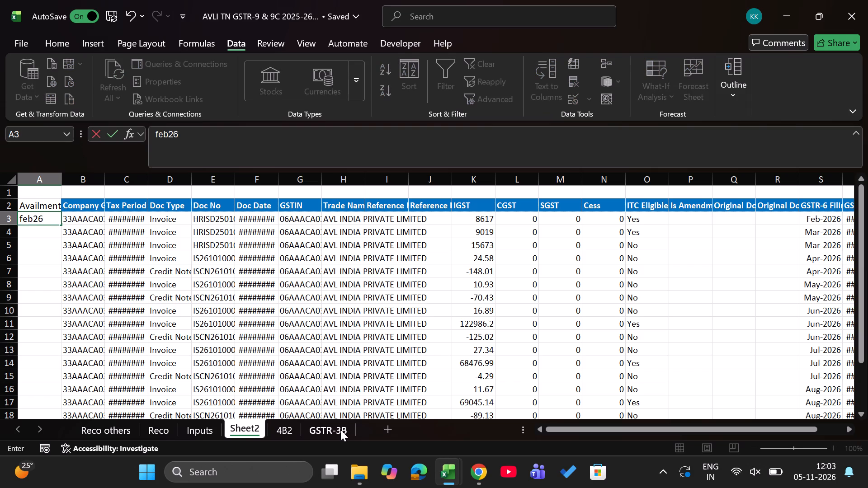
key("Return")
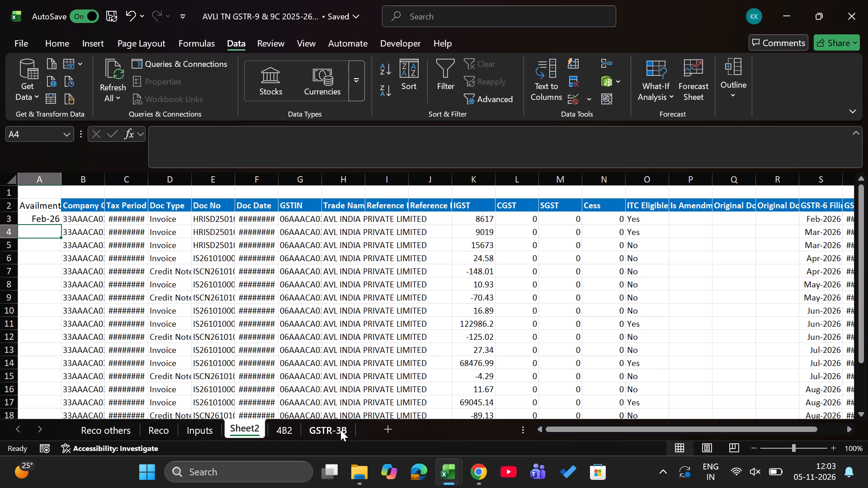
Rename the sheet holding the pasted ISD records as ISD.
double_click(256, 428)
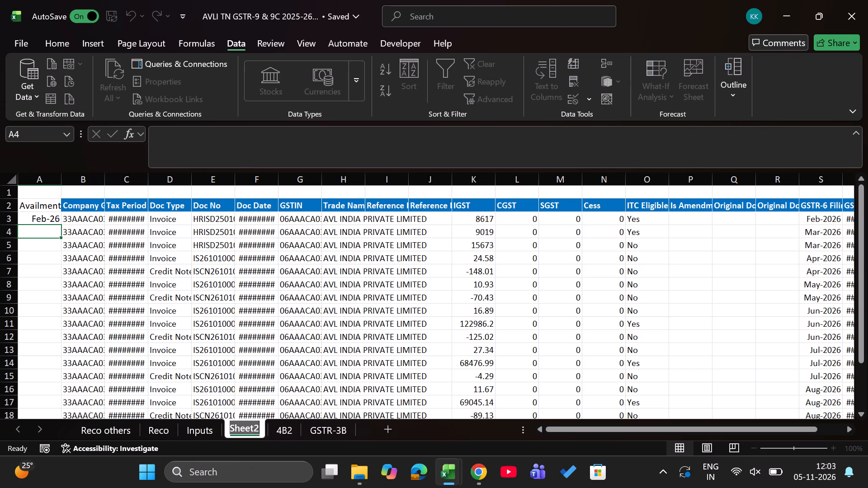
type("ISD")
key("Return")
In the GSTR2B workbook's Purchase-Net sheet, filter Company GSTIN to the registration beginning with 33 instead of the one beginning with 23.
key("alt+Tab")
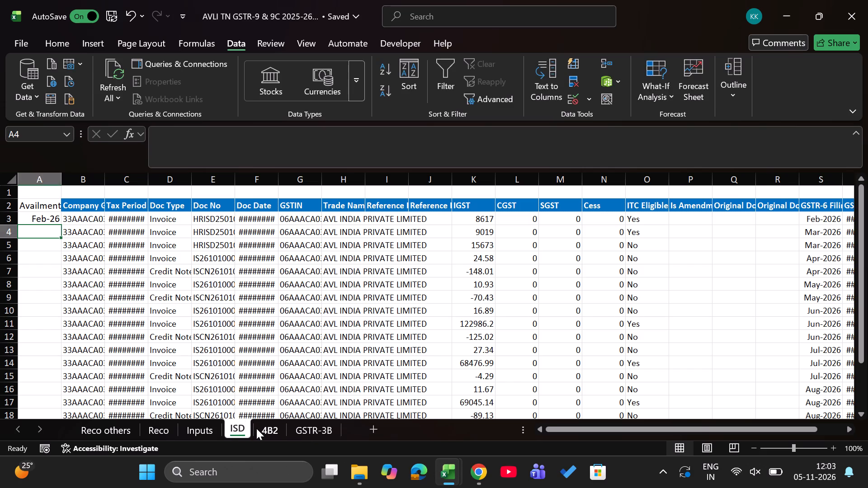
key("ctrl+Page_Up")
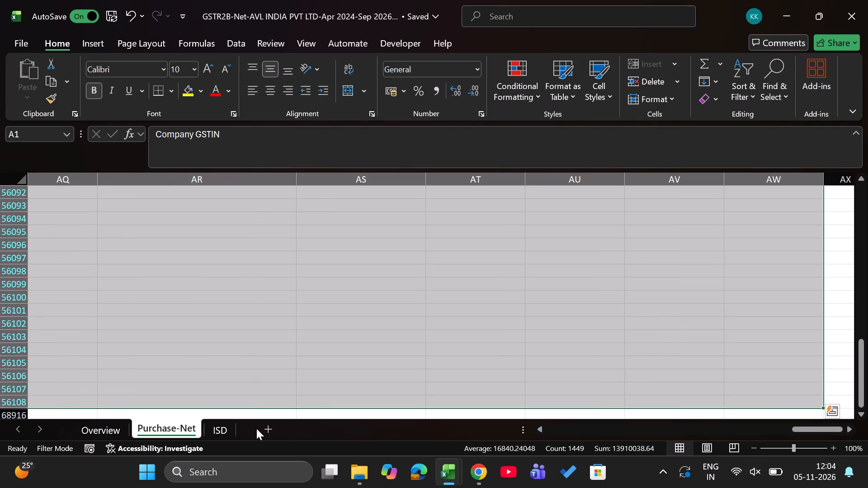
key("ctrl+Up")
key("ctrl+Up")
key("ctrl+Left")
key("ctrl+Left")
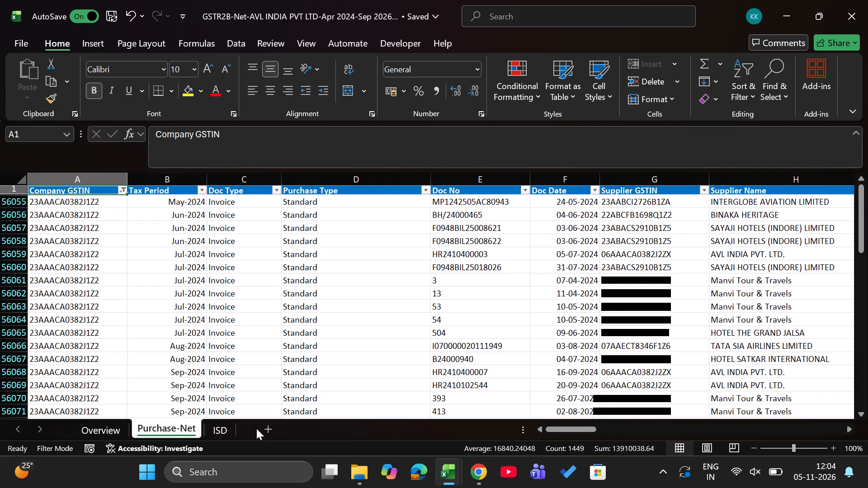
key("alt+Down")
key("alt+Down")
key("alt+Down")
key("alt+Down")
key("alt+Down")
key("alt+Down")
key("alt+Down")
key("alt+Down")
key("alt+Down")
key("alt+Down")
key("alt+Down")
key("alt+Down")
key("Down")
key("space")
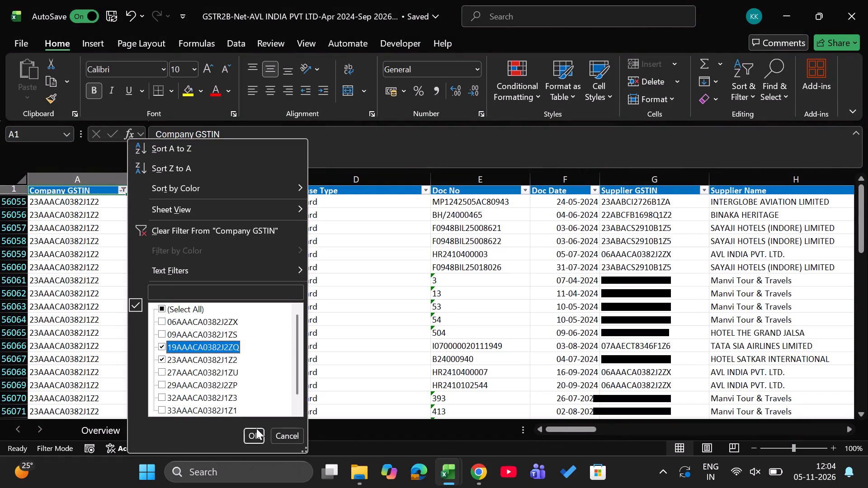
key("space")
key("Down")
key("space")
key("Down")
key("Down")
key("Down")
key("Down")
key("space")
key("Return")
Copy the filtered Purchase-Net records with their headers into a new sheet after ISD in the AVLI TN workbook, starting at G2.
key("Left")
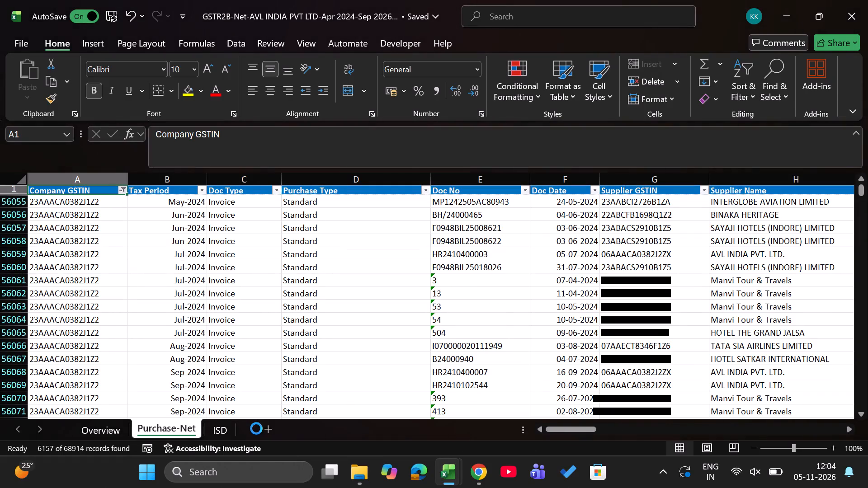
key("Left")
key("Left")
key("ctrl+shift+Down")
key("ctrl+shift+Right")
key("ctrl+c")
key("Left")
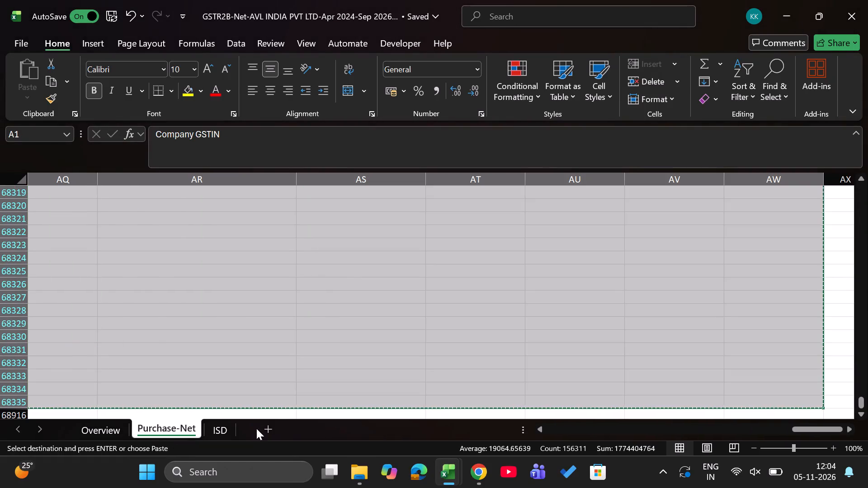
key("Left")
key("Left")
key("Down")
key("Down")
key("ctrl+Down")
key("Down")
key("Down")
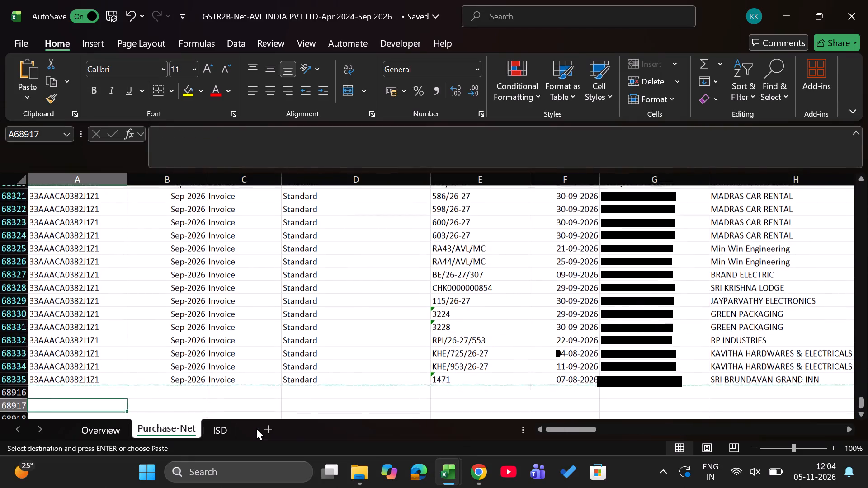
key("alt+Tab")
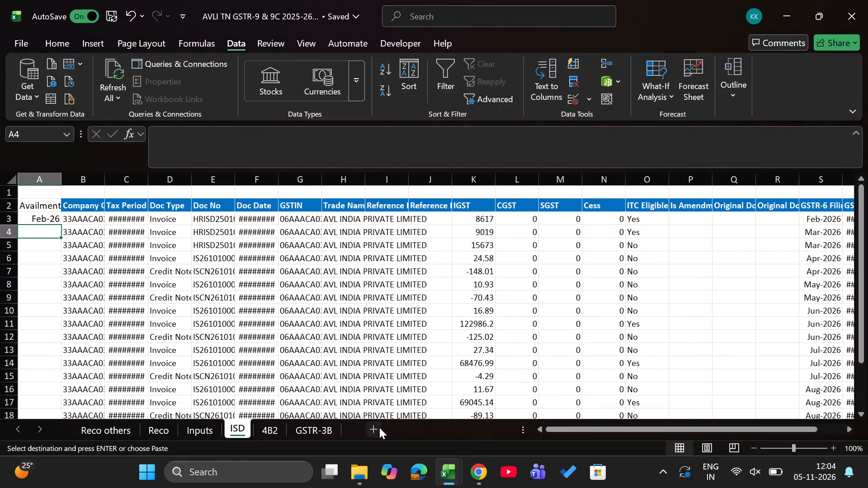
left_click(379, 427)
key("Down")
key("Down")
key("Down")
key("Up")
key("Right")
key("Right")
key("Right")
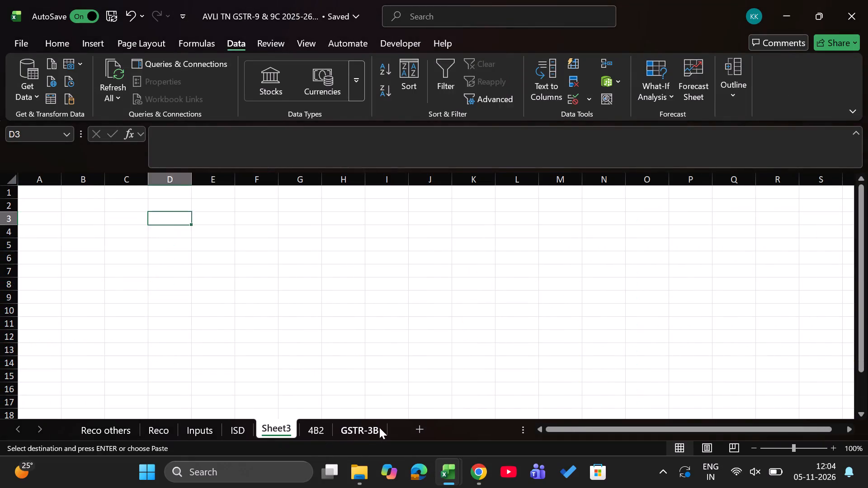
key("Right")
key("Right")
key("Right")
key("Up")
key("Return")
key("Right")
key("Left")
key("Left")
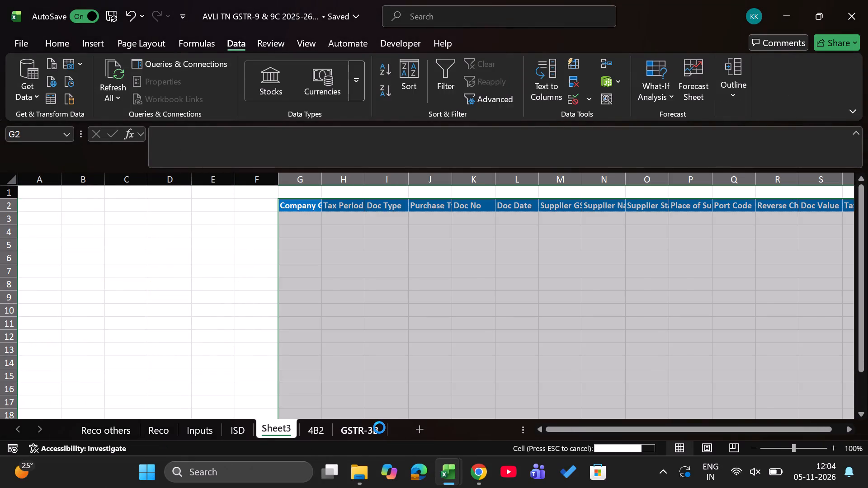
key("Right")
key("Right")
key("Left")
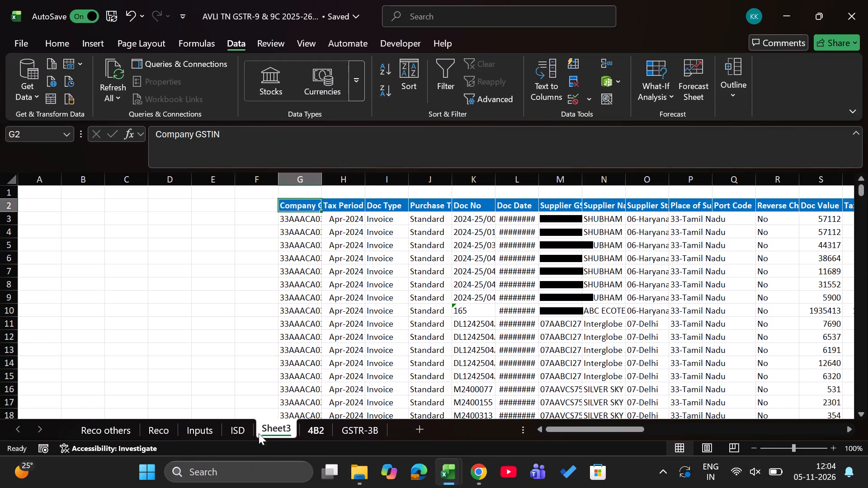
Rename the new sheet with the purchase records as GSTR-2B.
double_click(267, 423)
type("GSTR")
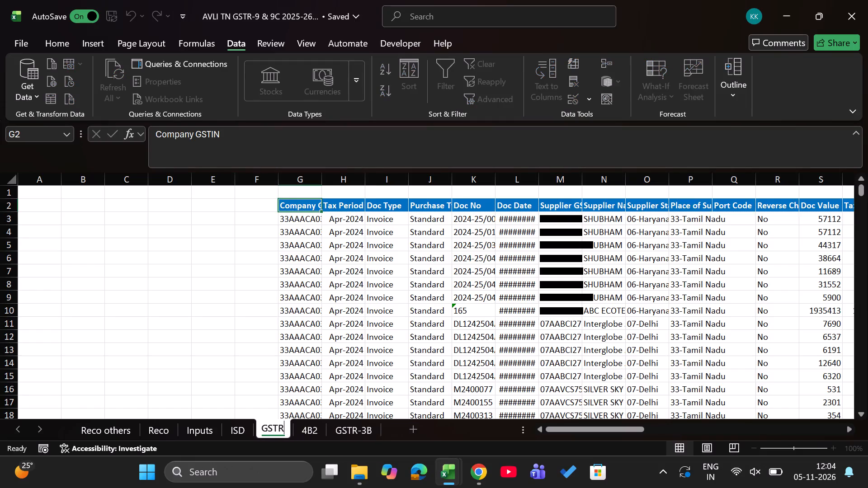
type("-2b")
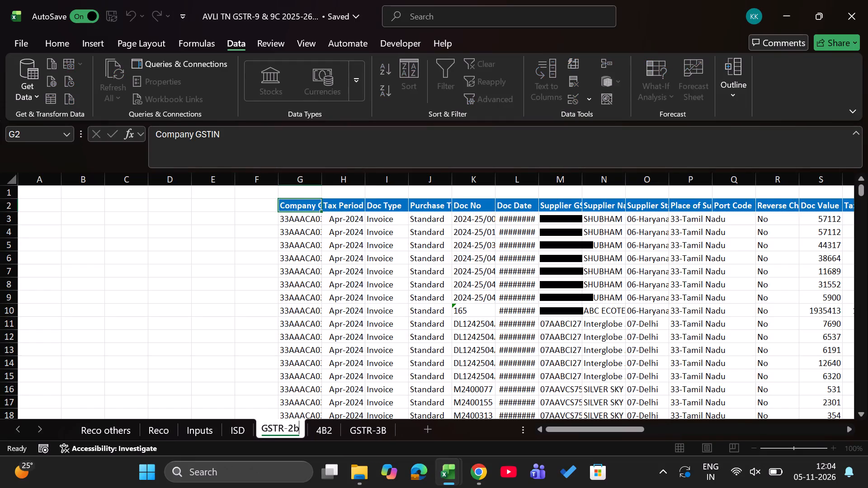
key("BackSpace")
key("shift+b")
key("Return")
Set the GSTR-2B sheet's active cell to A2, then close the GSTR2B-Net-AVL INDIA PVT LTD-Apr 2024-Sep 2026 workbook.
key("Up")
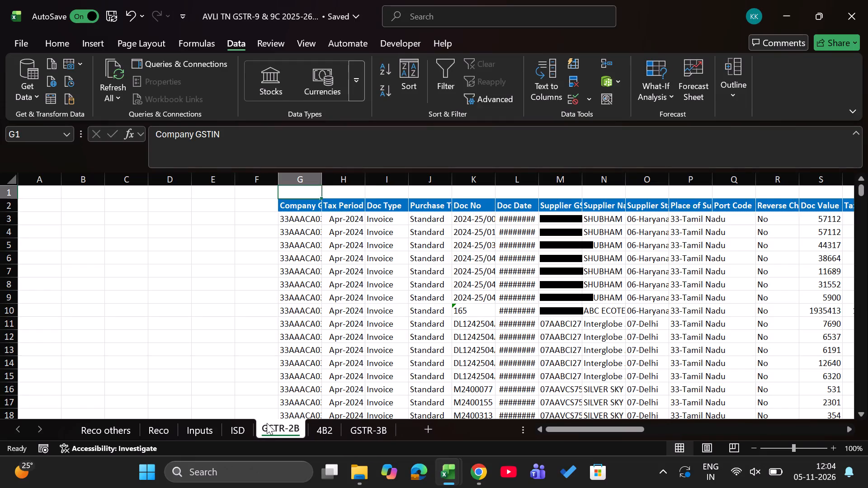
key("Left")
key("Left")
key("Left")
key("Left")
key("Left")
key("Left")
key("Left")
key("Down")
key("alt+Tab")
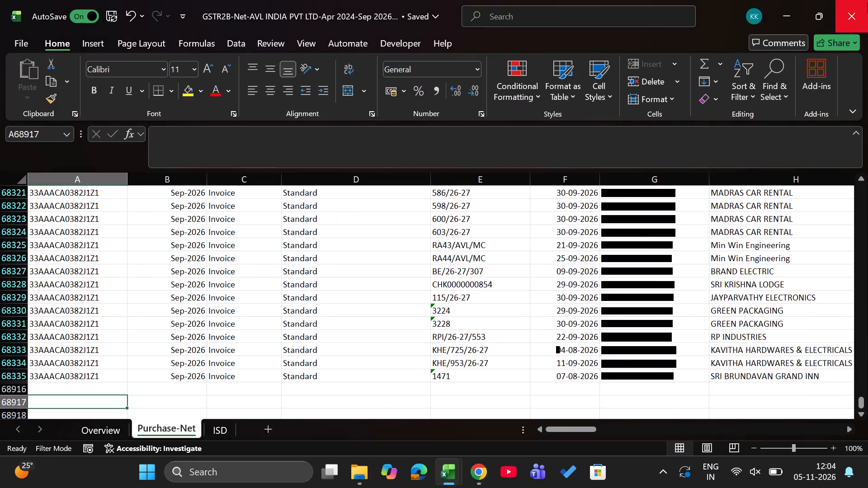
left_click(867, 2)
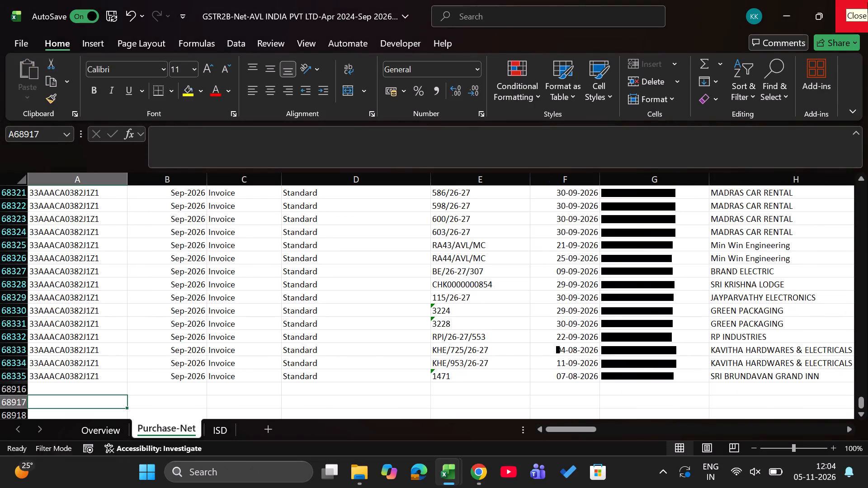
Copy the six orange headers, UID through Invoice date, from the AVLI MP workbook's GSTR-2B sheet into A2:F2 of the AVLI TN GSTR-2B sheet.
key("alt+Tab")
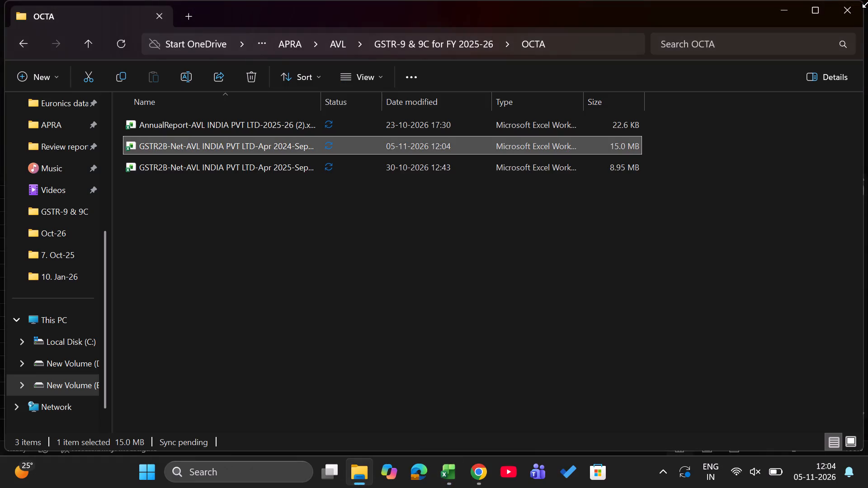
key("alt+Tab")
key("alt+Tab")
key("ctrl+Page_Up")
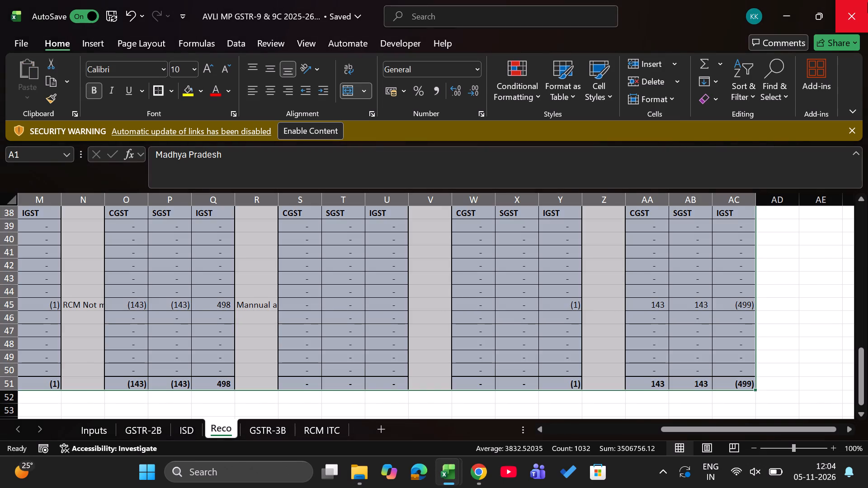
key("ctrl+Page_Up")
key("Left")
key("Left")
key("Left")
key("Up")
key("Up")
key("shift+Right")
key("shift+Right")
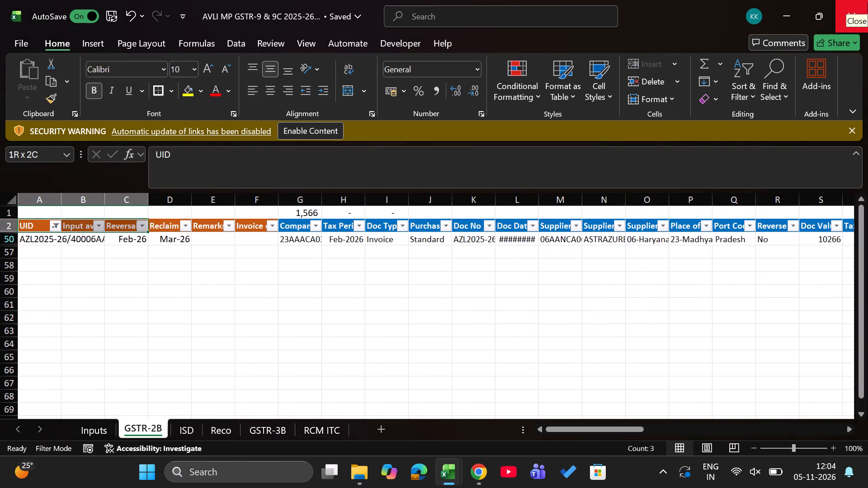
key("shift+Right")
key("shift+Right")
key("shift+Right")
key("ctrl+c")
key("alt+Tab")
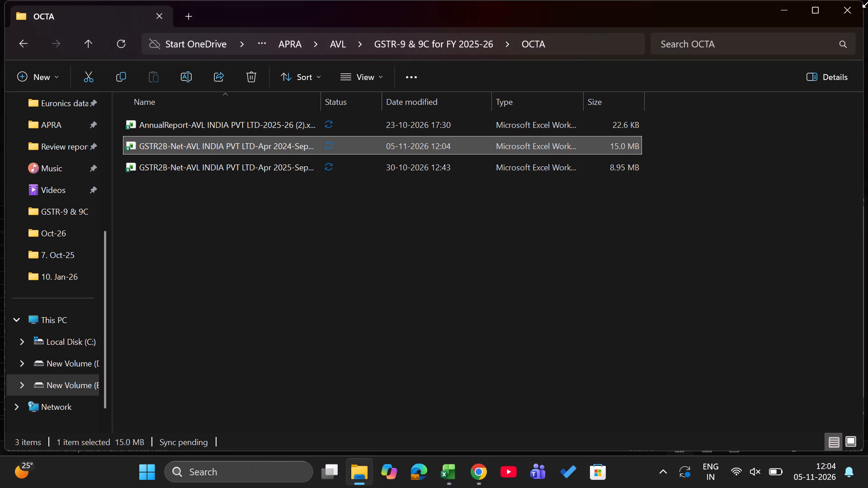
key("alt+Tab")
key("alt+Tab")
key("Left")
key("Left")
key("Return")
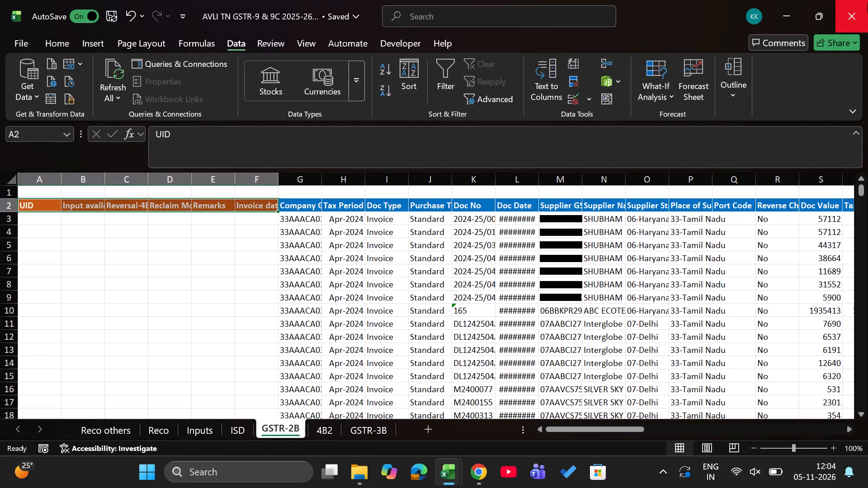
Save and close the AVLI MP GSTR-9 & 9C workbook.
key("alt+Tab")
key("alt+Tab")
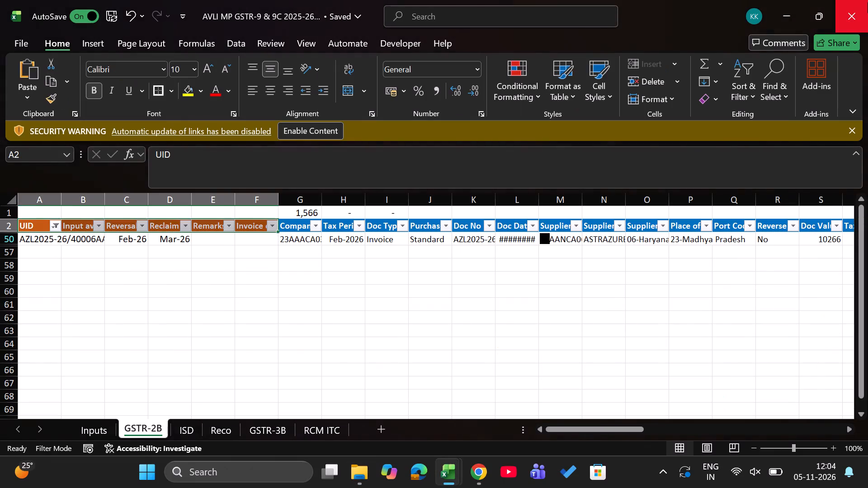
key("ctrl+s")
left_click(867, 0)
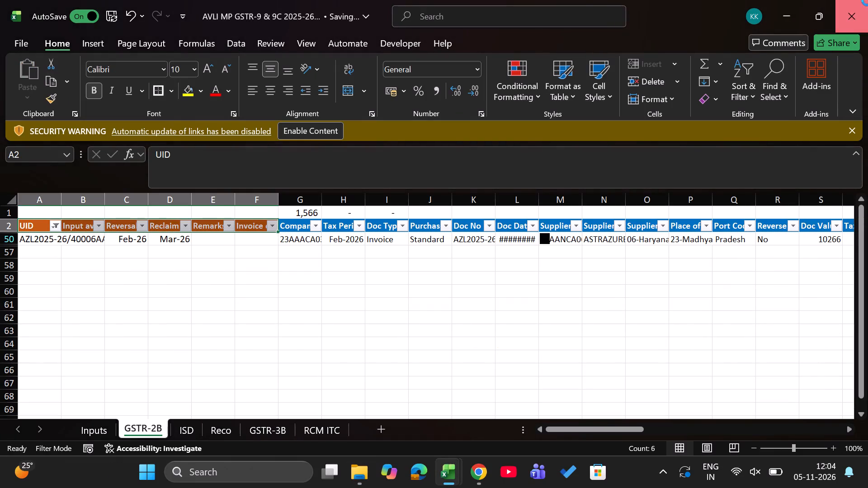
In the AVLI TN GSTR-2B sheet, build the UID in A3 by joining Doc No and Supplier GSTIN with =K3&M3.
key("Down")
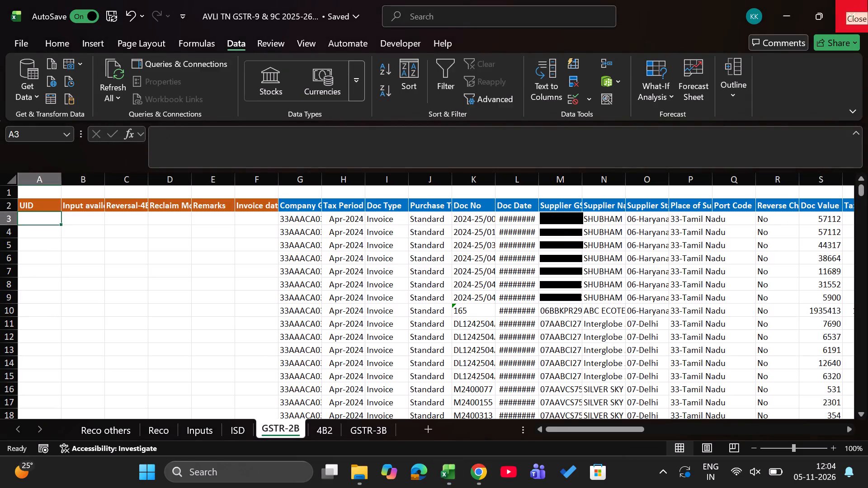
key("equal")
key("Right")
key("Right")
key("Right")
key("Right")
key("Right")
key("Right")
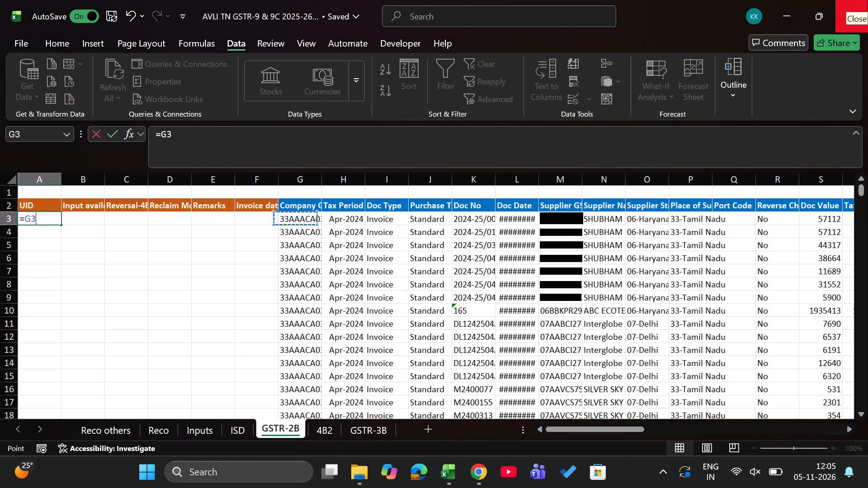
key("Right")
key("Right")
key("Right")
key("Right")
key("Right")
key("Right")
key("Left")
key("Left")
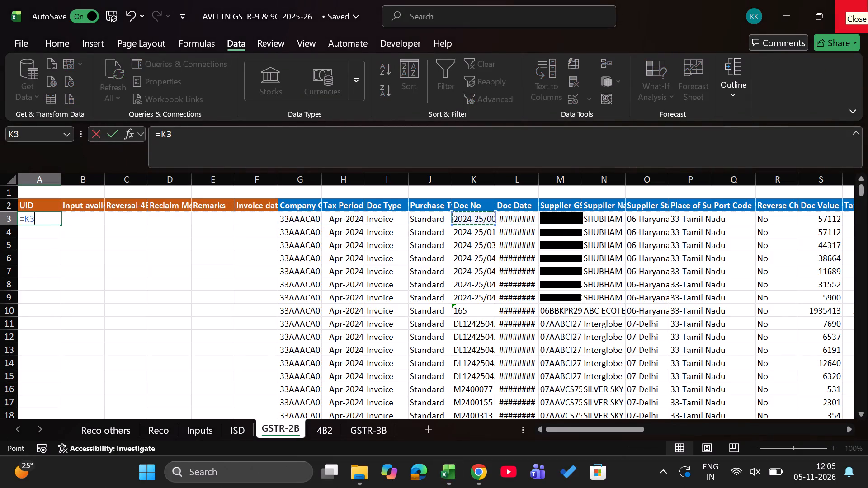
key("shift+ampersand")
key("Right")
key("Right")
key("Right")
key("Right")
key("Right")
key("Right")
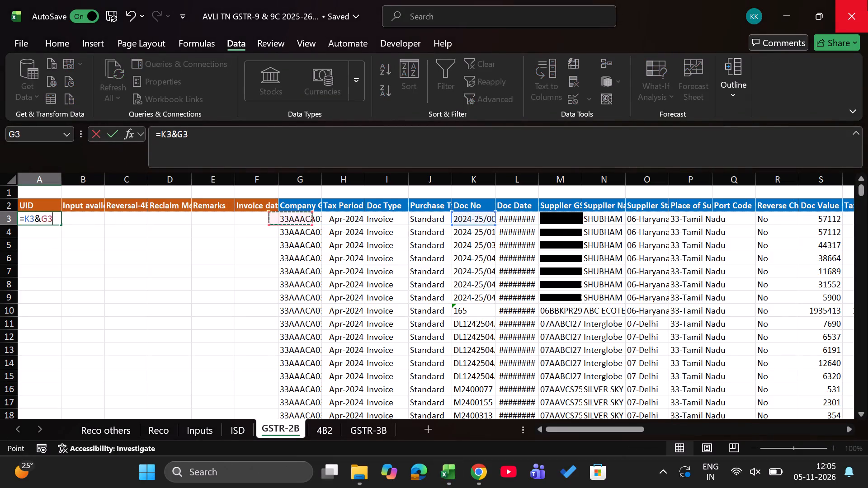
key("Right")
key("Right")
key("Right")
key("Right")
key("Right")
key("Right")
key("Return")
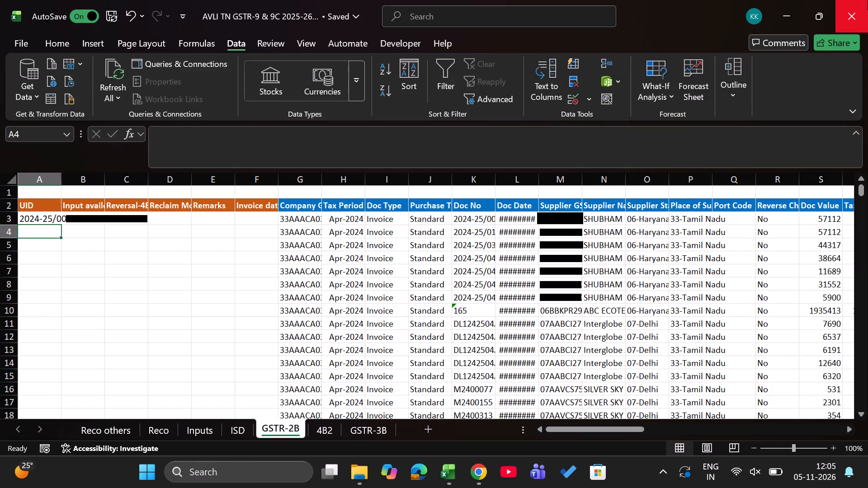
Fill the UID formula from A3 down to the last data row, A6159, in the GSTR-2B sheet and return to A1.
key("Right")
key("Right")
key("Right")
key("Right")
key("Right")
key("Right")
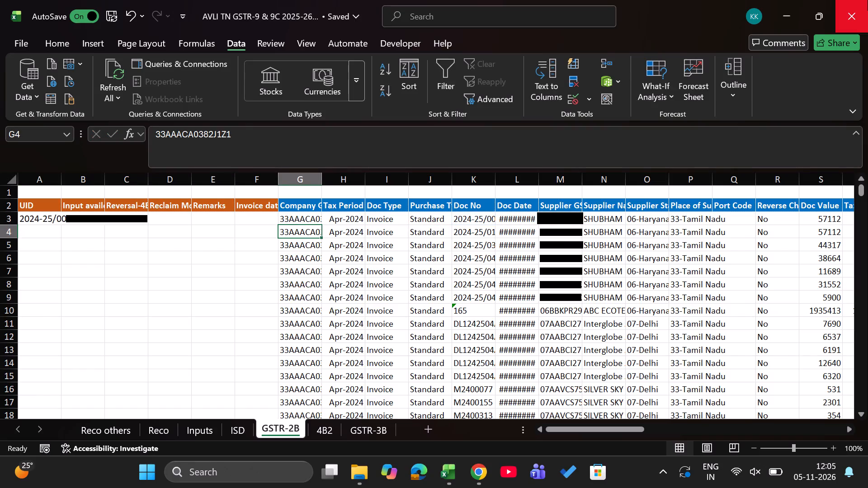
key("ctrl+Down")
key("Left")
key("Left")
key("Left")
key("Left")
key("Left")
key("Left")
key("Left")
key("Left")
key("Left")
key("Left")
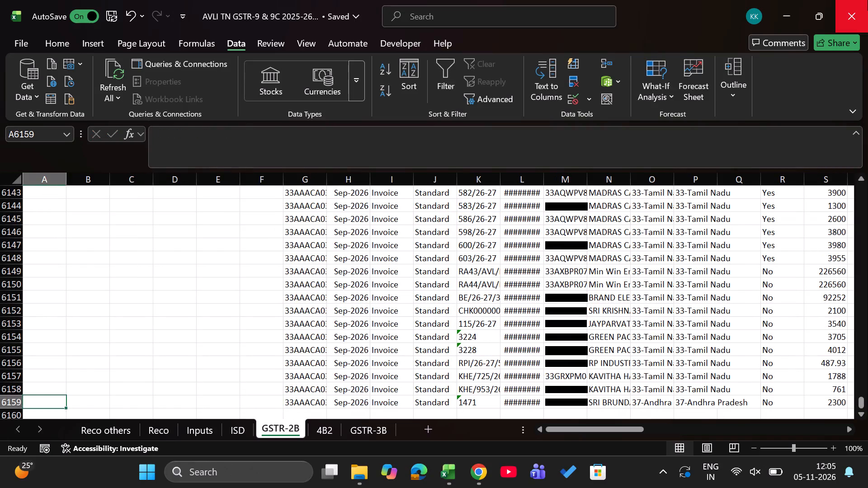
key("ctrl+shift+Up")
key("ctrl+d")
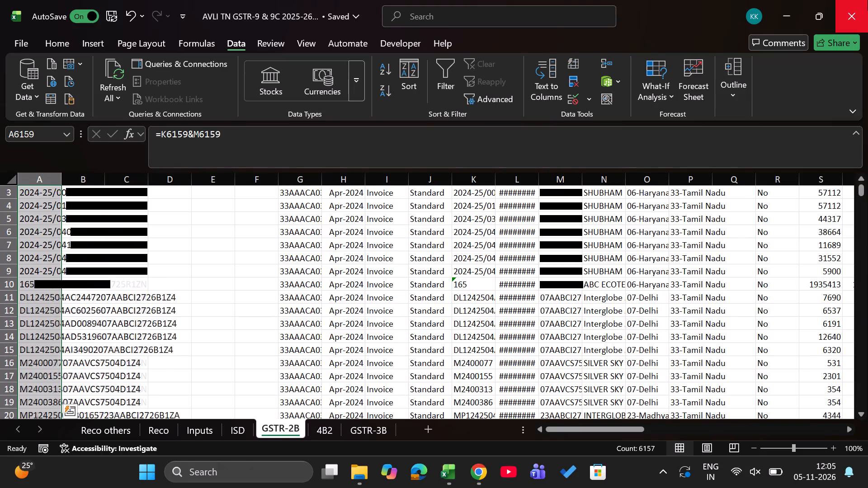
key("Up")
key("Up")
key("Up")
key("Up")
key("Up")
key("ctrl+Up")
key("ctrl+Up")
key("ctrl+Up")
key("ctrl+Up")
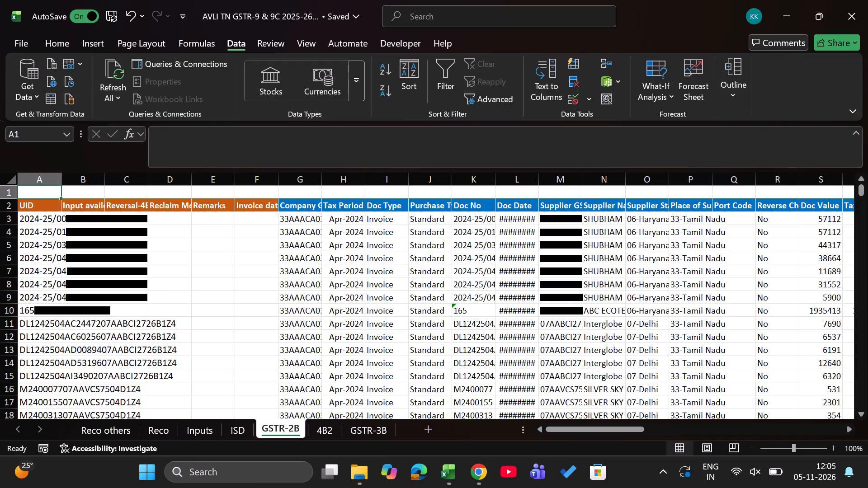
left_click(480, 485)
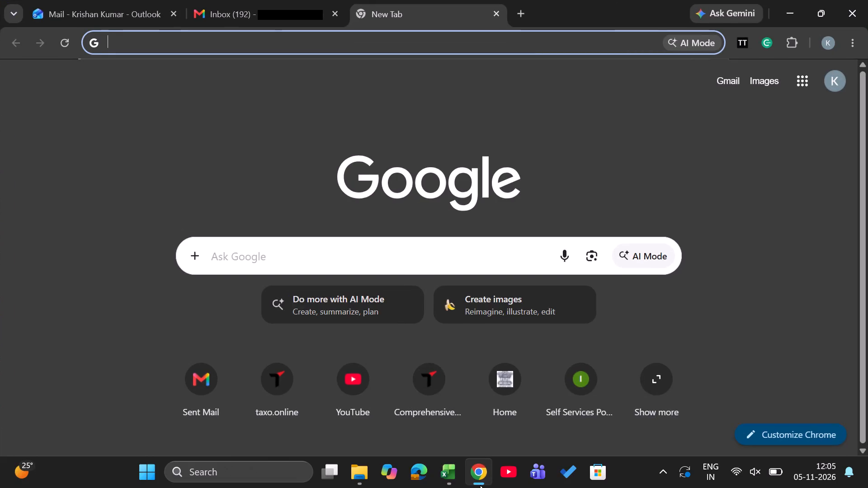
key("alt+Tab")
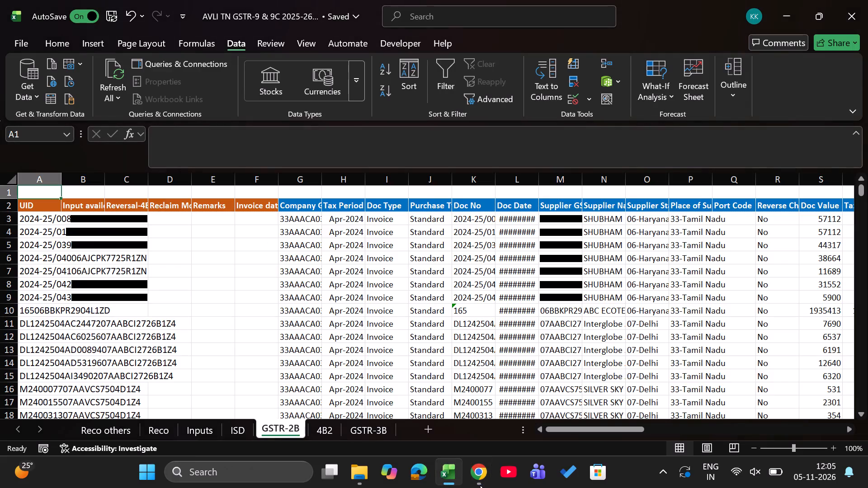